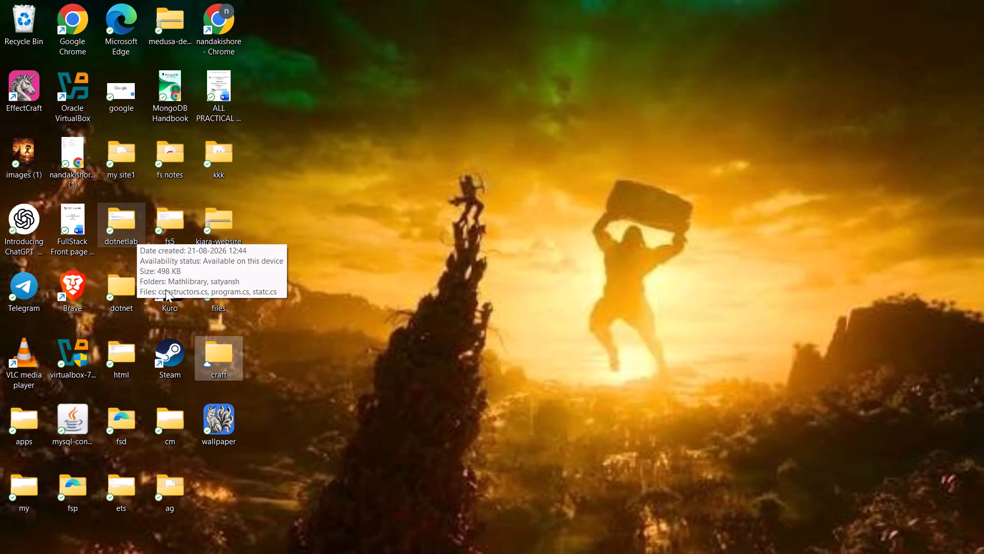
Launch the Kuro application from its desktop shortcut.
{"action": "double_click", "coordinate": [171, 278]}
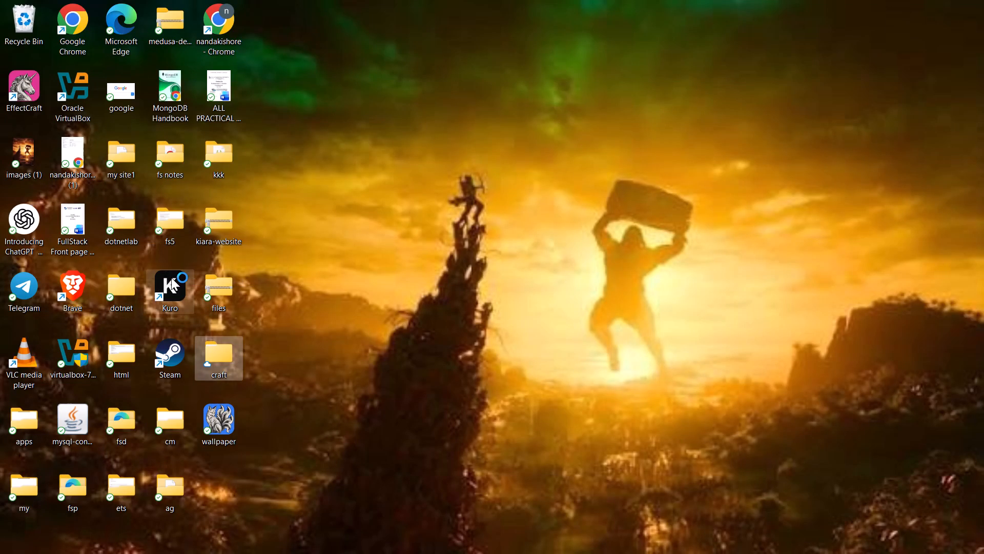
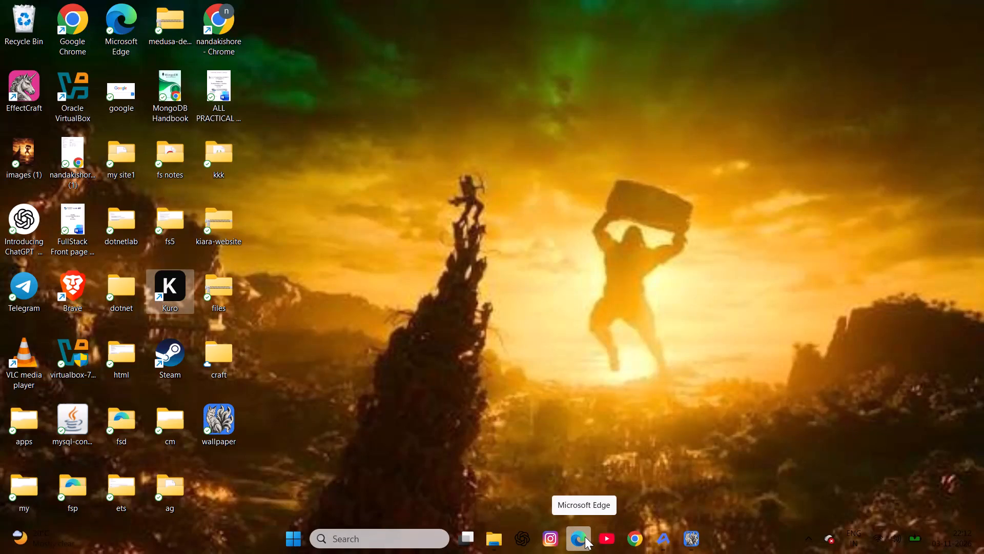
Switch to the PhotoCraft window with the open wallpaper.psd document.
{"action": "left_click", "coordinate": [309, 231]}
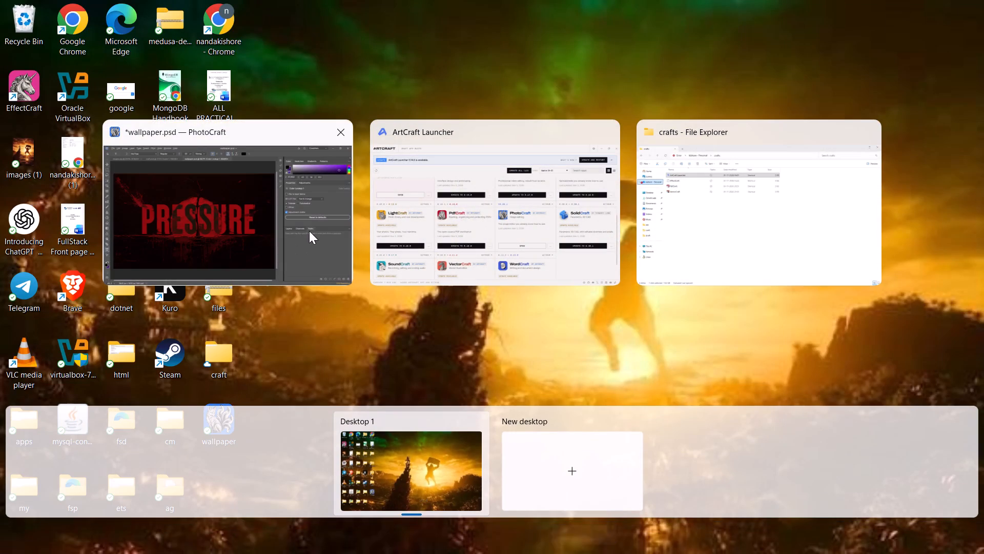
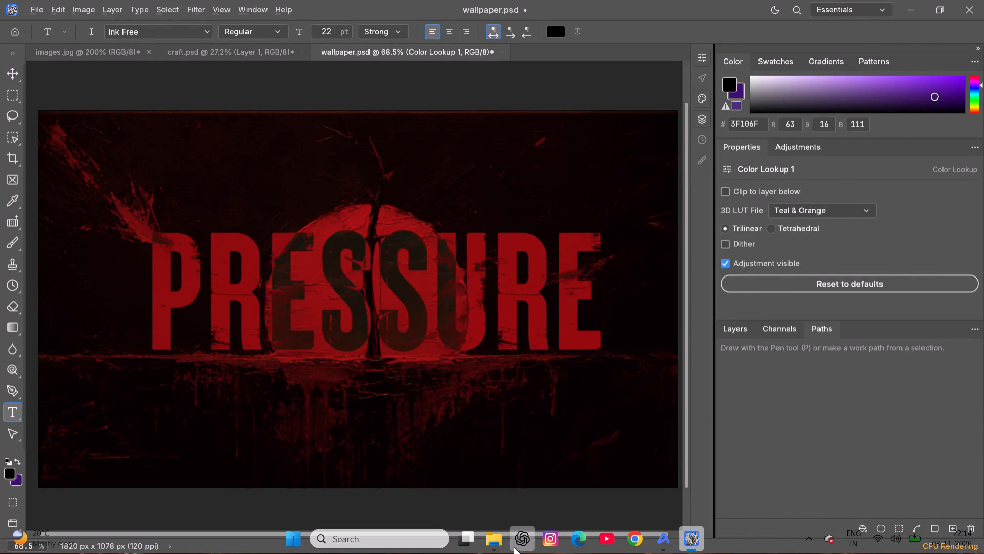
Switch to Chrome and search Google for "sunpictures logo watermark".
{"action": "left_click", "coordinate": [648, 528]}
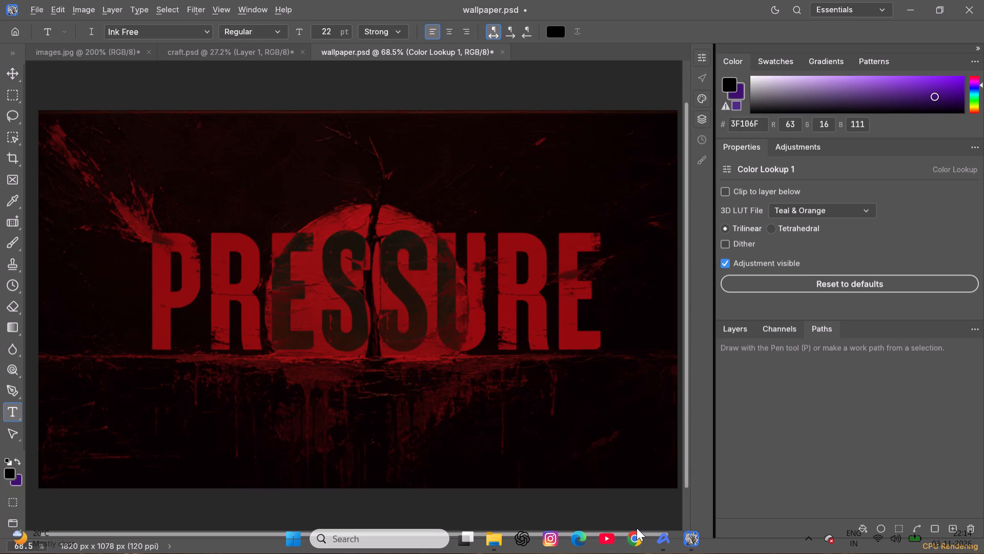
{"action": "left_click", "coordinate": [318, 270]}
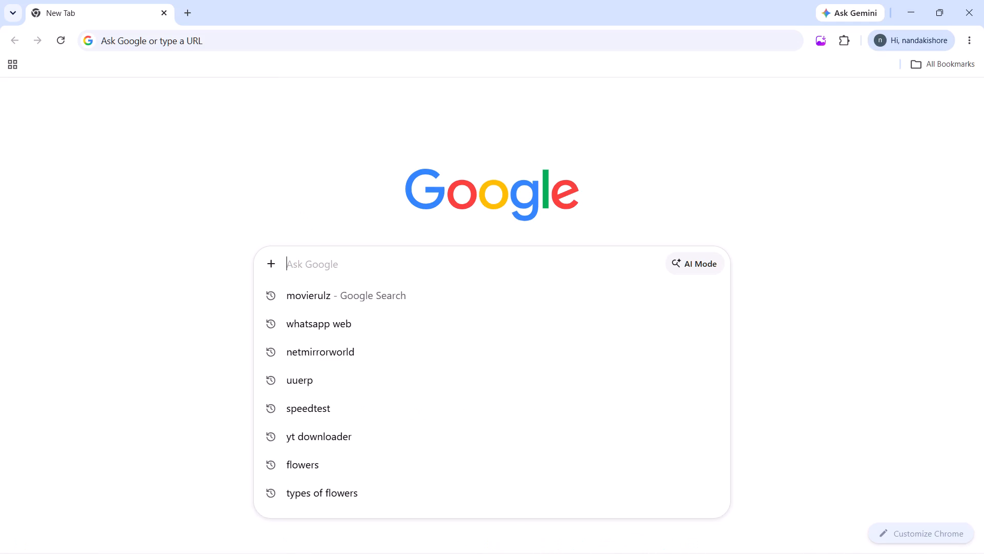
{"action": "type", "text": "sun"}
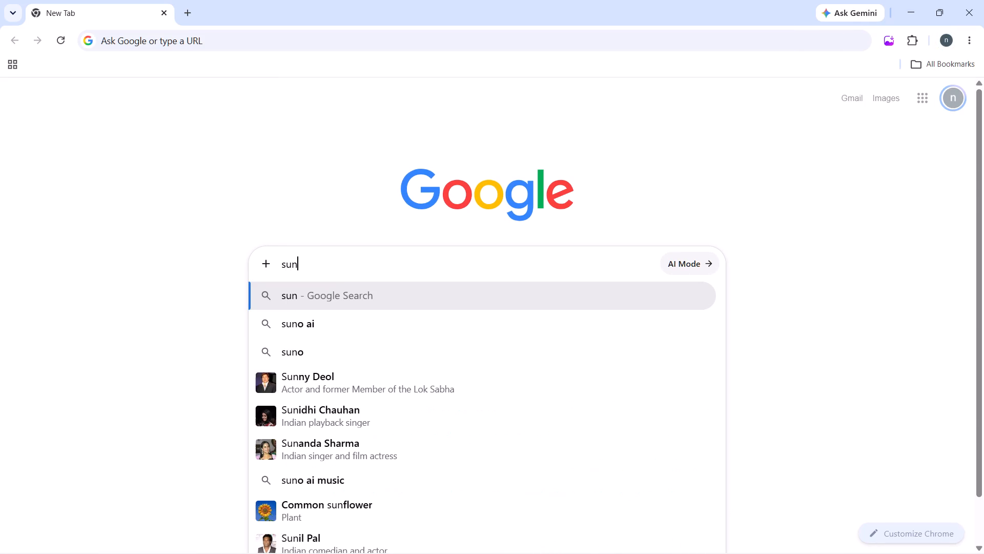
{"action": "type", "text": "pictures"}
{"action": "key", "text": "space"}
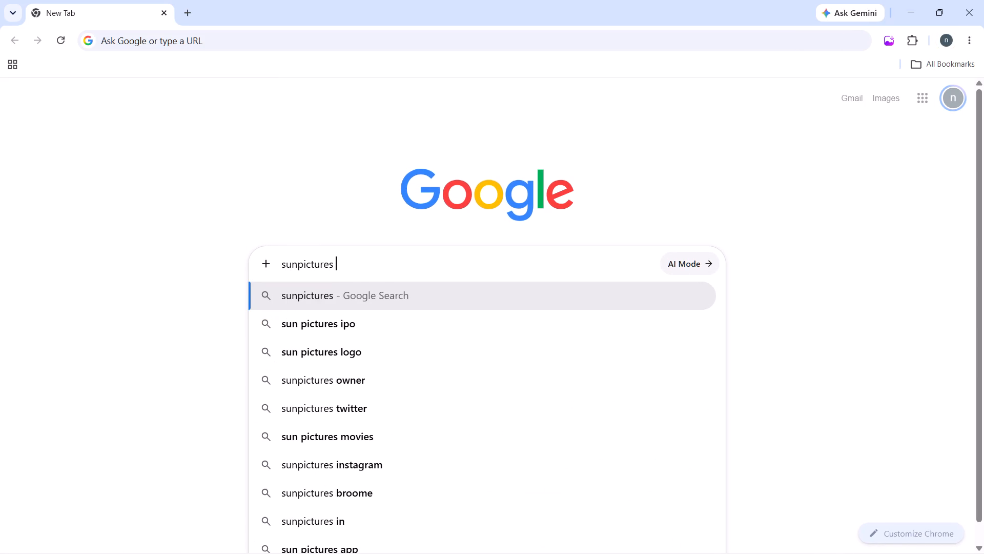
{"action": "type", "text": "logo ware"}
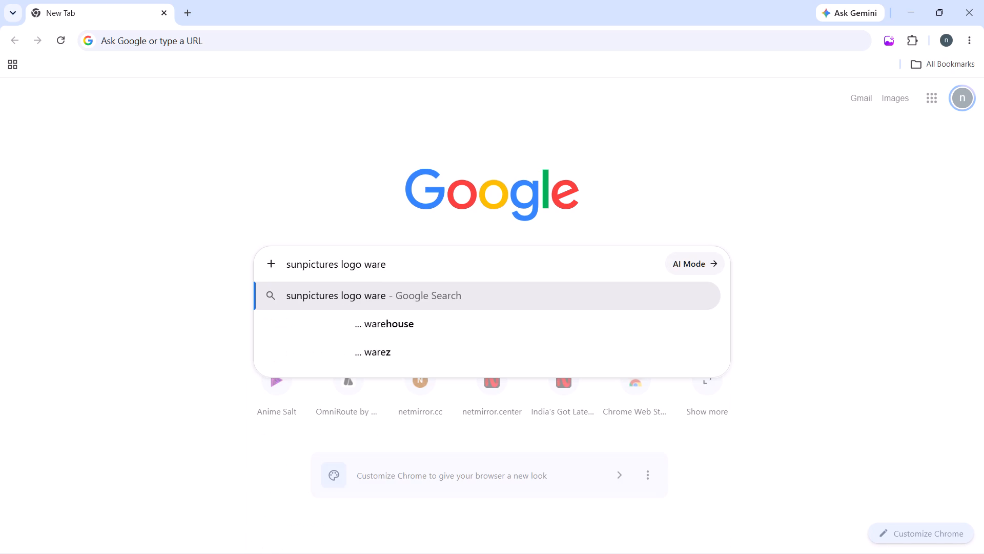
{"action": "key", "text": "BackSpace"}
{"action": "key", "text": "BackSpace"}
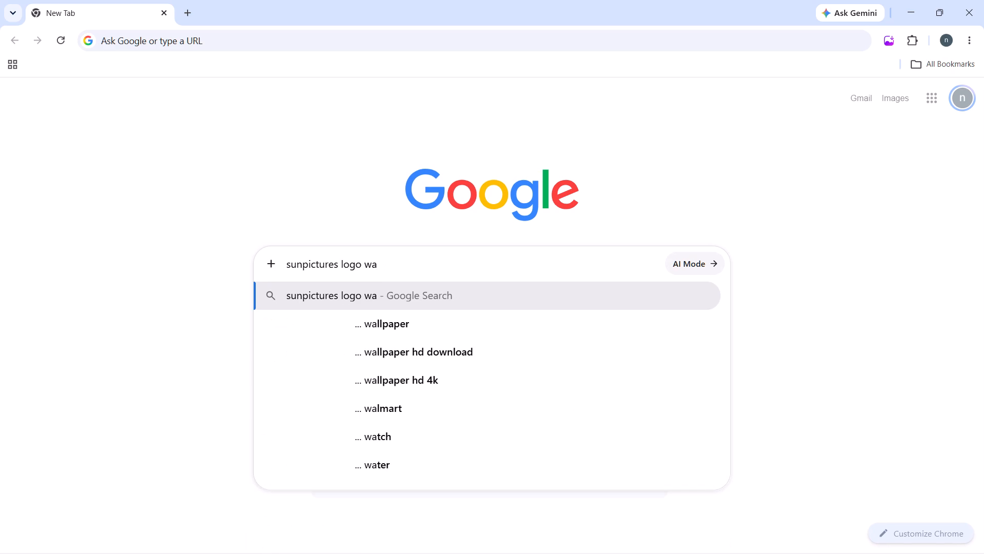
{"action": "type", "text": "termark"}
{"action": "key", "text": "Return"}
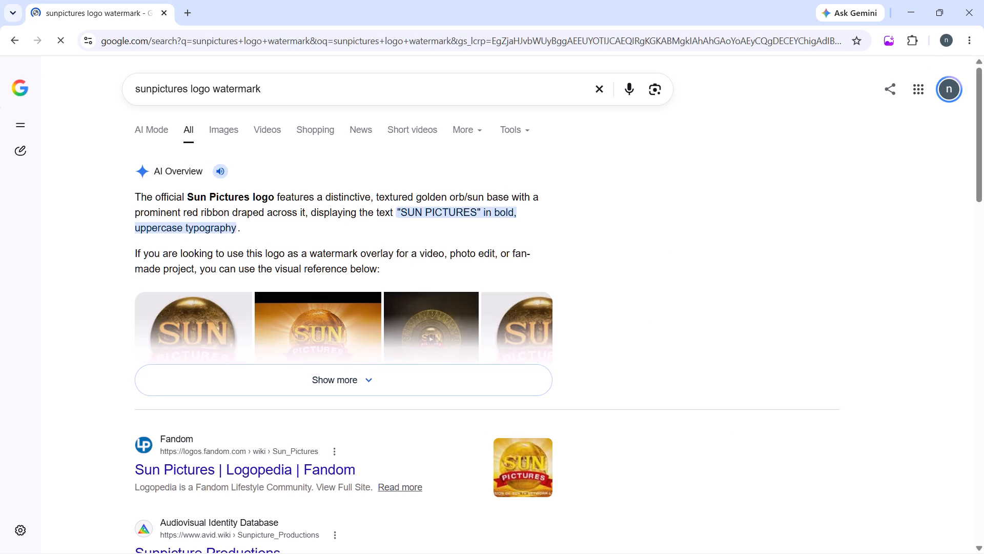
Expand the AI Overview and copy its first Sun Pictures logo image, the one on the light background.
{"action": "left_click_drag", "start_coordinate": [331, 383], "coordinate": [330, 372]}
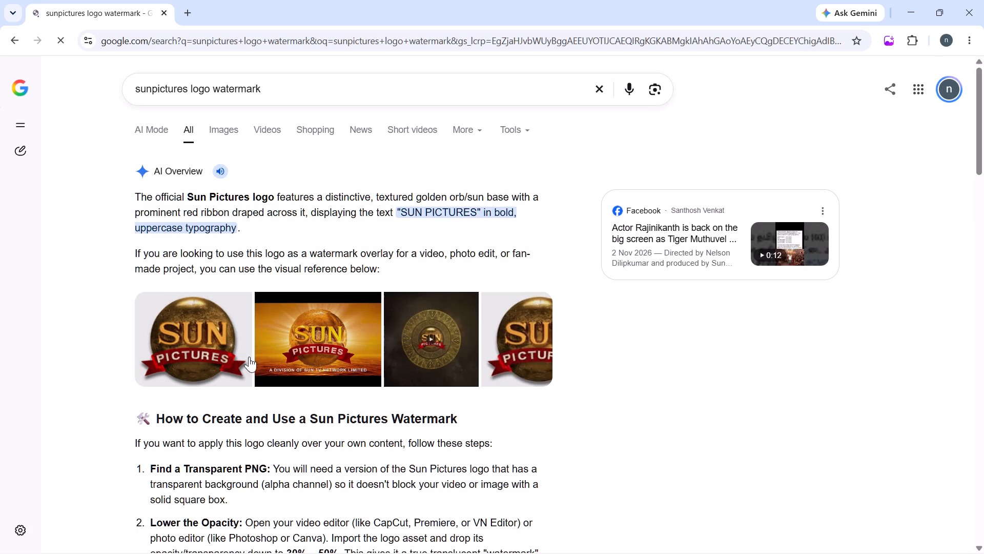
{"action": "right_click", "coordinate": [212, 338]}
{"action": "right_click", "coordinate": [212, 338]}
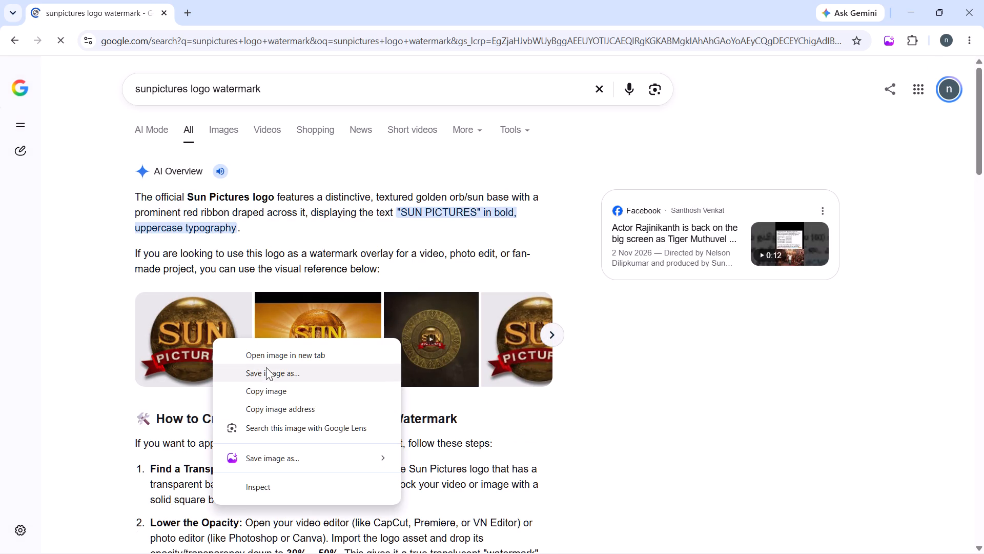
{"action": "left_click", "coordinate": [277, 388]}
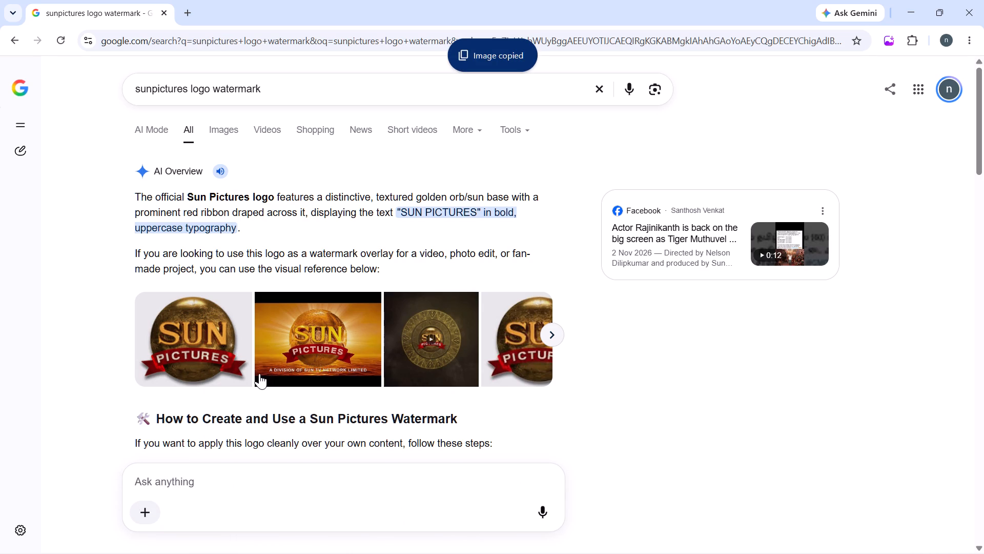
Switch back to the wallpaper.psd document in PhotoCraft.
{"action": "key", "text": "alt+Tab"}
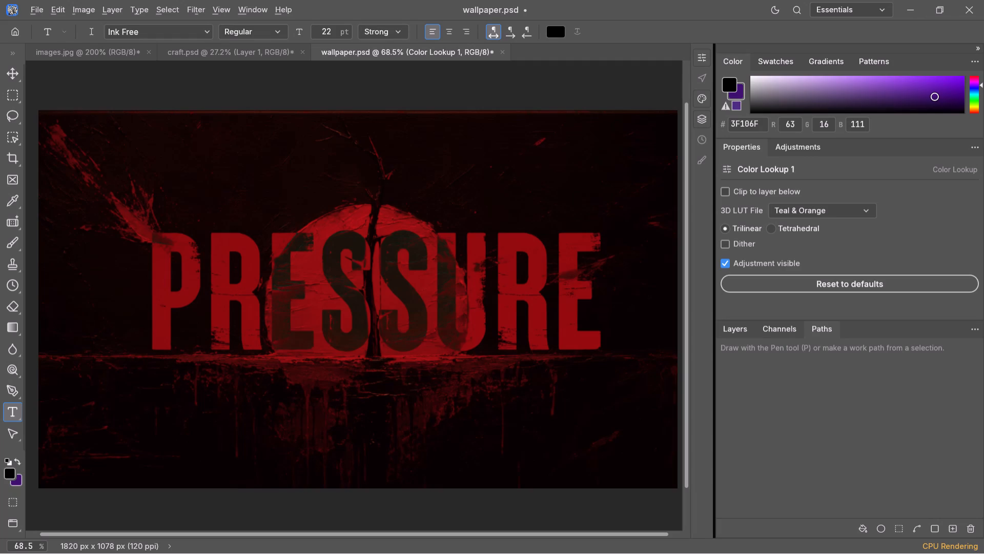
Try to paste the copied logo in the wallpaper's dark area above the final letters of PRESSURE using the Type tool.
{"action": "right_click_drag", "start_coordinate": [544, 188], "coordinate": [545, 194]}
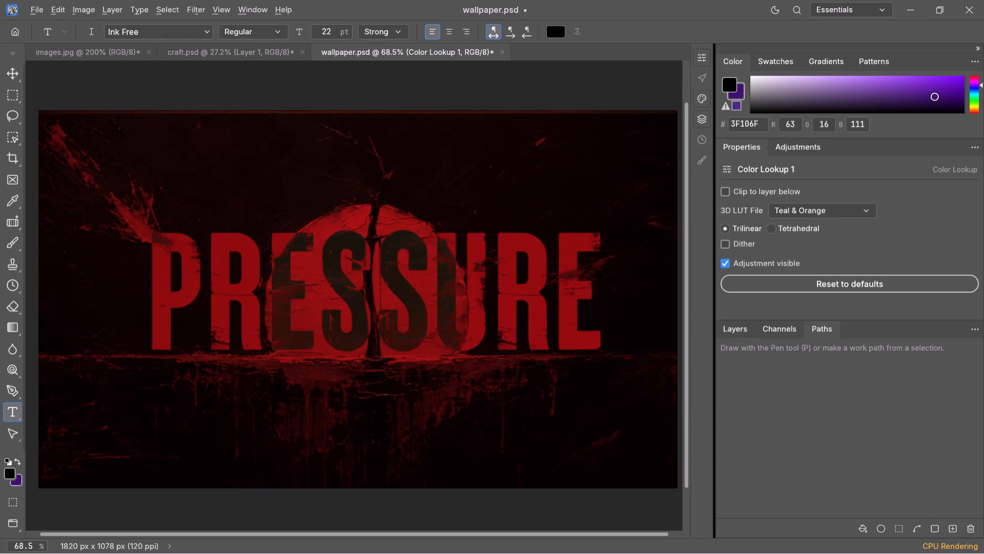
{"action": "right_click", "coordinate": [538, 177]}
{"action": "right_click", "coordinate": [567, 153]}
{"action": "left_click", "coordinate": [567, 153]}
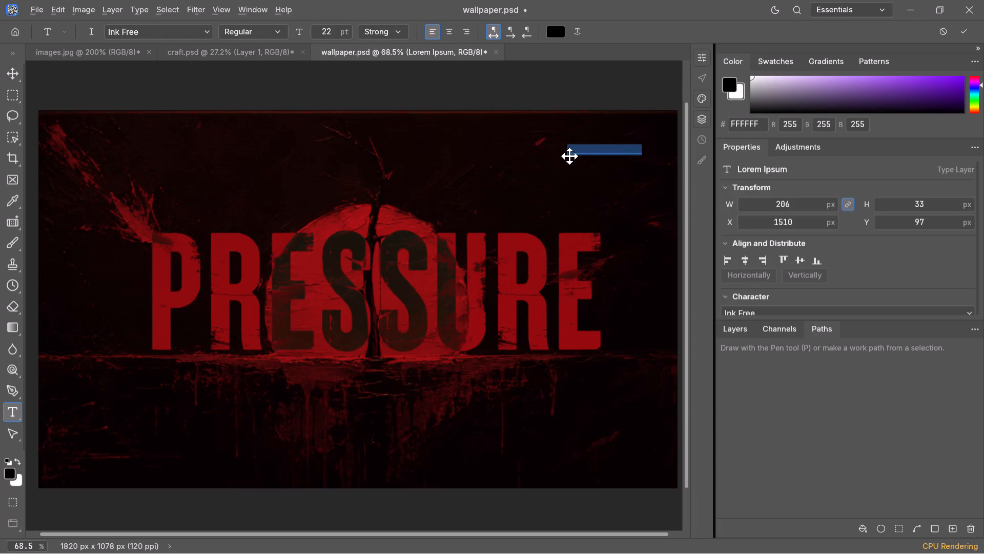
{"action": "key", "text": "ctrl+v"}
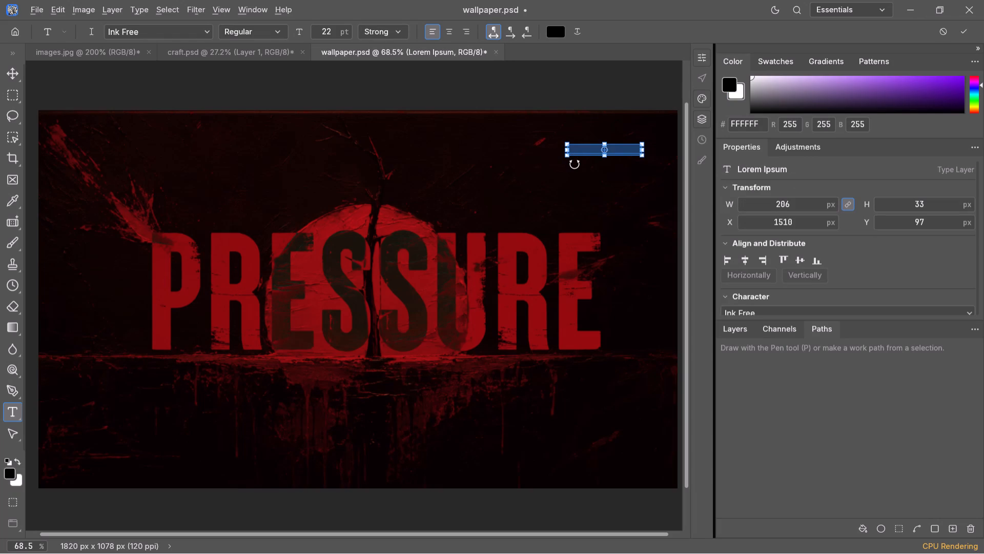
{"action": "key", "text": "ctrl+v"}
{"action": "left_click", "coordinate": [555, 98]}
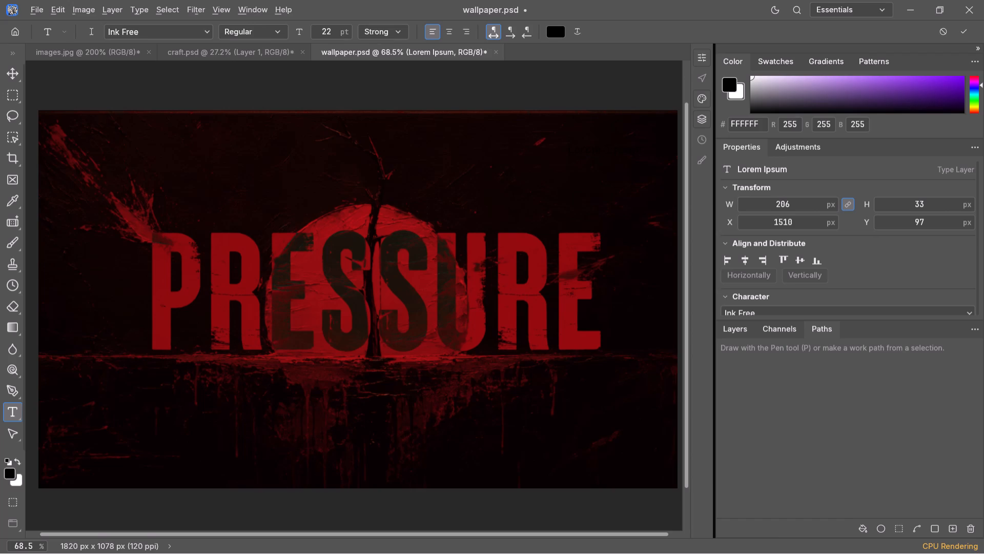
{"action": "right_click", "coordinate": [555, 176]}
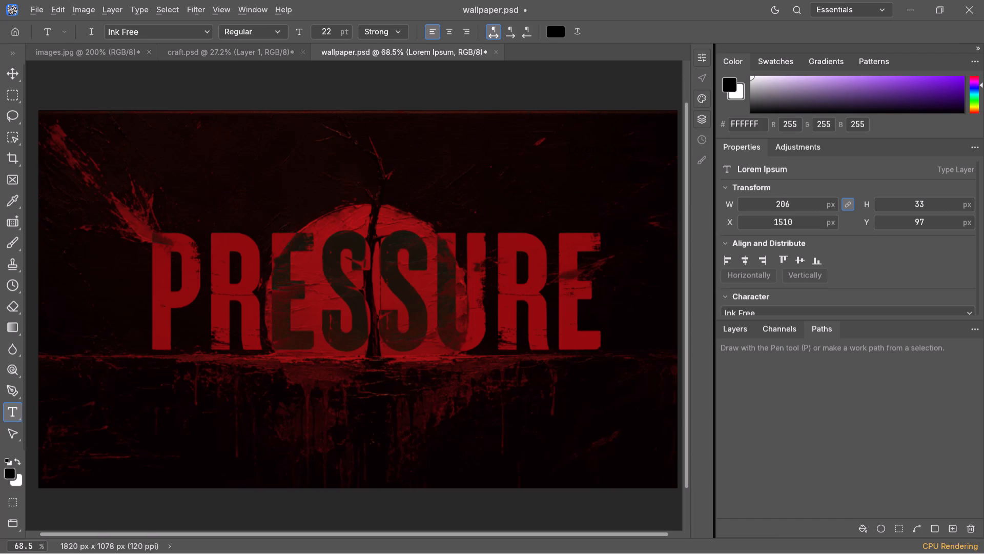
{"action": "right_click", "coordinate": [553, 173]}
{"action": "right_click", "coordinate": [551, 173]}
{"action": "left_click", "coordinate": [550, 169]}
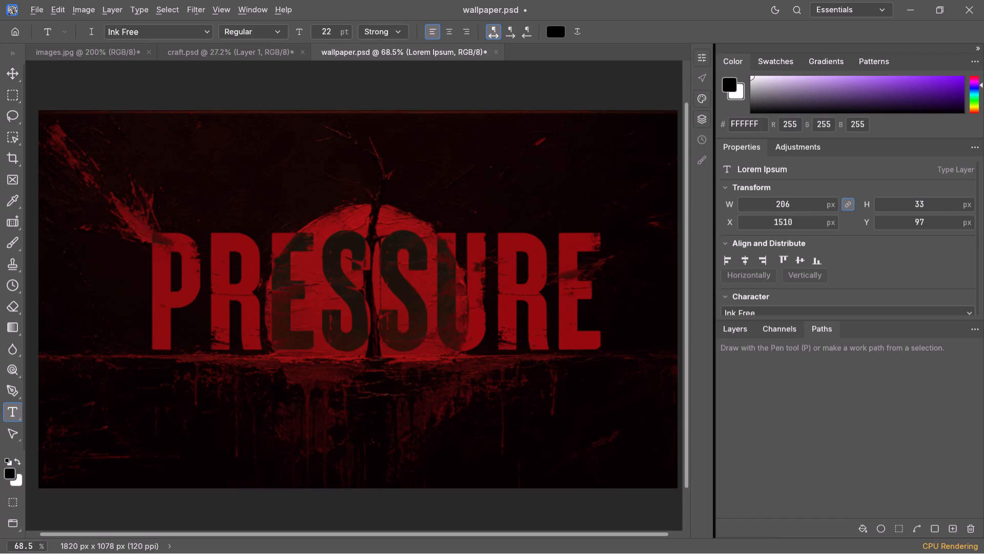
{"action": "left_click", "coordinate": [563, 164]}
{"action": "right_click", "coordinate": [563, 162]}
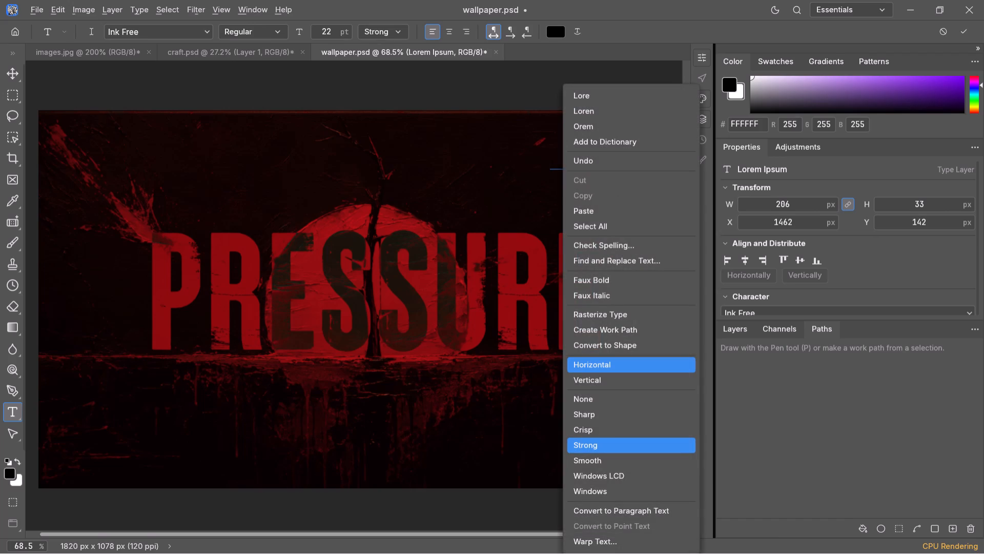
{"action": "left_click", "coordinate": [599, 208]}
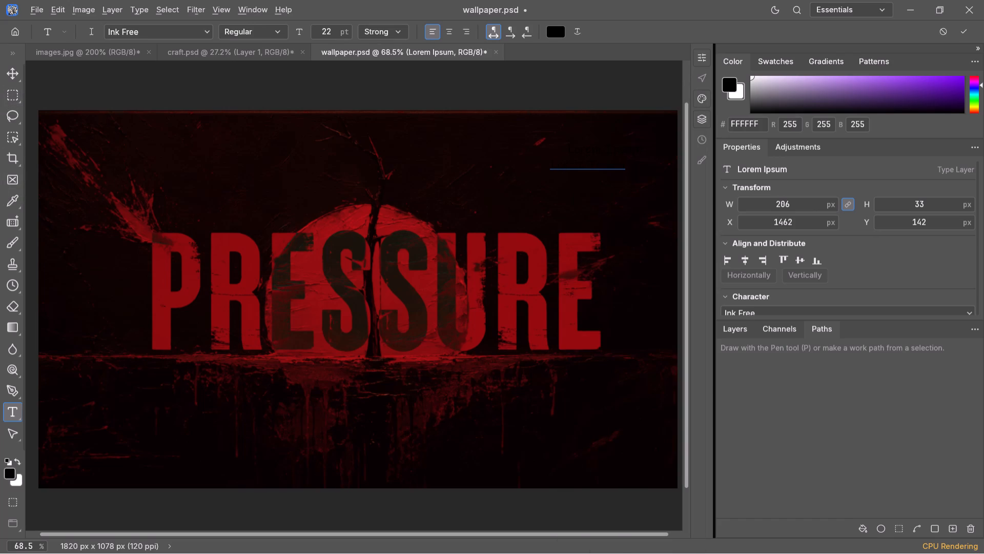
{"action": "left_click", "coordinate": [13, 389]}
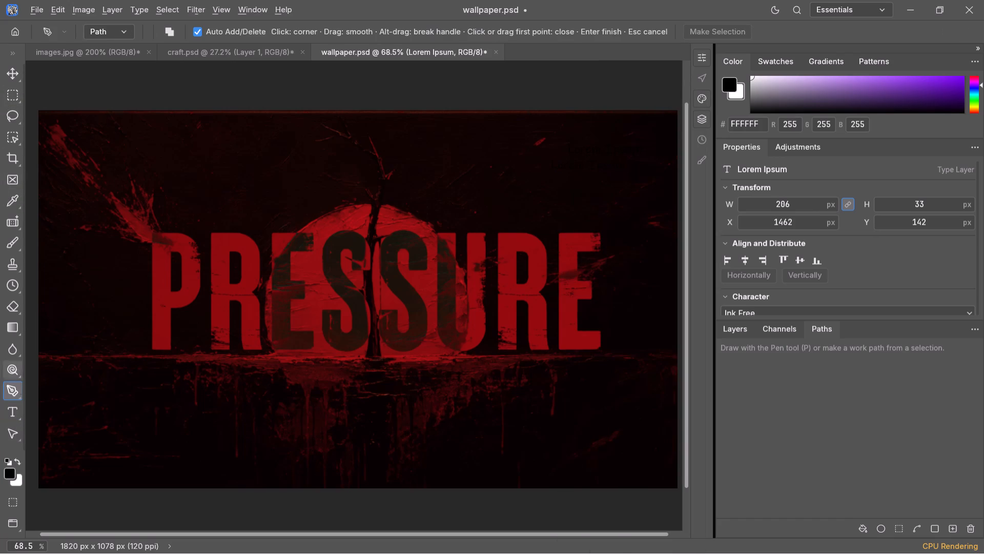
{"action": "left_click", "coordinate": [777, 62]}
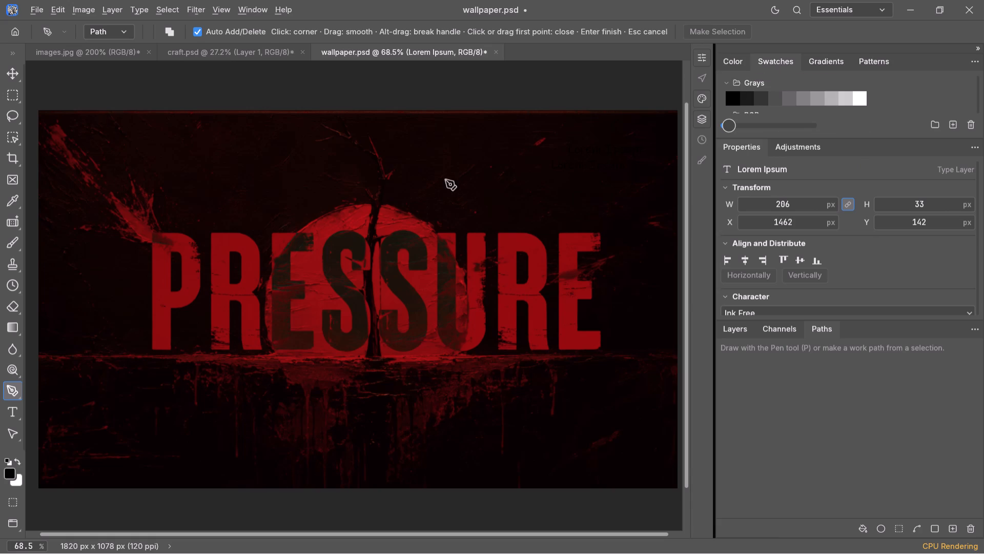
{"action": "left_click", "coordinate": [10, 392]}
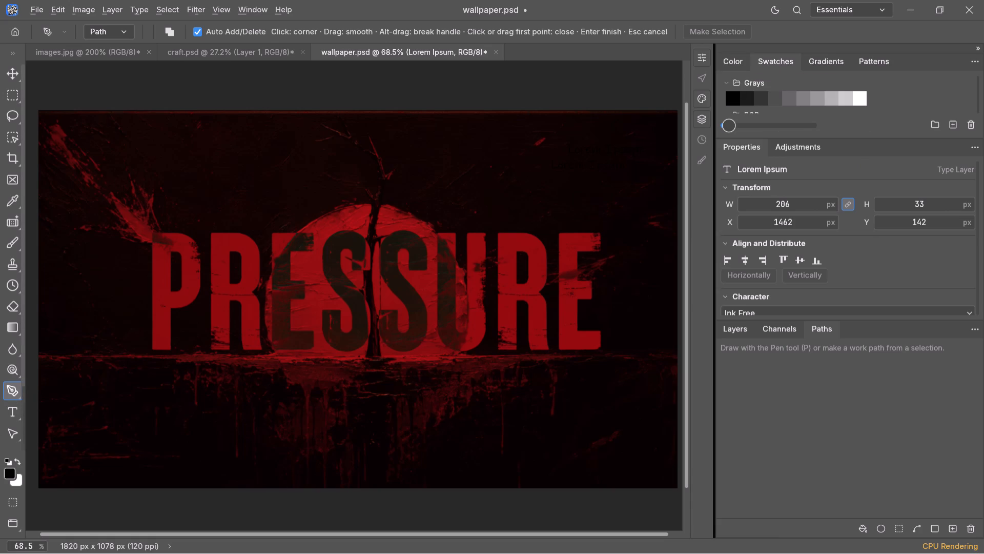
Activate the Move tool and paste the copied Sun Pictures logo into the wallpaper as a new layer.
{"action": "left_click", "coordinate": [11, 71]}
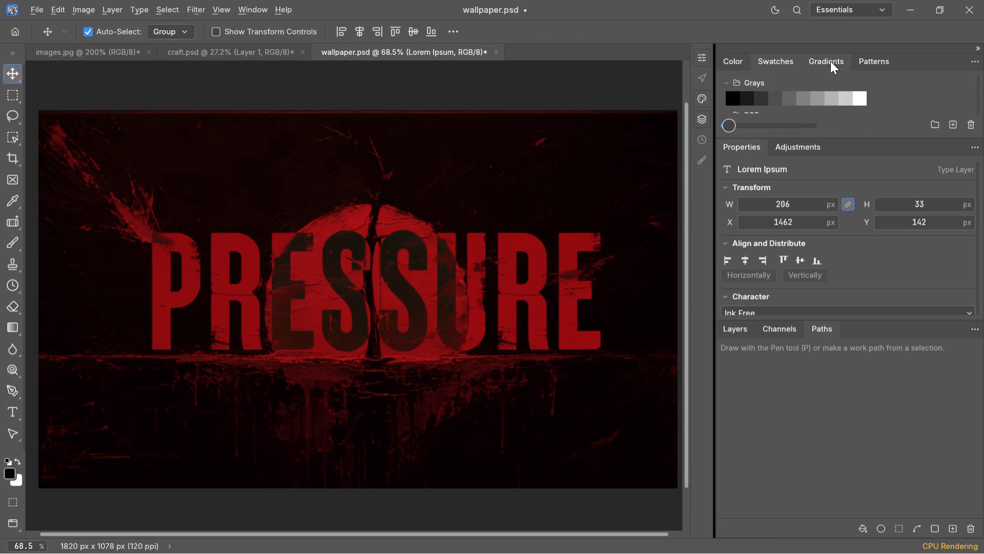
{"action": "left_click", "coordinate": [830, 57]}
{"action": "left_click", "coordinate": [743, 60]}
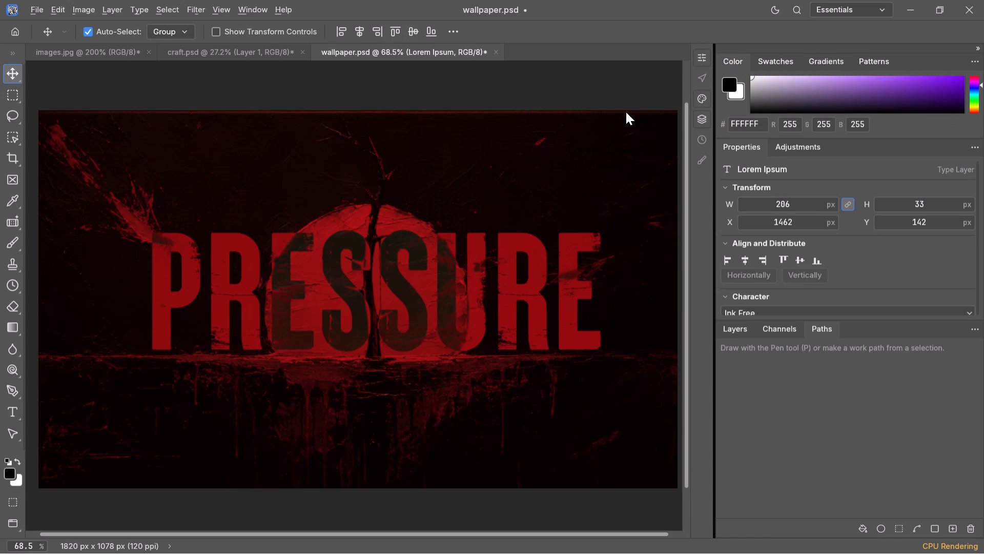
{"action": "right_click", "coordinate": [538, 177]}
{"action": "right_click", "coordinate": [538, 177]}
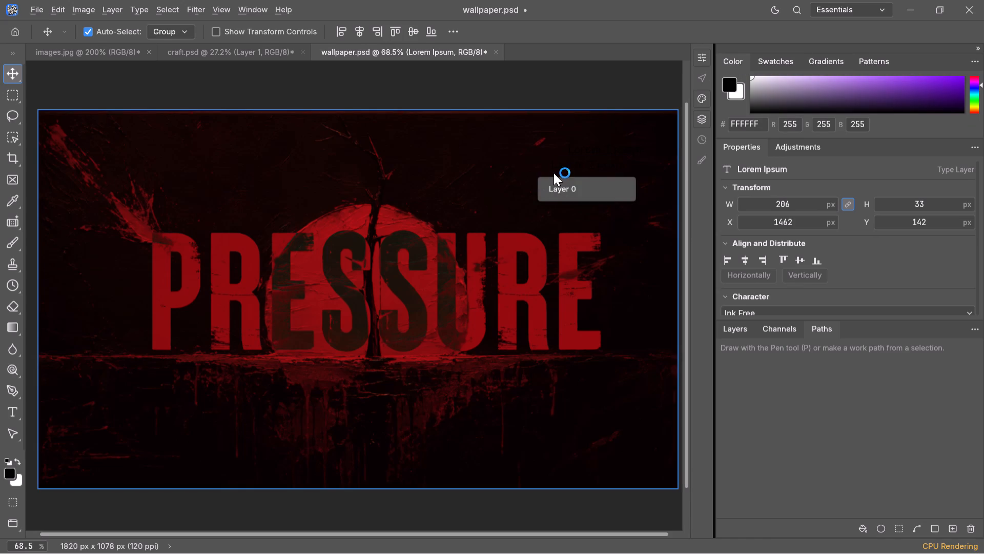
{"action": "right_click_drag", "start_coordinate": [513, 166], "coordinate": [507, 167]}
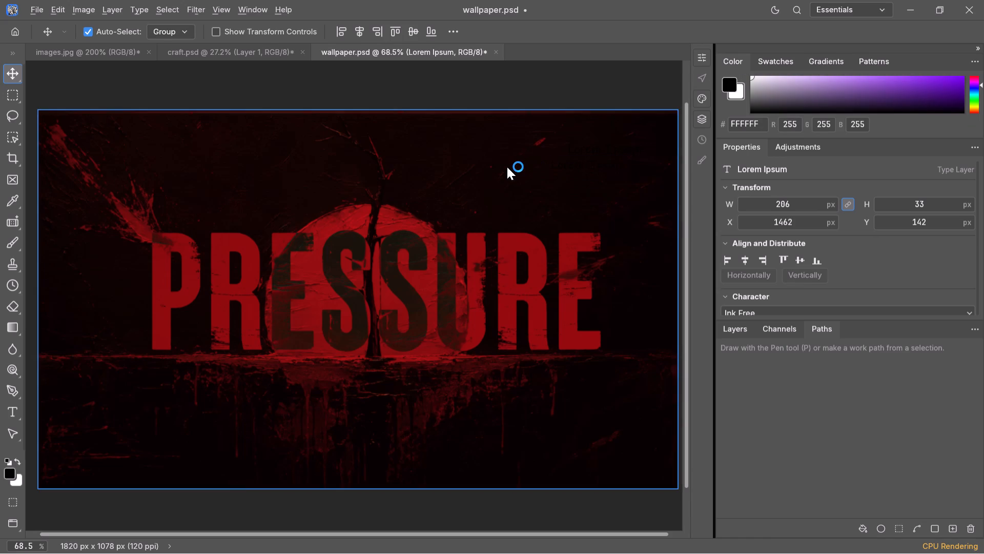
{"action": "right_click", "coordinate": [506, 167]}
{"action": "key", "text": "ctrl+v"}
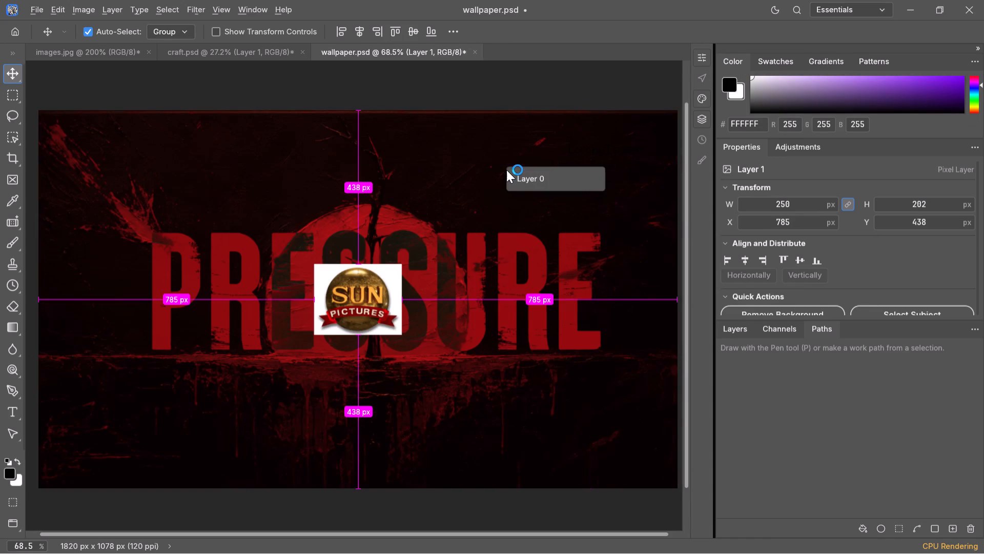
Move the Sun Pictures logo into the wallpaper's upper-right corner, at about X 1570 px and Y 12 px.
{"action": "left_click", "coordinate": [375, 291]}
{"action": "left_click_drag", "start_coordinate": [375, 291], "coordinate": [515, 197]}
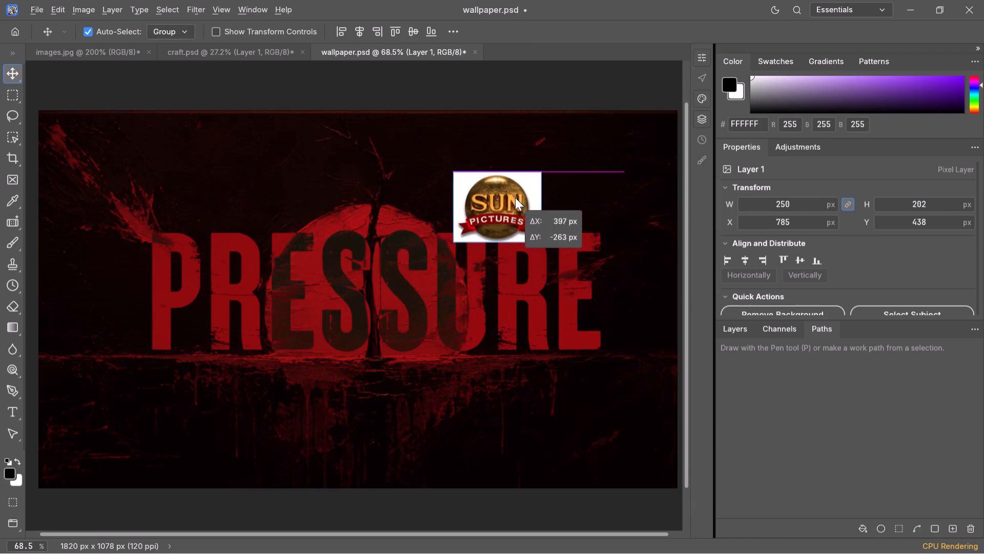
{"action": "left_click_drag", "start_coordinate": [515, 197], "coordinate": [518, 197]}
{"action": "left_click", "coordinate": [519, 197]}
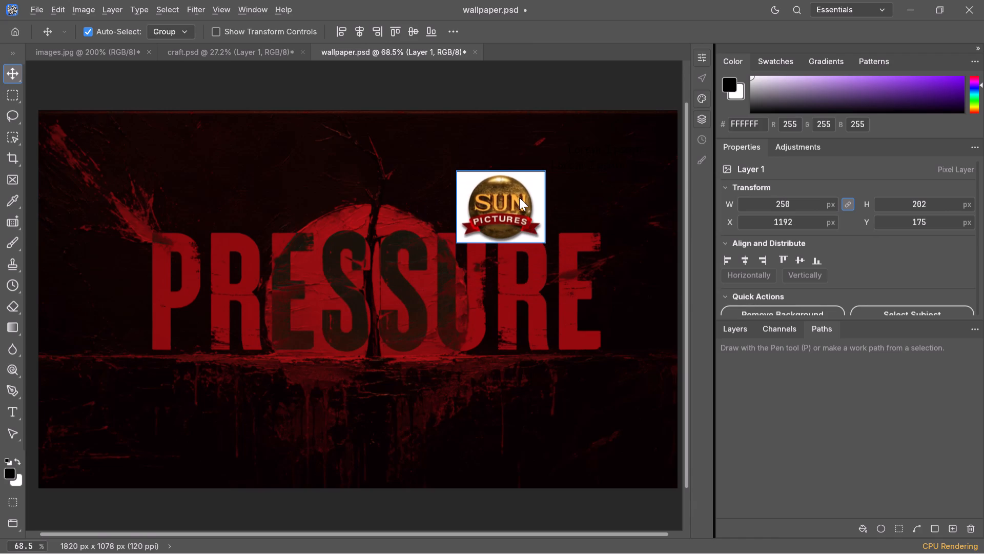
{"action": "left_click", "coordinate": [500, 203]}
{"action": "left_click_drag", "start_coordinate": [500, 204], "coordinate": [608, 153]}
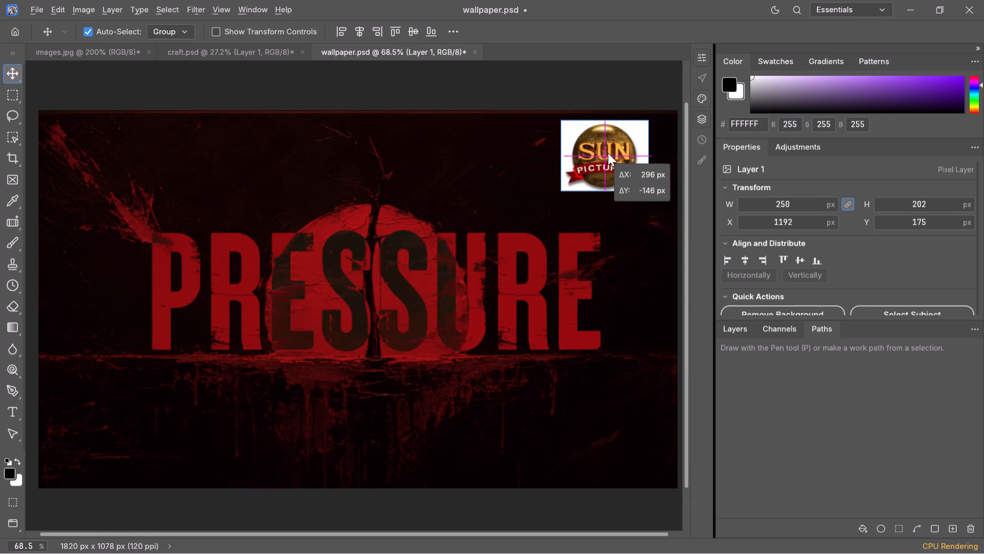
{"action": "left_click_drag", "start_coordinate": [608, 153], "coordinate": [634, 148]}
{"action": "left_click", "coordinate": [634, 148]}
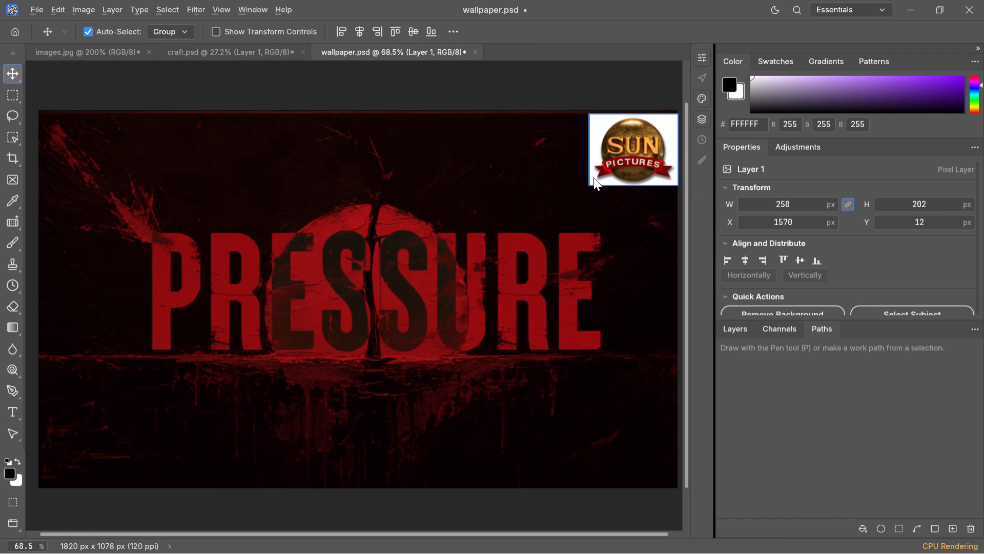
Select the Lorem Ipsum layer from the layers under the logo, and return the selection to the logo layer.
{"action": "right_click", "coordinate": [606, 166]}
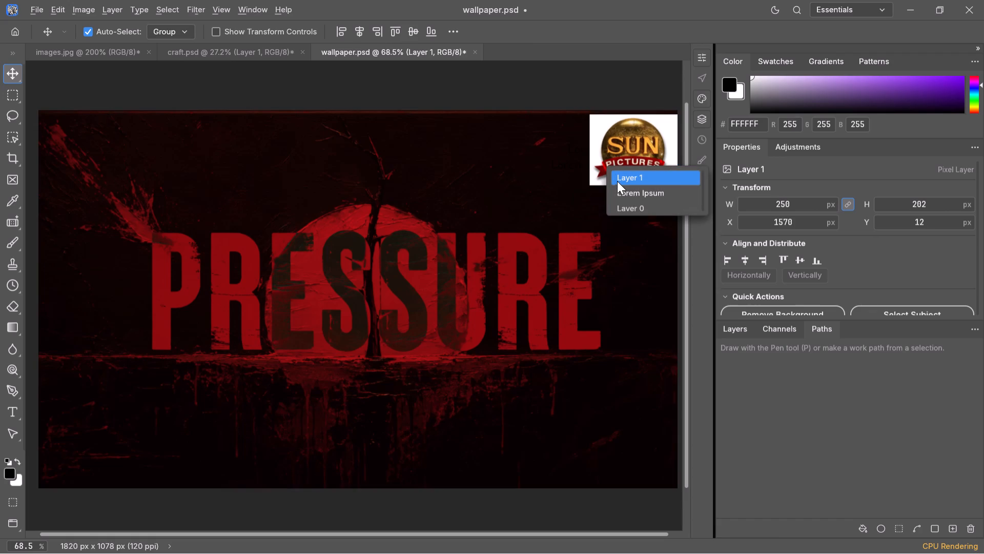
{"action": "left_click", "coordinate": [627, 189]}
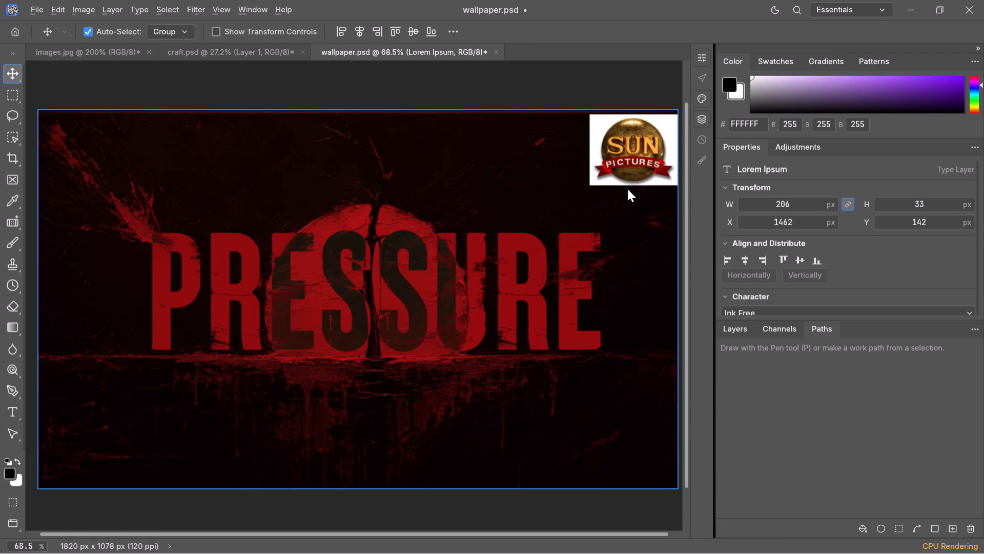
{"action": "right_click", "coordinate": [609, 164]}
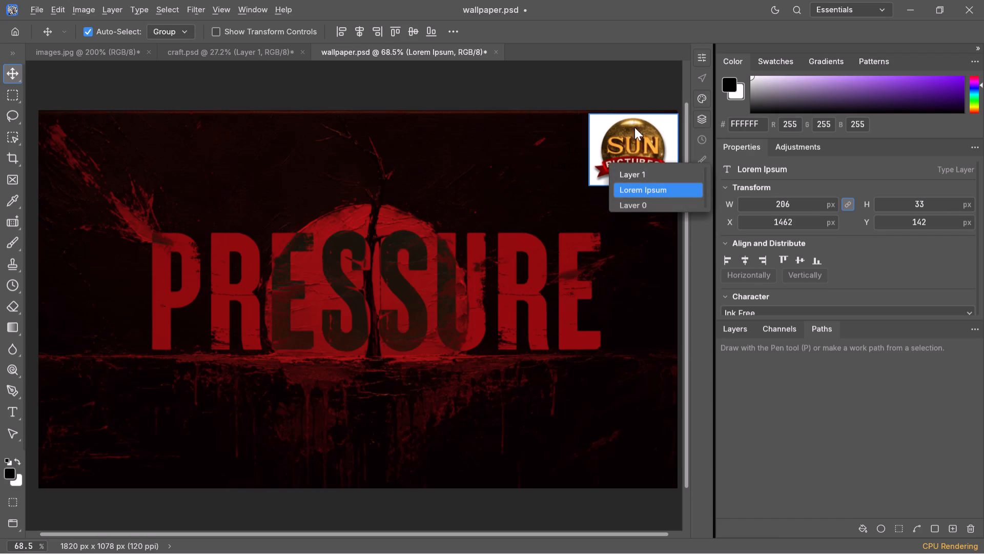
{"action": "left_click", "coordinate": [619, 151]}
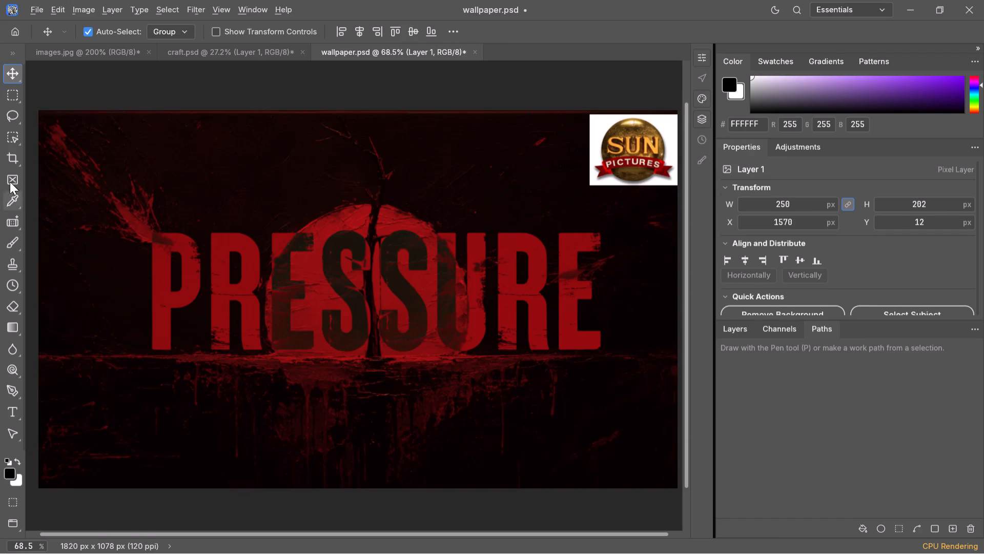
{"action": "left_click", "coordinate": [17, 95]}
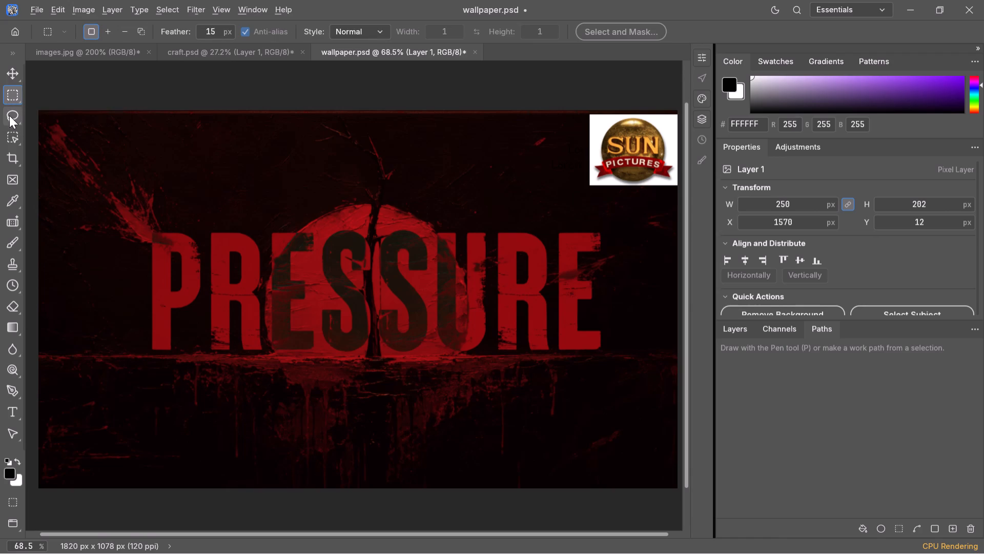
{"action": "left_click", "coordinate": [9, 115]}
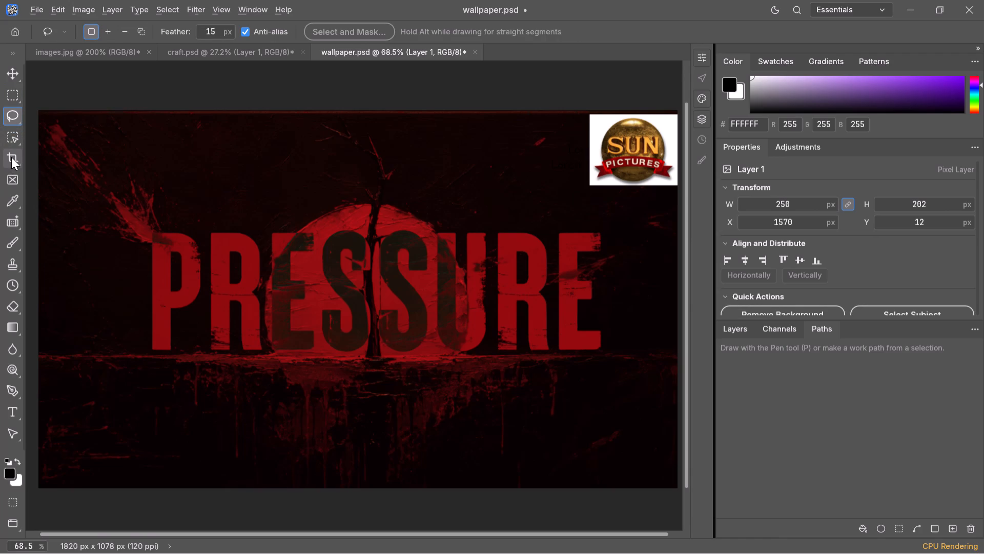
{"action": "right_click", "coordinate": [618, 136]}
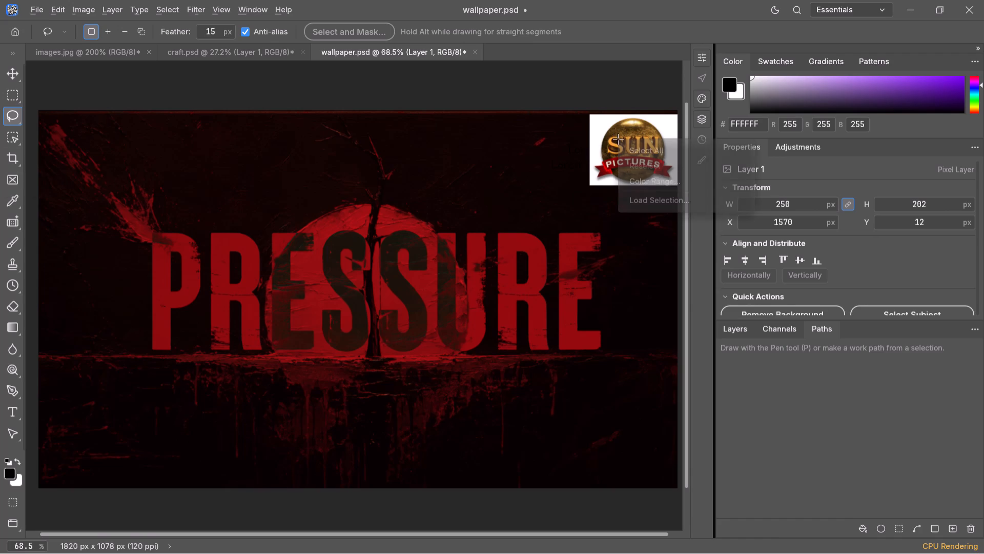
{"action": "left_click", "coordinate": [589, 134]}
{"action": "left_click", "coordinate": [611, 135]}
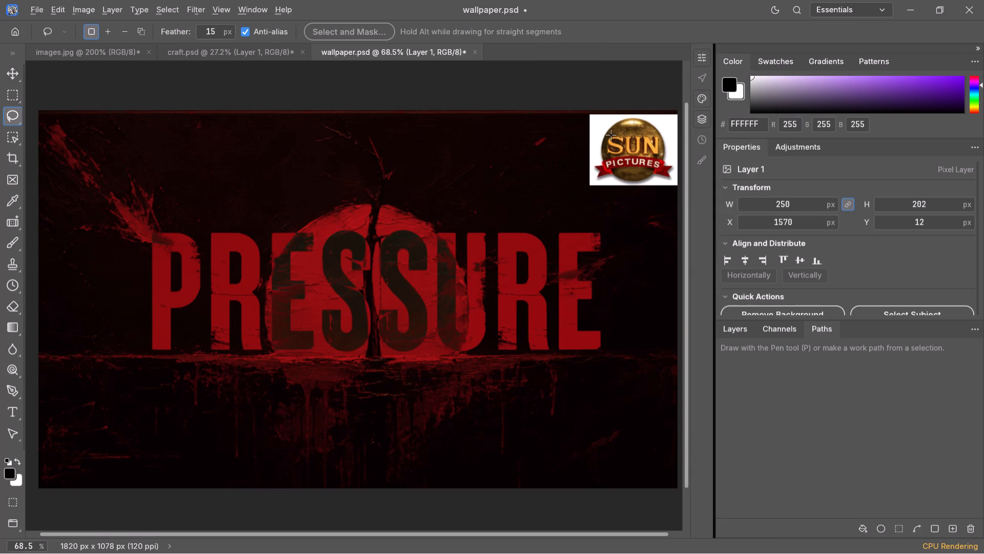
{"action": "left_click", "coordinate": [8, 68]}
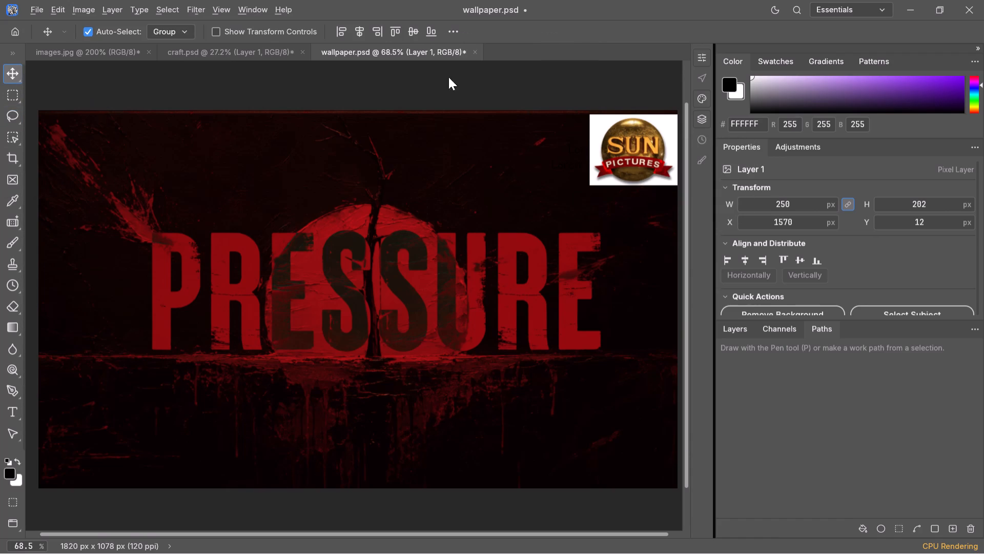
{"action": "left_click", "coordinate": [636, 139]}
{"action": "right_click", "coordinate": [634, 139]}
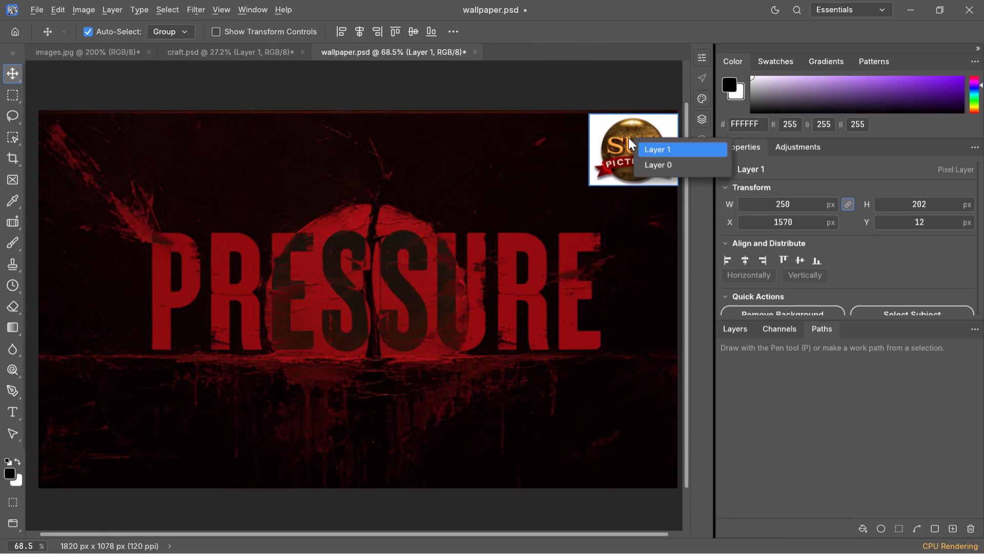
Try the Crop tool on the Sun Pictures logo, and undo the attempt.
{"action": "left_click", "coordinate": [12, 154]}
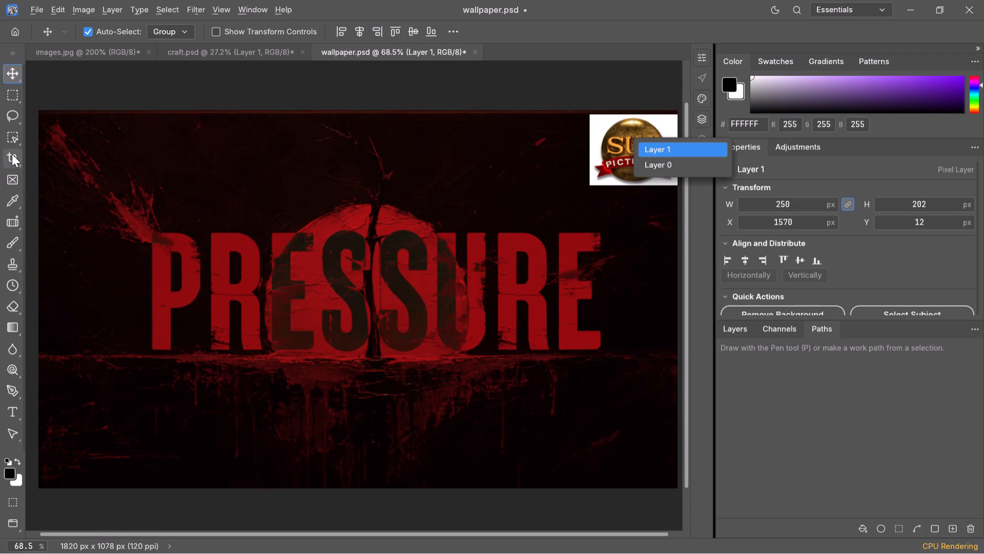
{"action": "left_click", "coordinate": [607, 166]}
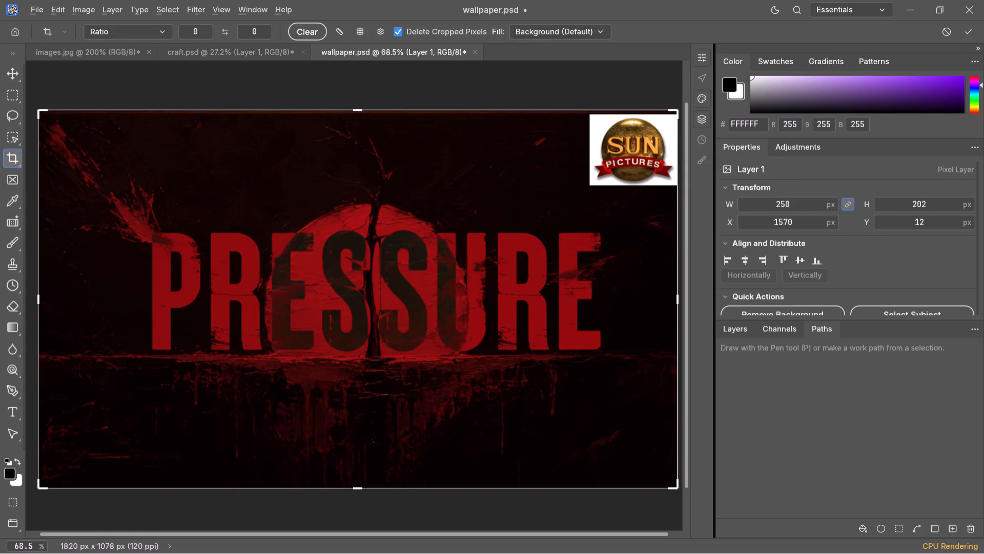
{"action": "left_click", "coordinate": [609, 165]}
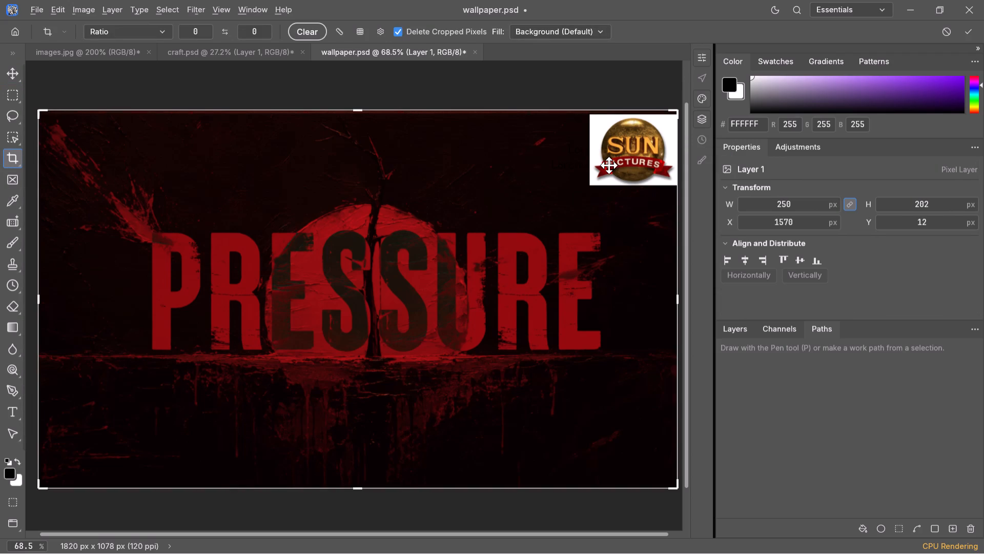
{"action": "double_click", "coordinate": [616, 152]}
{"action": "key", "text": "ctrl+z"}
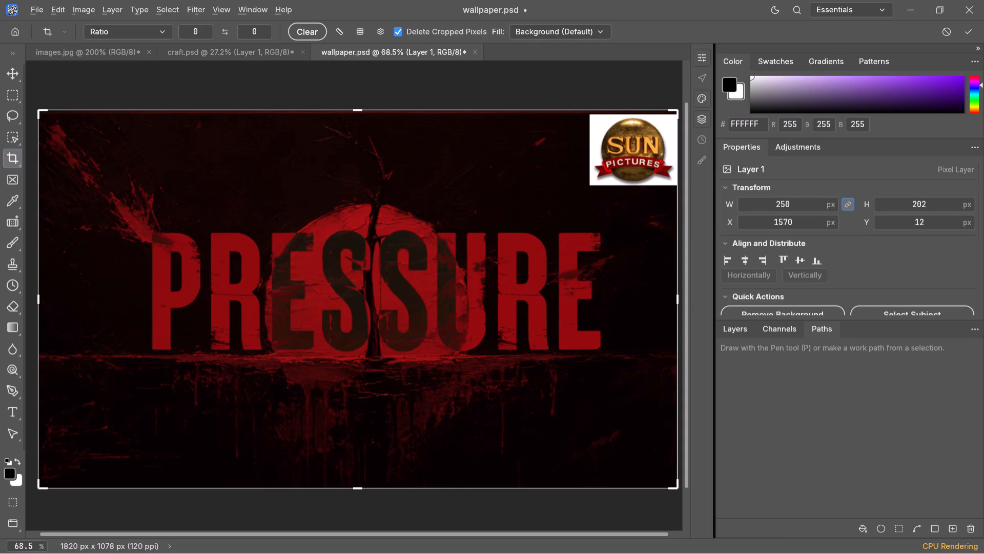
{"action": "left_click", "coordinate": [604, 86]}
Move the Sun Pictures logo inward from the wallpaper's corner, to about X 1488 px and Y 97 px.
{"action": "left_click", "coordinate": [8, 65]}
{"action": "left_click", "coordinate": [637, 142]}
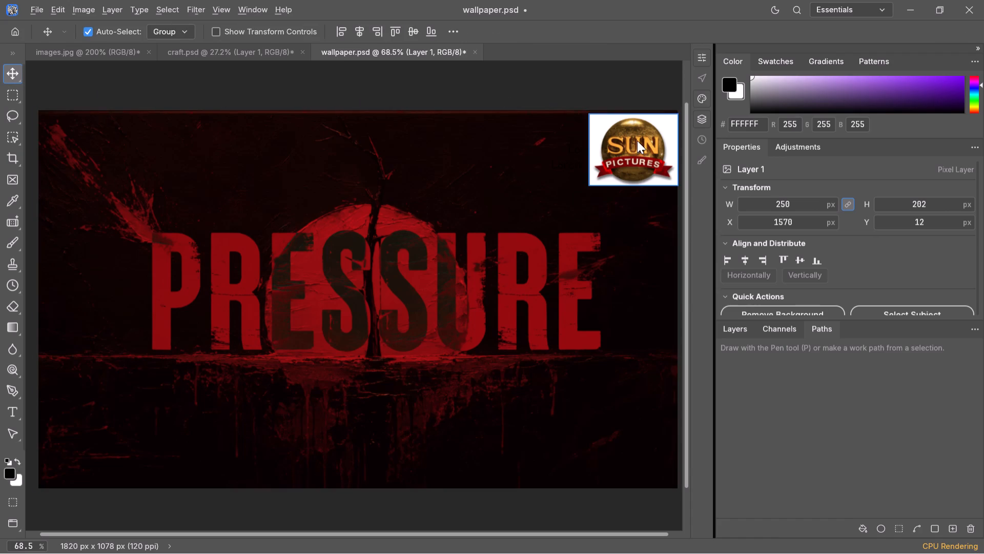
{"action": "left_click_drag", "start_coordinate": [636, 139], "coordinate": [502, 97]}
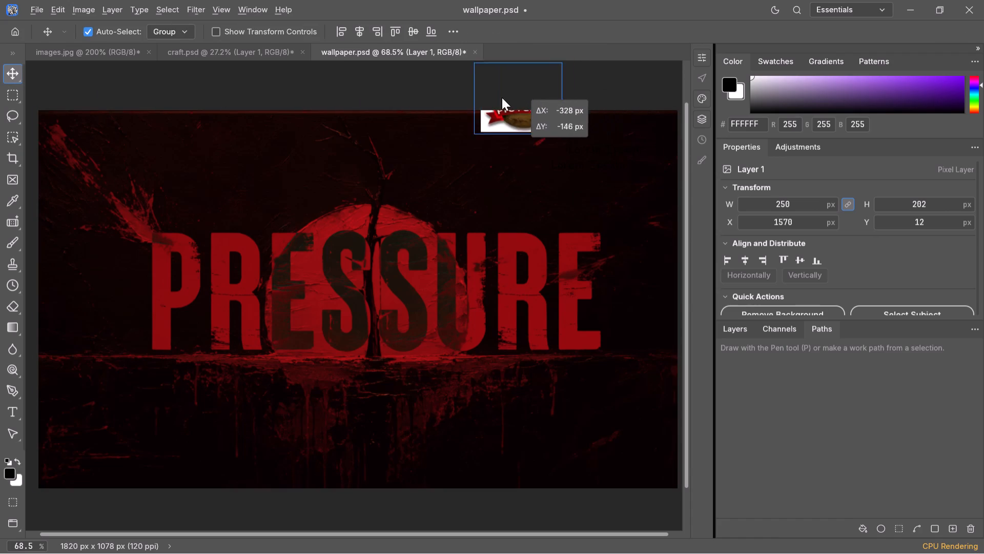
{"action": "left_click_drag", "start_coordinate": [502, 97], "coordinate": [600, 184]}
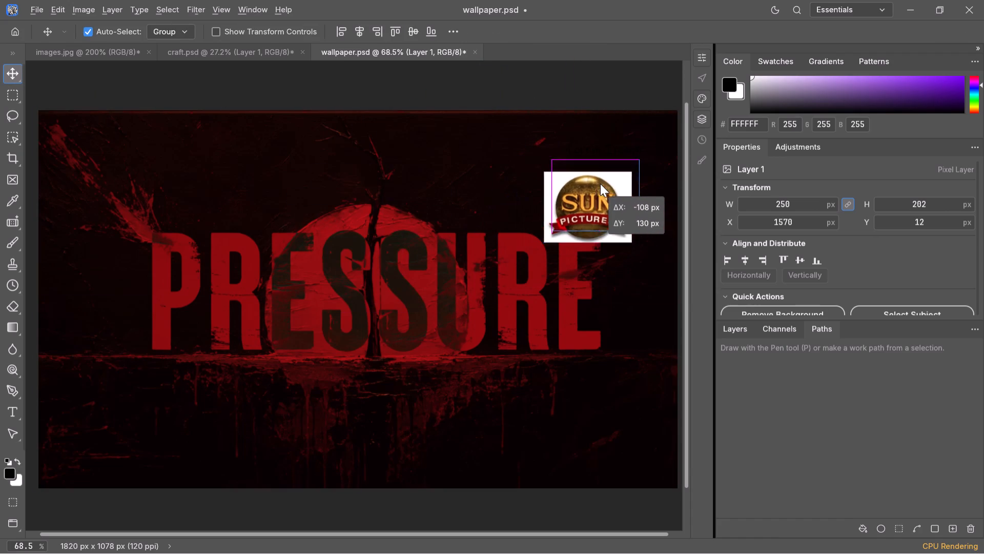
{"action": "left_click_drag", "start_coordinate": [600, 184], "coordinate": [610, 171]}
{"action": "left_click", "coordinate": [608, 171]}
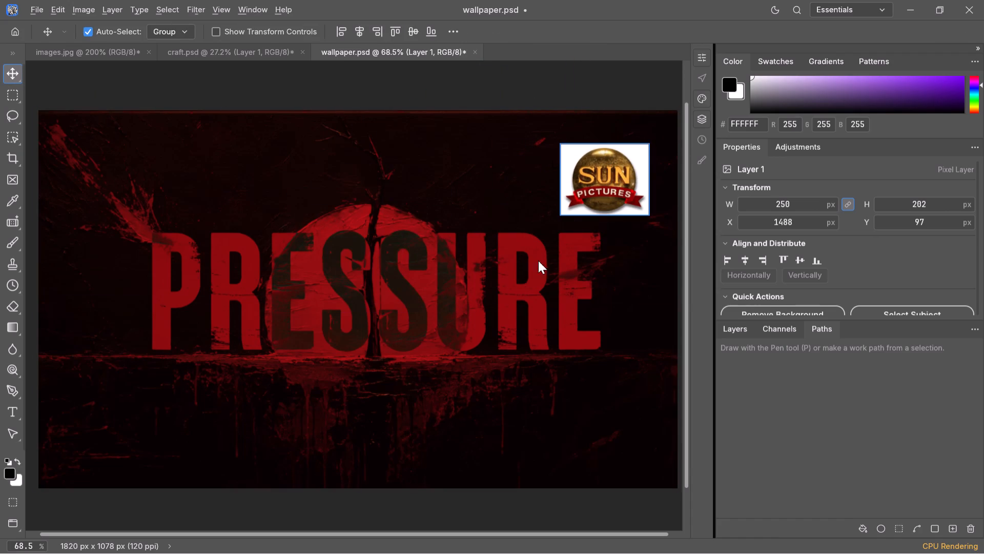
Shift the PRESSURE background layer straight up to about Y -50 px.
{"action": "left_click_drag", "start_coordinate": [511, 296], "coordinate": [511, 285]}
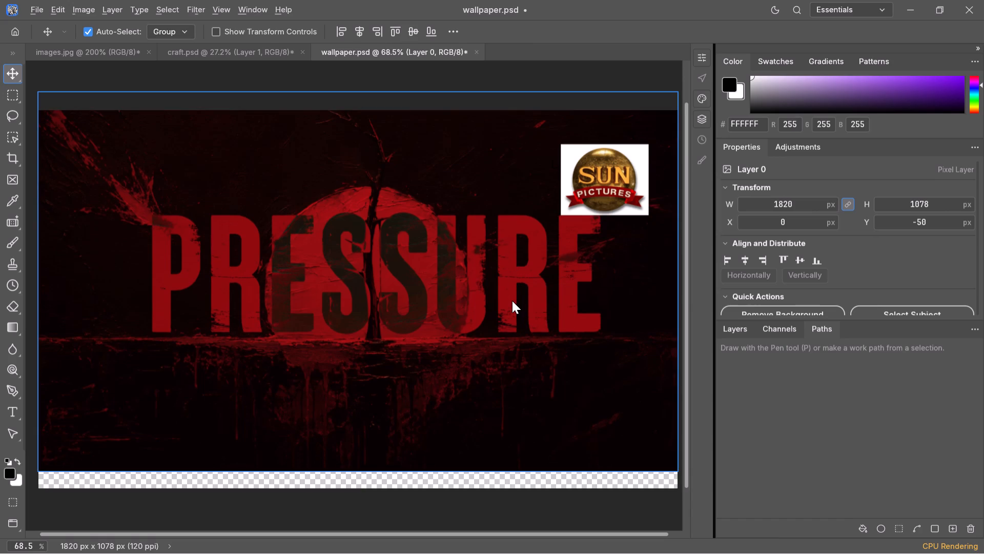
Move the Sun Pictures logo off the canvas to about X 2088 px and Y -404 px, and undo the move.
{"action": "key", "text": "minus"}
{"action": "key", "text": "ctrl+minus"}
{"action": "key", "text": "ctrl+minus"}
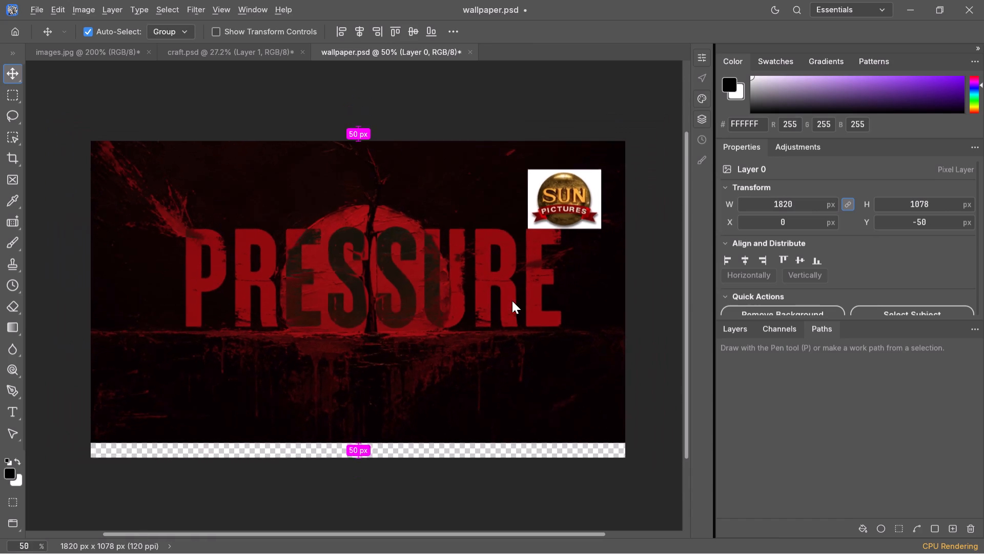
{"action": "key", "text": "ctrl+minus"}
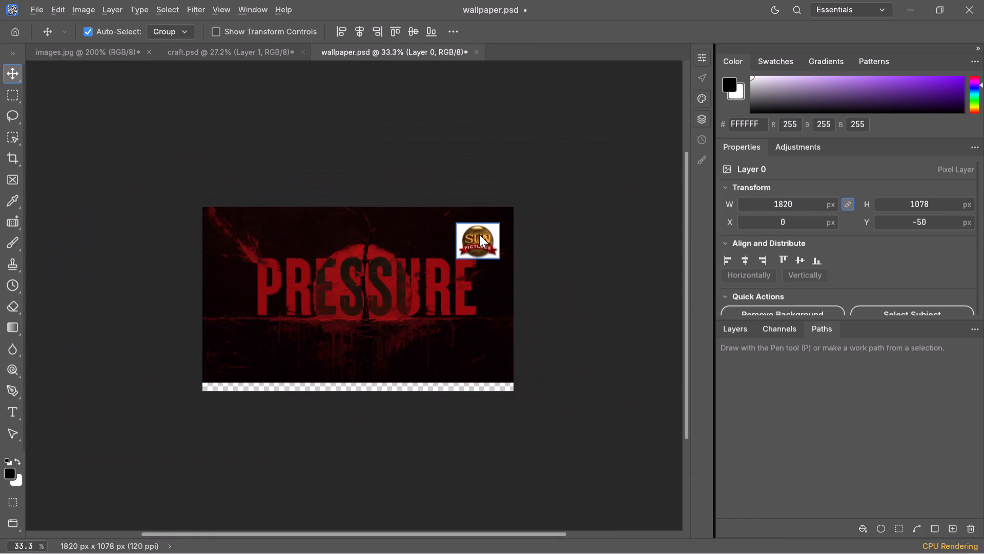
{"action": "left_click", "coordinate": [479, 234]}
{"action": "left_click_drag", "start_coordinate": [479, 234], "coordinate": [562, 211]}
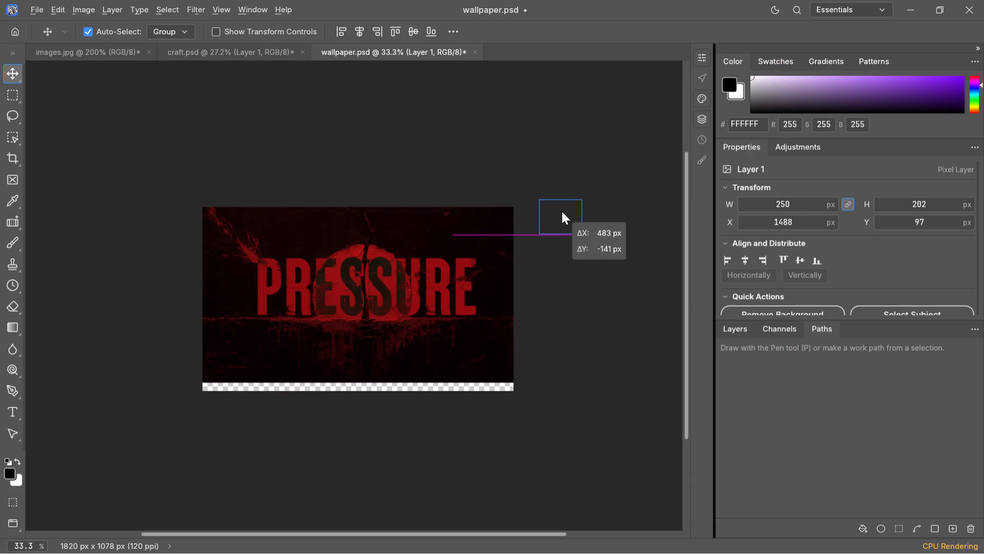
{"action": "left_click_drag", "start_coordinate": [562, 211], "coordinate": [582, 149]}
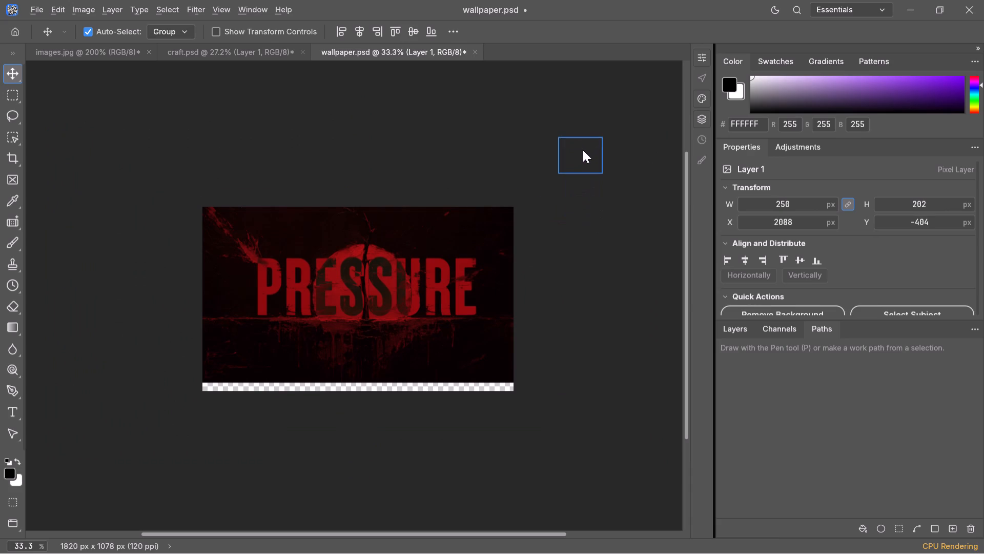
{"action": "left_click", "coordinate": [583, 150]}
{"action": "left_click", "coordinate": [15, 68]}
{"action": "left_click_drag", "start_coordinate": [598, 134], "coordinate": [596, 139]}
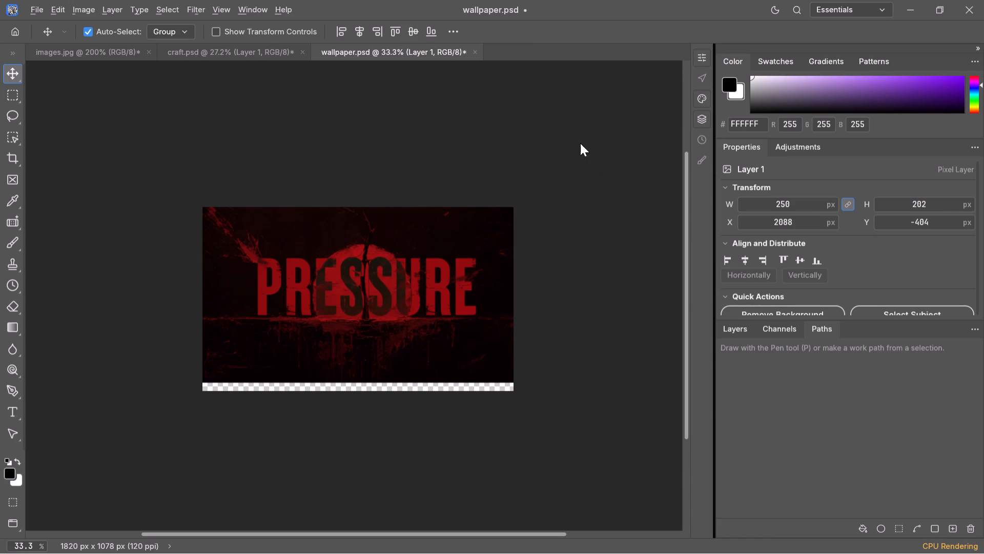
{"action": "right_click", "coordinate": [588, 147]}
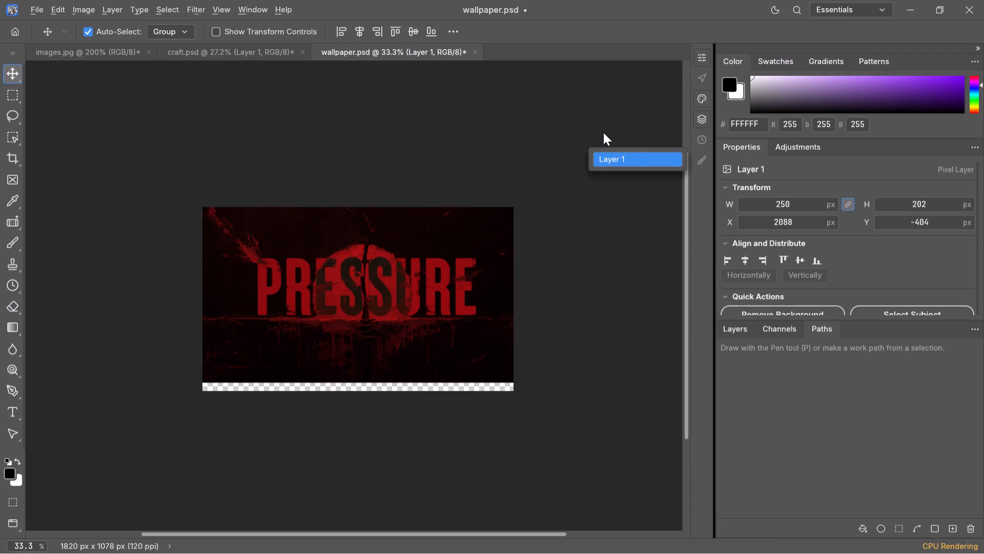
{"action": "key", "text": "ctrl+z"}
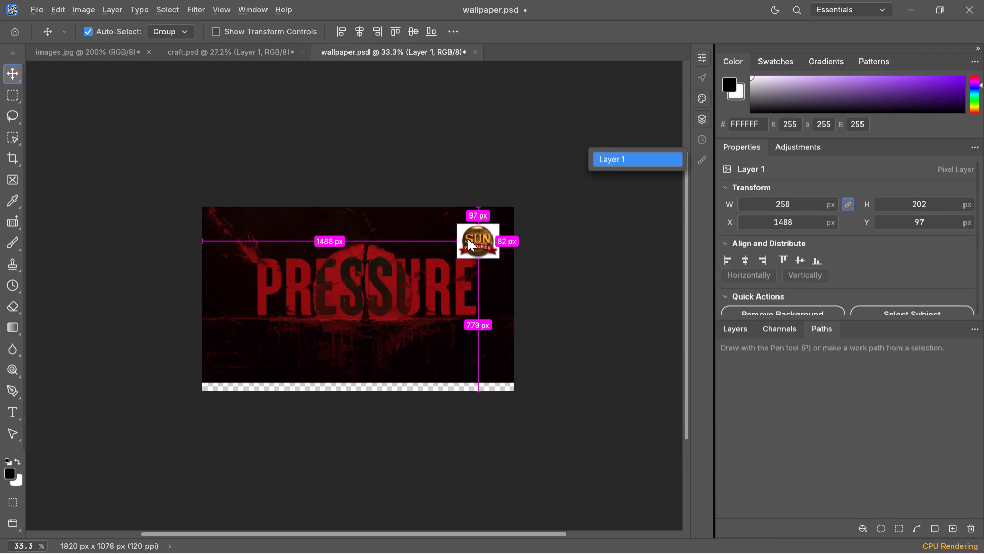
Move the Sun Pictures logo against the canvas's top edge near the upper-right corner, at about X 1565 px and Y 0 px.
{"action": "key", "text": "ctrl+plus"}
{"action": "key", "text": "ctrl+plus"}
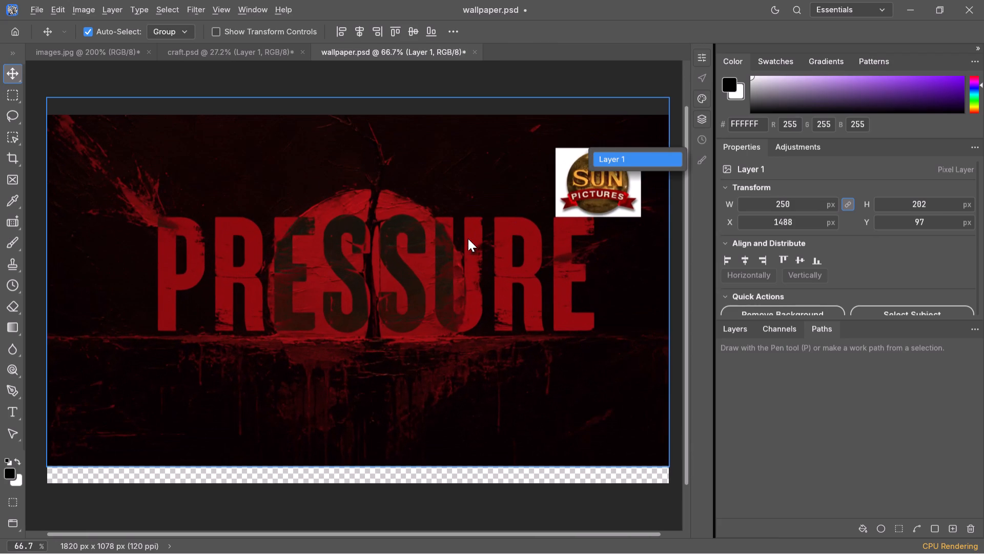
{"action": "right_click_drag", "start_coordinate": [442, 187], "coordinate": [439, 192]}
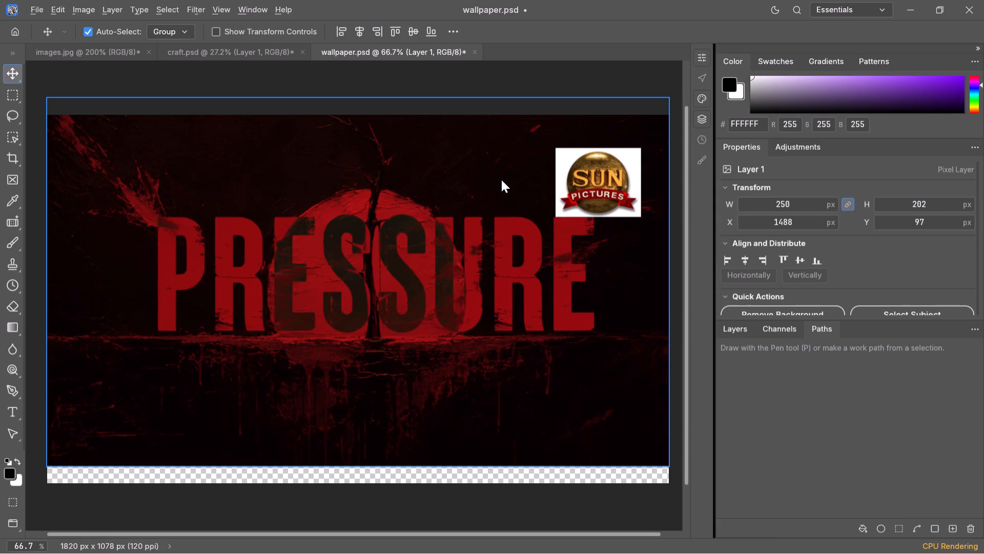
{"action": "left_click", "coordinate": [596, 171]}
{"action": "left_click_drag", "start_coordinate": [597, 170], "coordinate": [621, 146]}
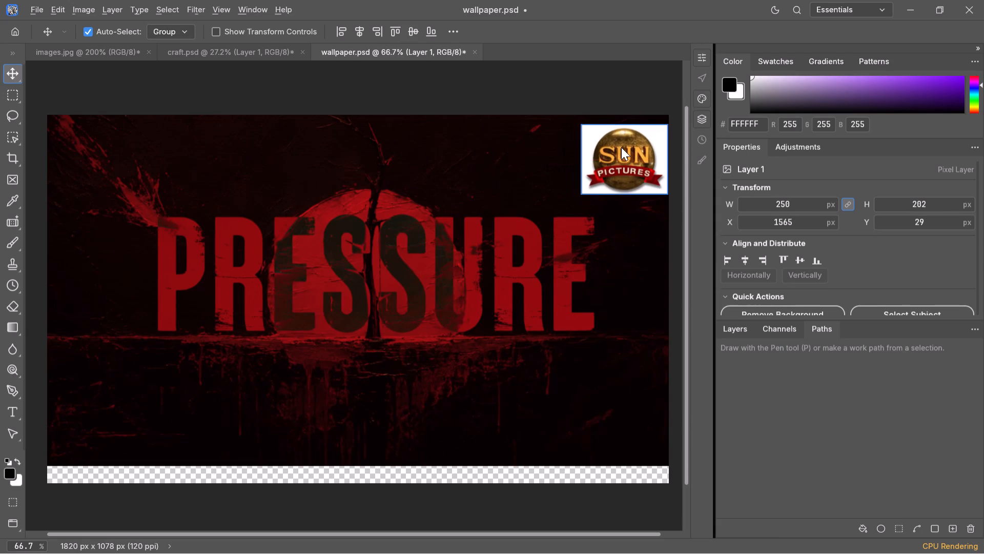
{"action": "left_click", "coordinate": [621, 140]}
{"action": "left_click_drag", "start_coordinate": [621, 140], "coordinate": [620, 131]}
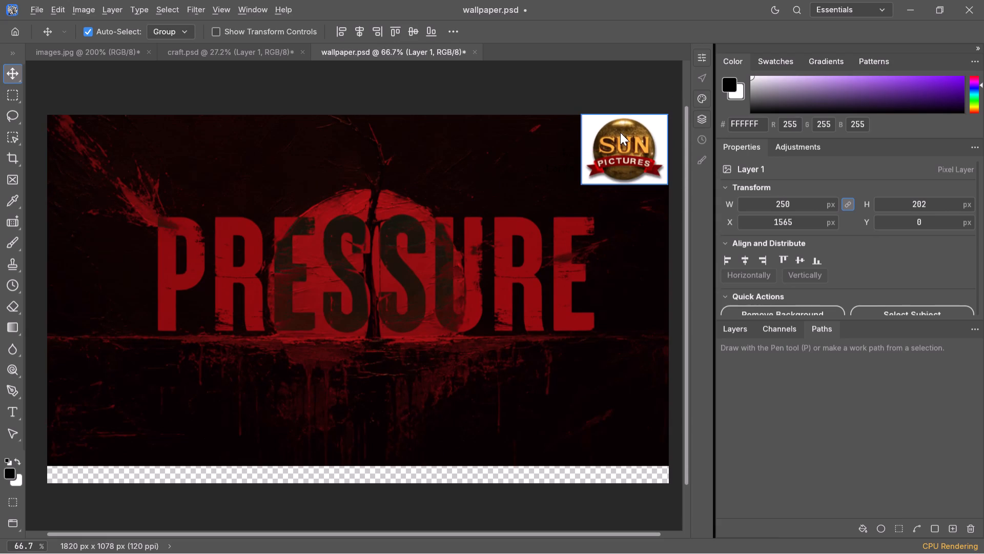
{"action": "left_click", "coordinate": [620, 132]}
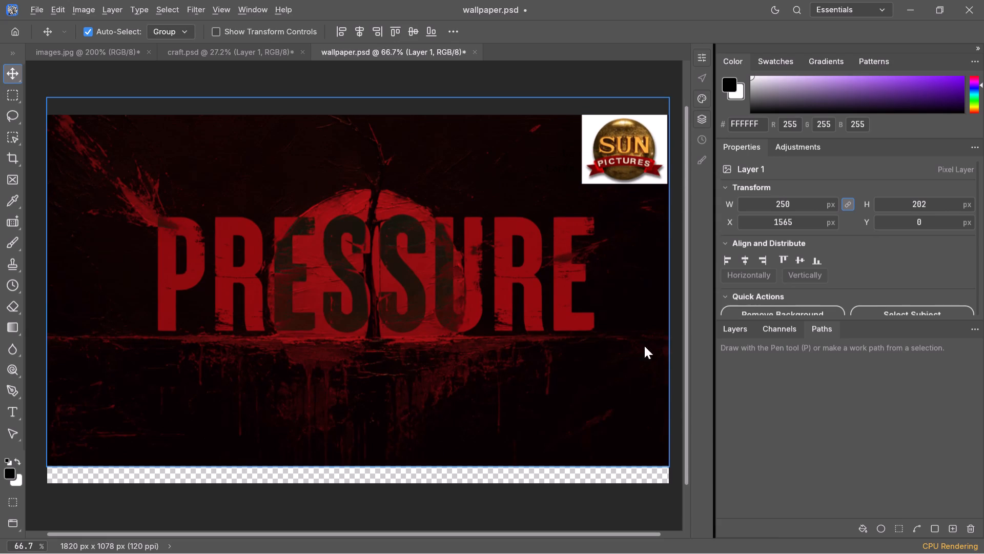
{"action": "key", "text": "Return"}
Select the PRESSURE background layer and list the layers under the artwork near the letter U.
{"action": "right_click", "coordinate": [545, 343]}
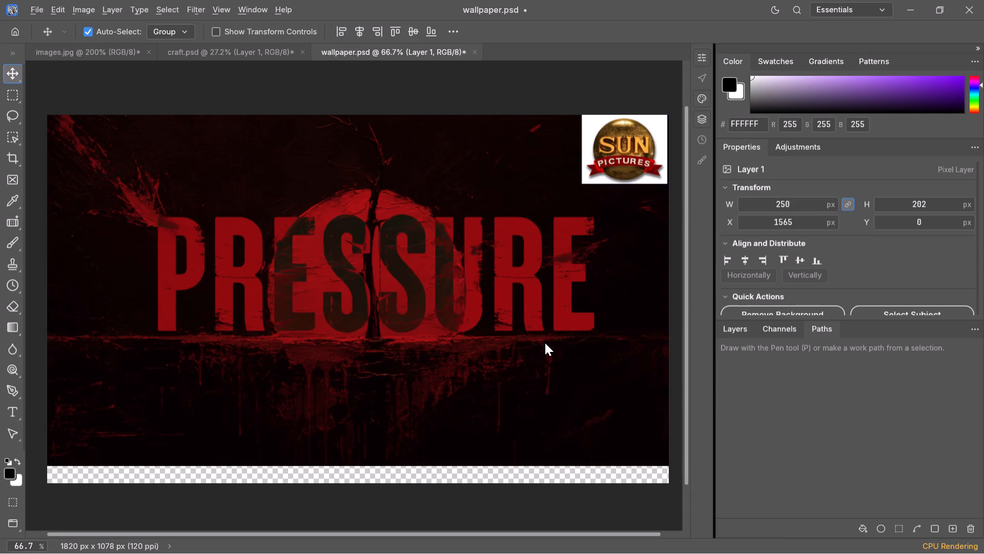
{"action": "left_click", "coordinate": [489, 332]}
{"action": "right_click", "coordinate": [481, 329]}
{"action": "right_click", "coordinate": [481, 329]}
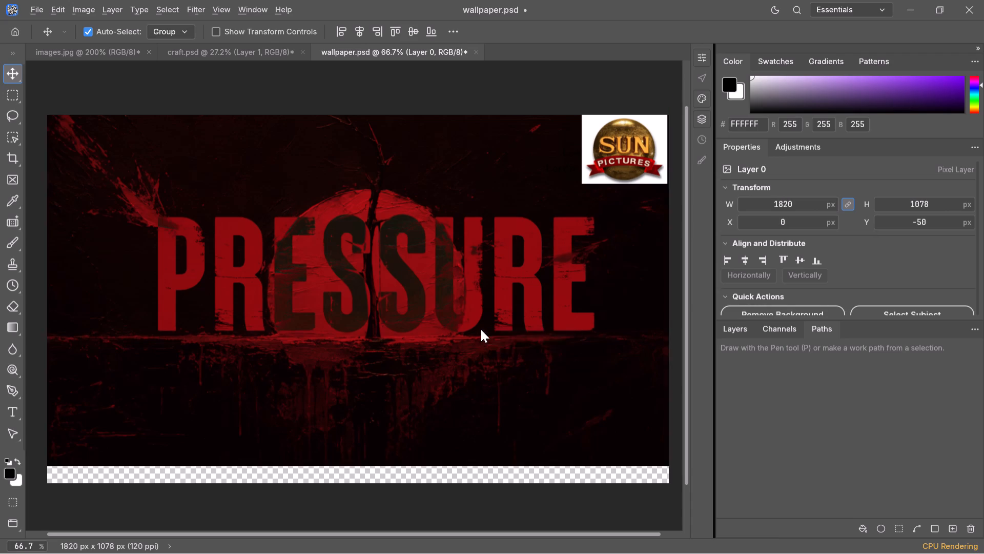
{"action": "key", "text": "ctrl+plus"}
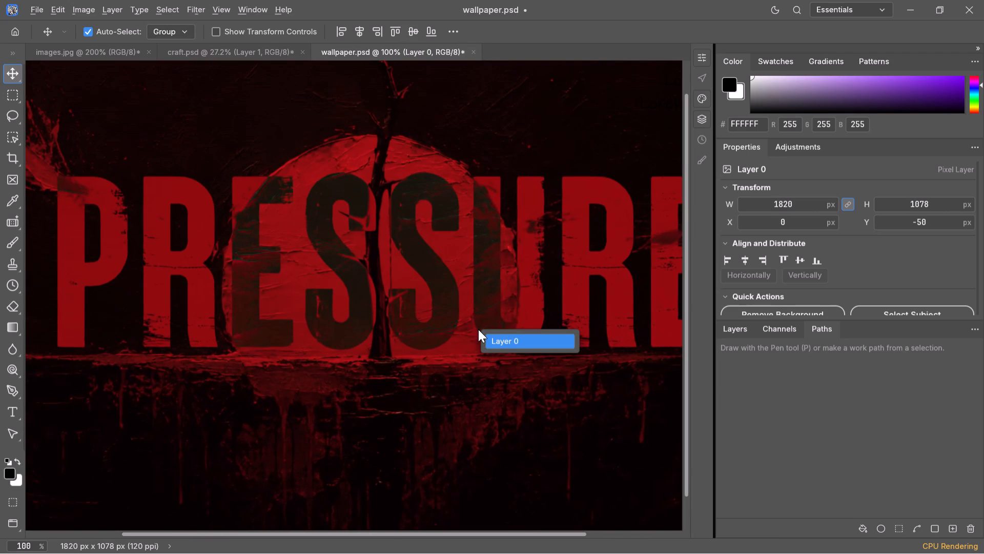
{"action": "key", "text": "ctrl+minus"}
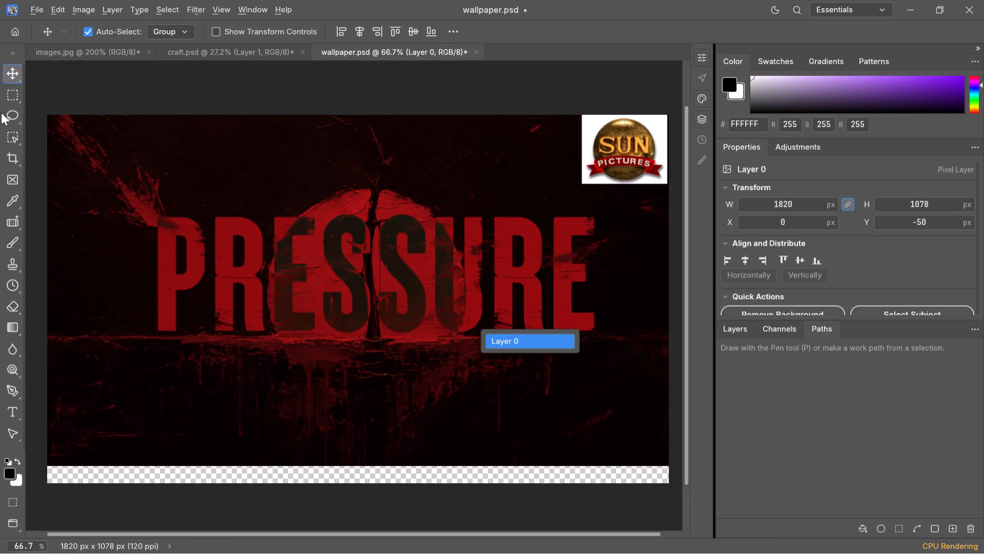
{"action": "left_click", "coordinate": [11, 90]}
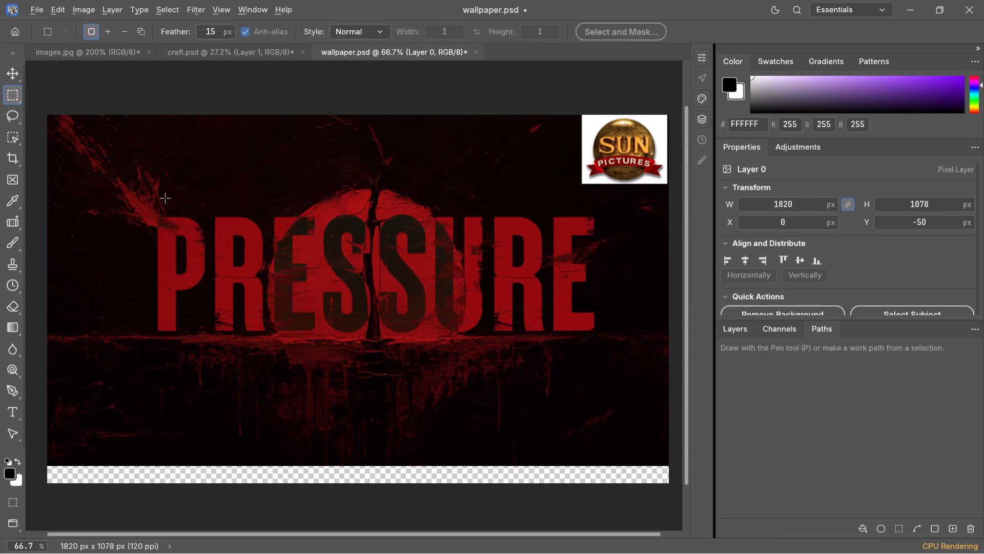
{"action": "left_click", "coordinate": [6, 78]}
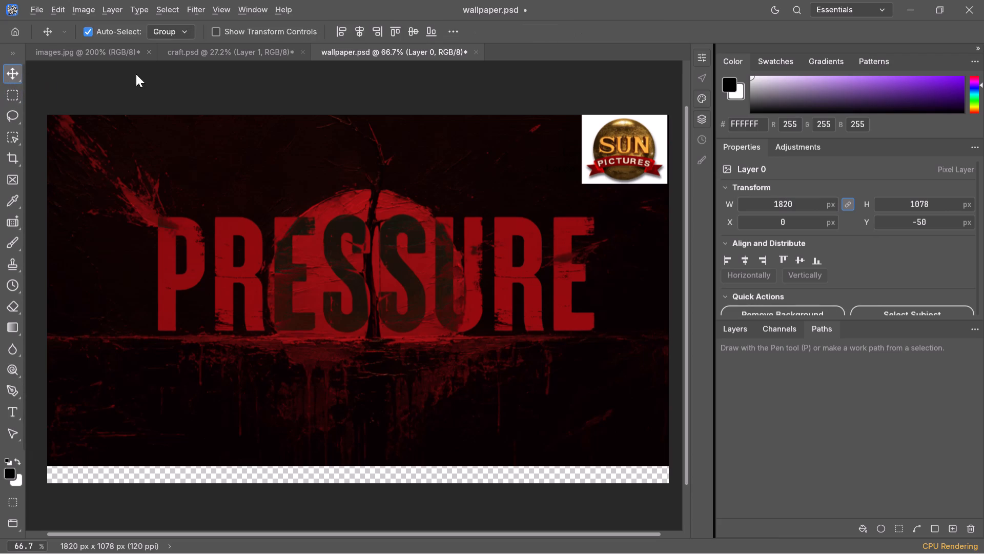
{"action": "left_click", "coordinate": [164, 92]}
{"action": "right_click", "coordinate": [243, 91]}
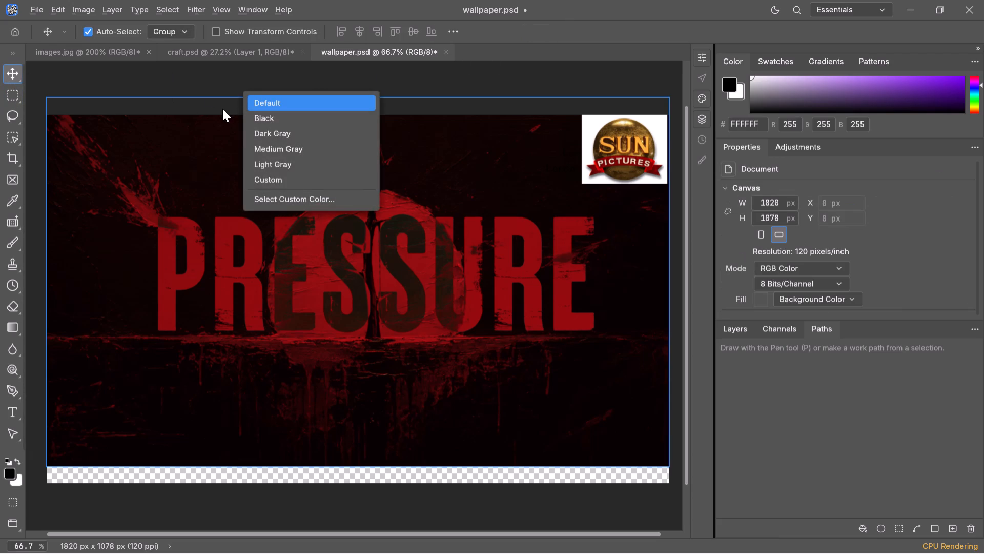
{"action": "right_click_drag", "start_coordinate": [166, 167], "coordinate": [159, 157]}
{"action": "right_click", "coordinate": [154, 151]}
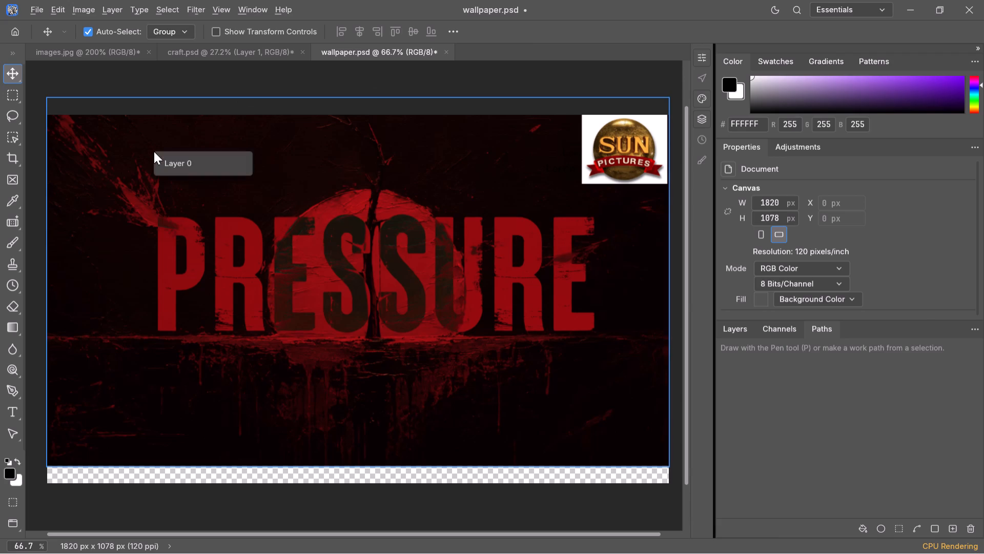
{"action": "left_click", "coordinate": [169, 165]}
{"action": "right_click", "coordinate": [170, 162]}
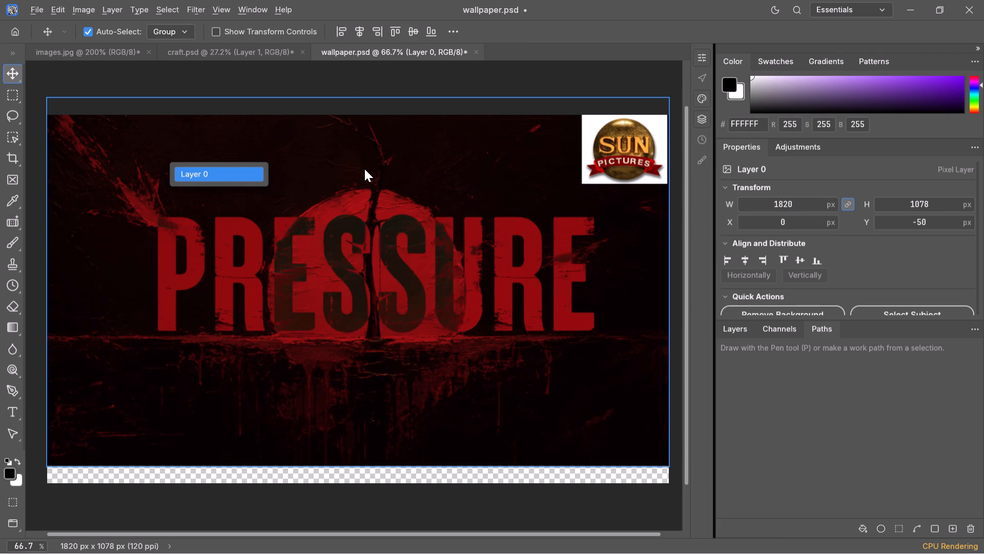
Undo the last move of the Sun Pictures logo.
{"action": "key", "text": "ctrl+z"}
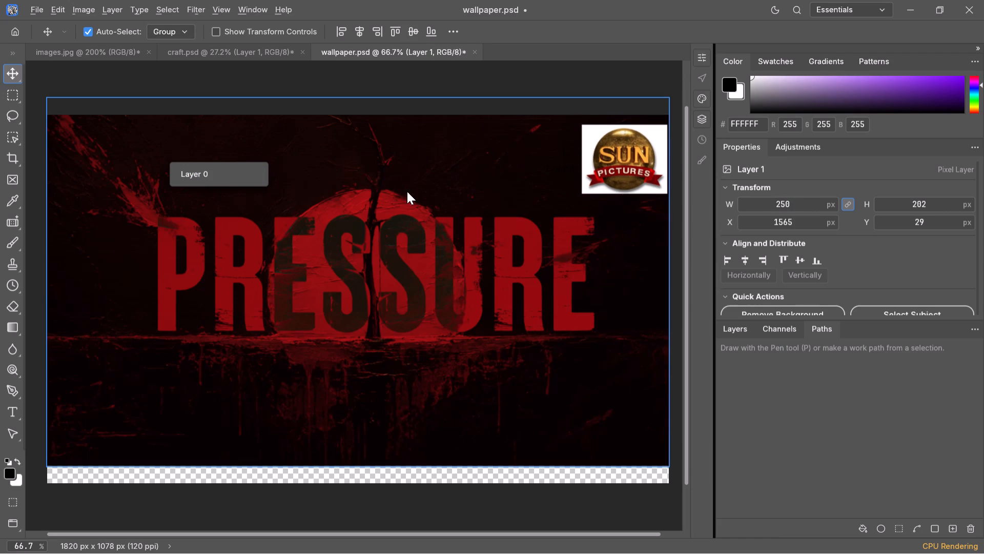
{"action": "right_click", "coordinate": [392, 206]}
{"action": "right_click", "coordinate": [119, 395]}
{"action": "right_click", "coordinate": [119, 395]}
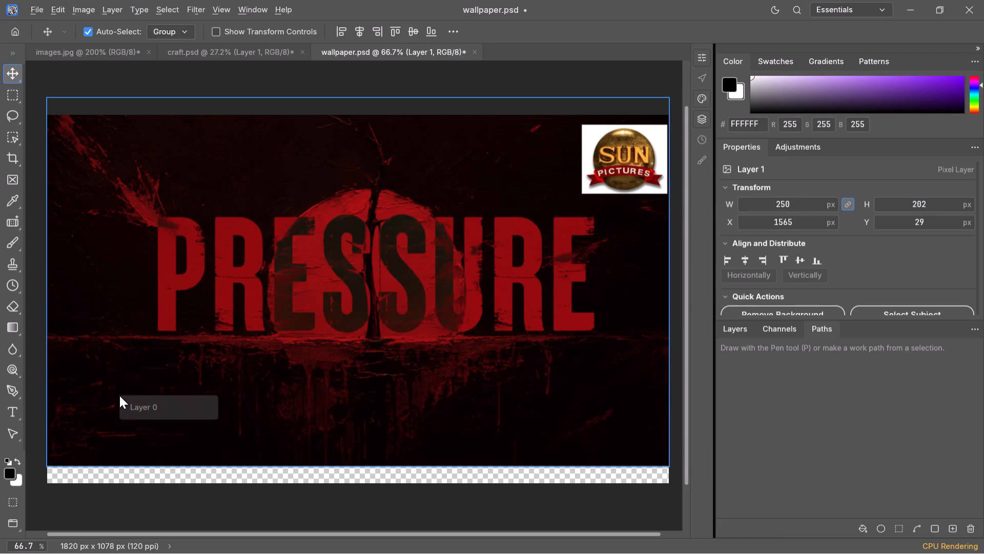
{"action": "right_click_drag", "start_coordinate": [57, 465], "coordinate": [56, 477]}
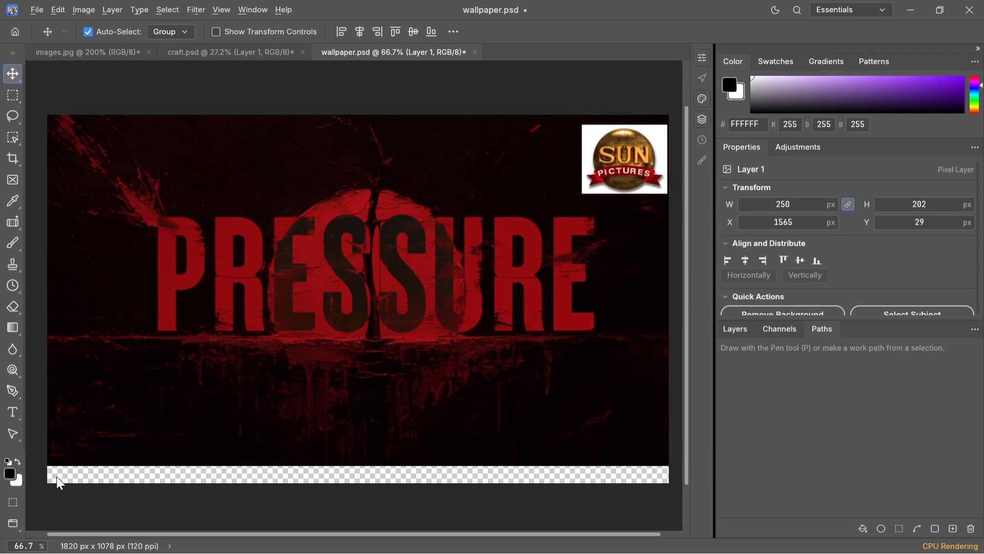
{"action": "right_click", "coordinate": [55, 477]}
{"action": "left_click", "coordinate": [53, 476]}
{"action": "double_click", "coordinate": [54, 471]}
Activate the Type tool and set its text color to white, ffffff.
{"action": "left_click", "coordinate": [15, 403]}
{"action": "left_click", "coordinate": [15, 403]}
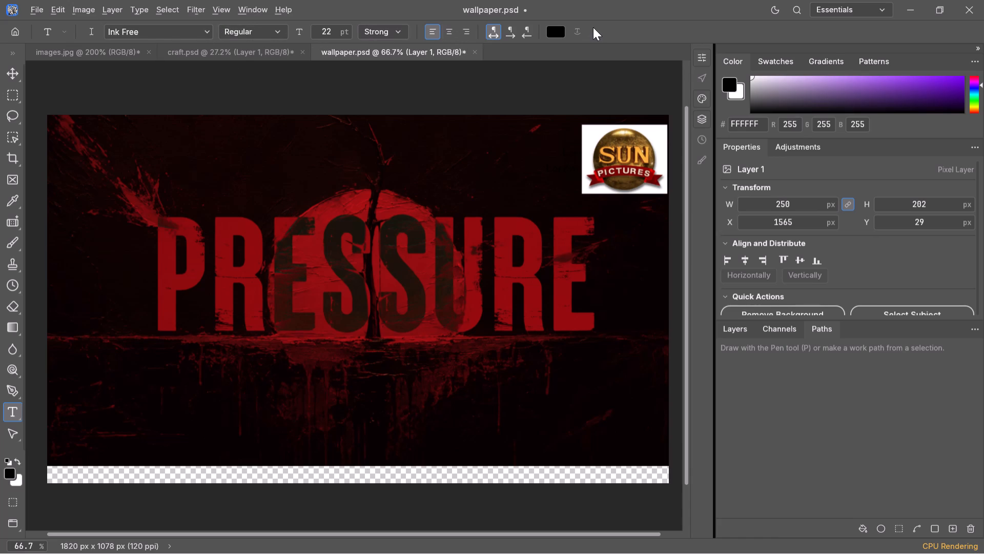
{"action": "left_click", "coordinate": [558, 29]}
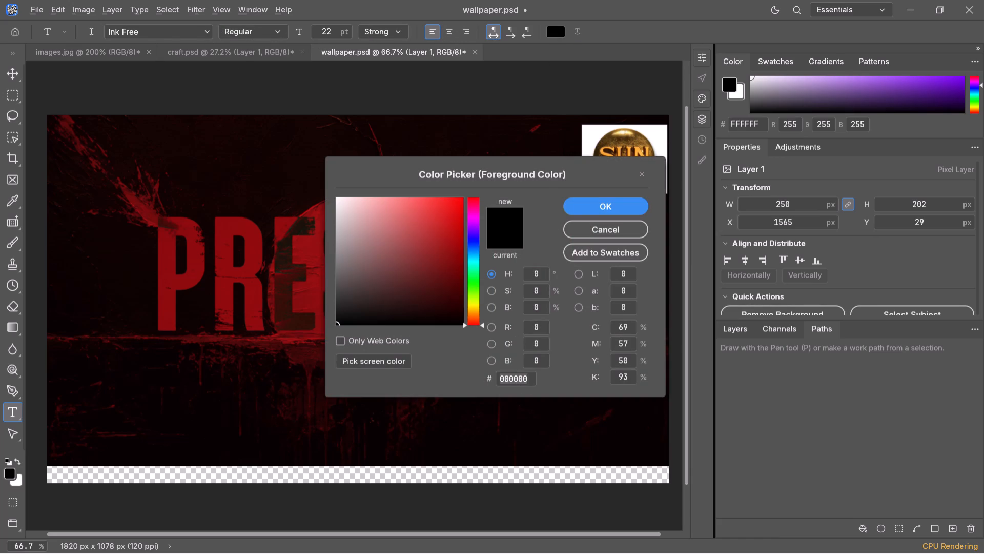
{"action": "key", "text": "BackSpace"}
{"action": "type", "text": "ffffff"}
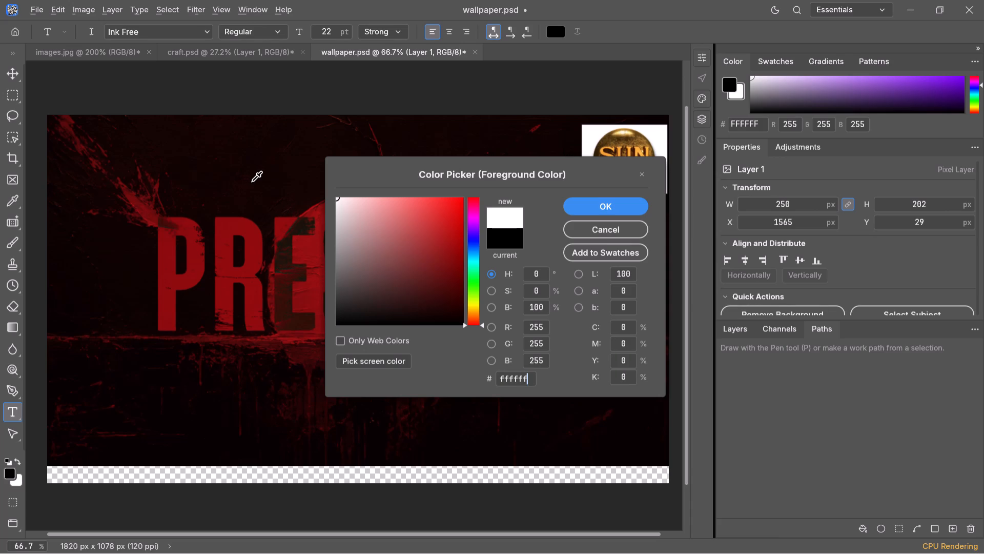
{"action": "key", "text": "Return"}
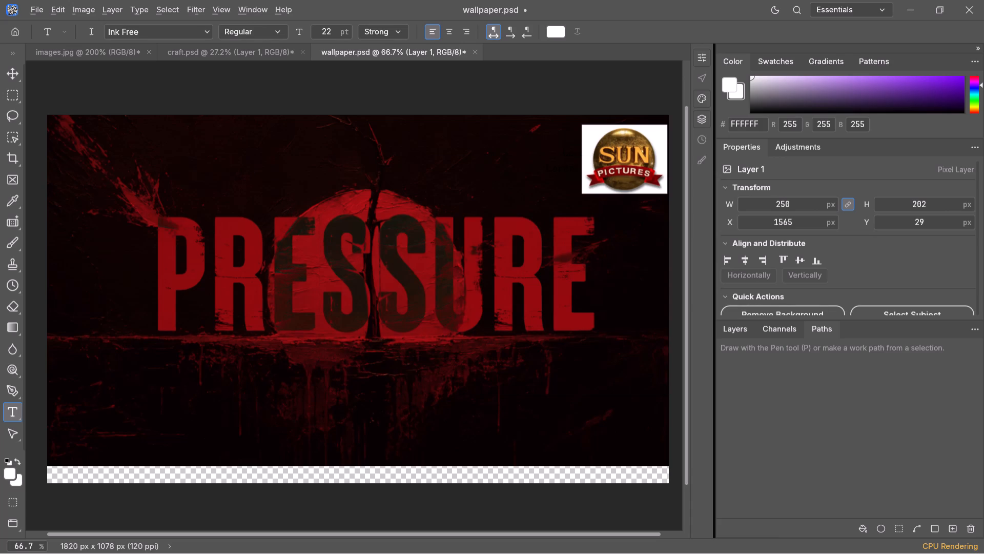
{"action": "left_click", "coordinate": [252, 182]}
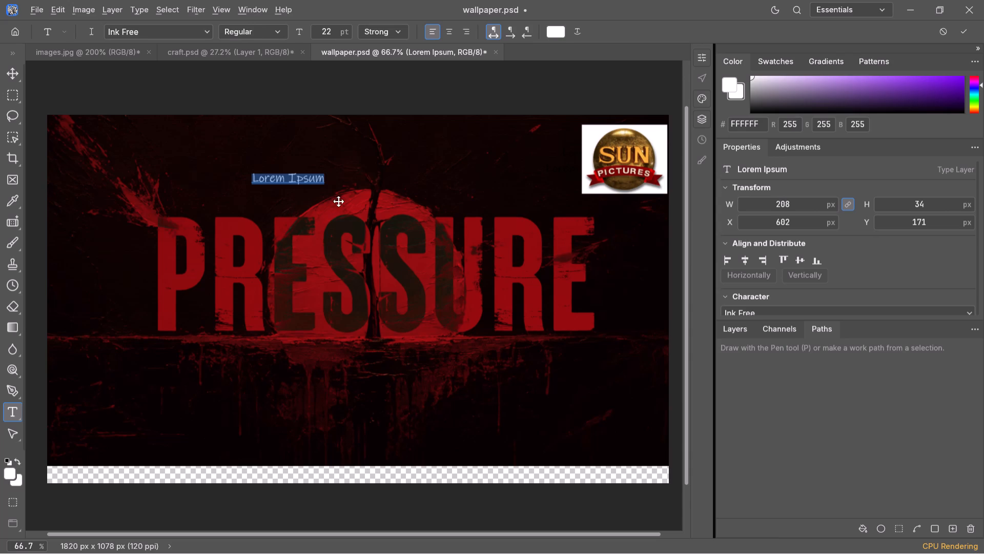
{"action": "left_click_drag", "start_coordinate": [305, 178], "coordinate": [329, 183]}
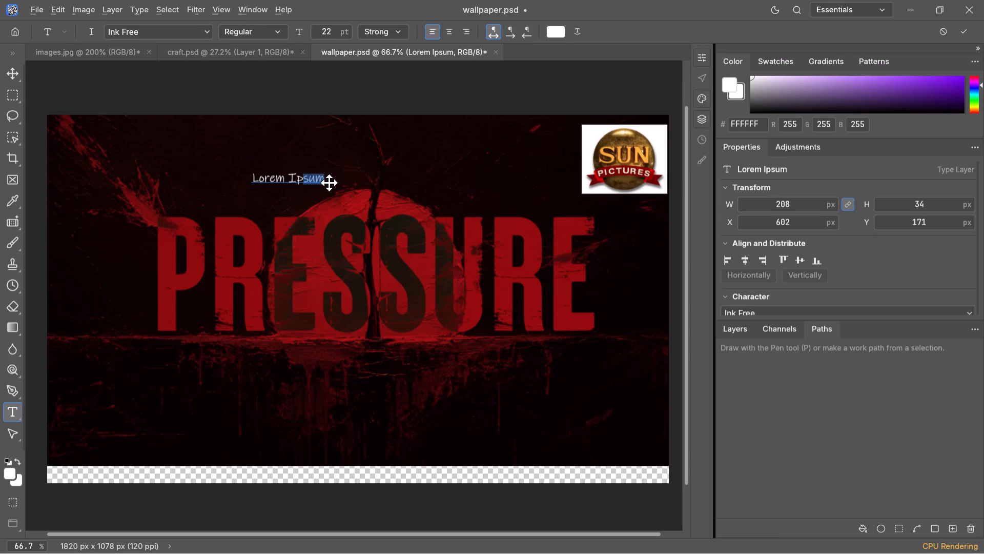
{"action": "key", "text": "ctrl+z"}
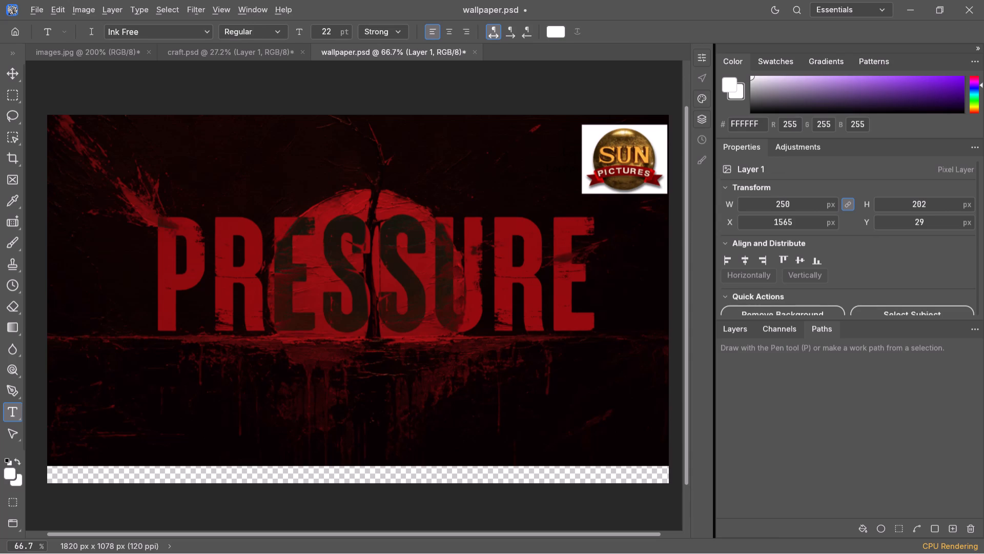
Add the text KALANITHI MARAN above the middle of the PRESSURE lettering, starting at about X 792 px.
{"action": "left_click", "coordinate": [317, 174]}
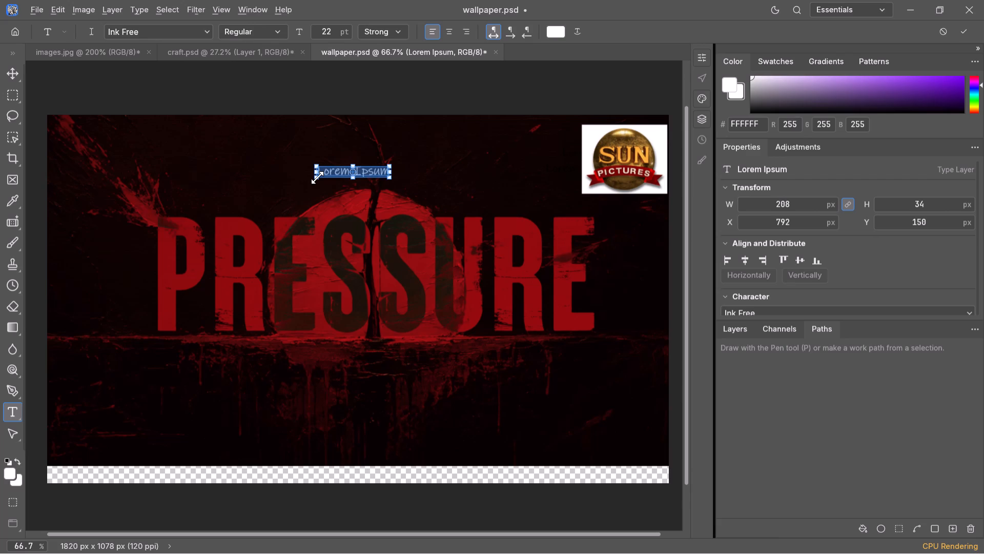
{"action": "key", "text": "ctrl+b"}
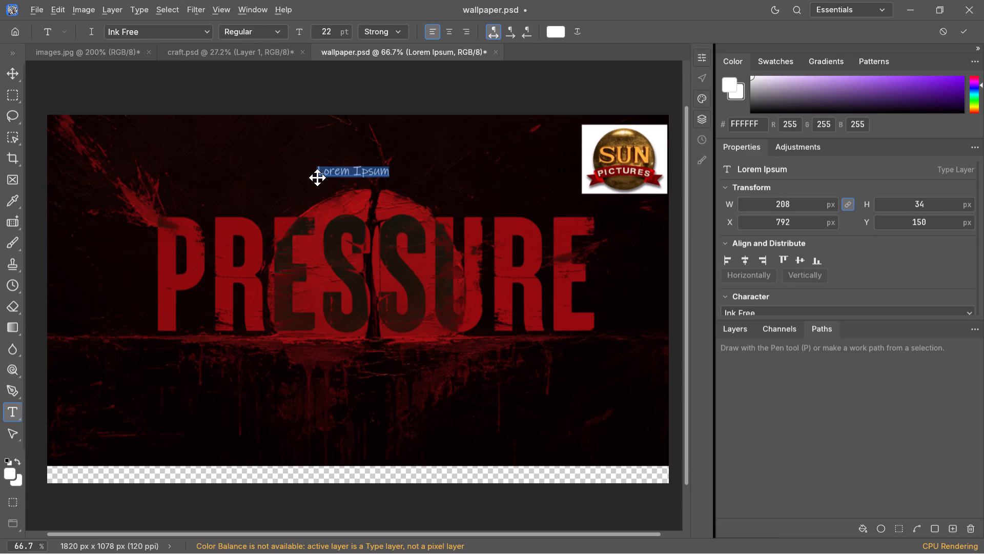
{"action": "type", "text": "KA"}
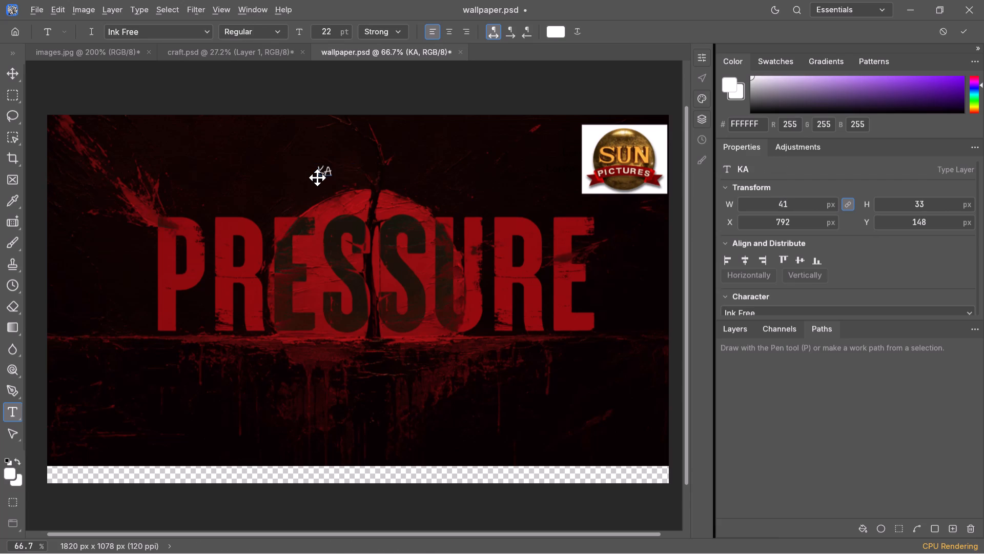
{"action": "type", "text": "LANITHI"}
{"action": "key", "text": "space"}
{"action": "type", "text": "MARAN"}
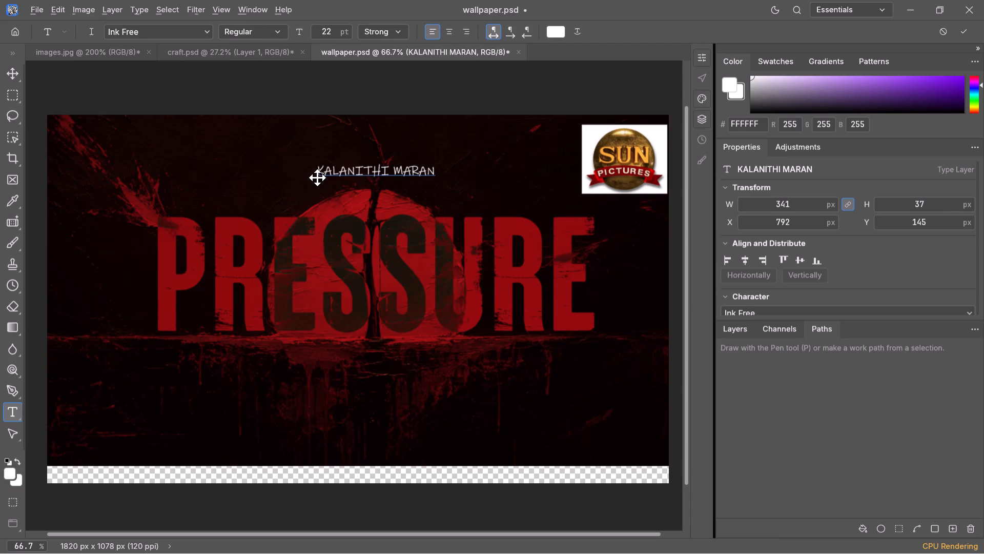
Insert an extra space between the words KALANITHI and MARAN.
{"action": "key", "text": "Left"}
{"action": "key", "text": "Left"}
{"action": "key", "text": "Left"}
{"action": "key", "text": "Left"}
{"action": "key", "text": "Left"}
{"action": "key", "text": "space"}
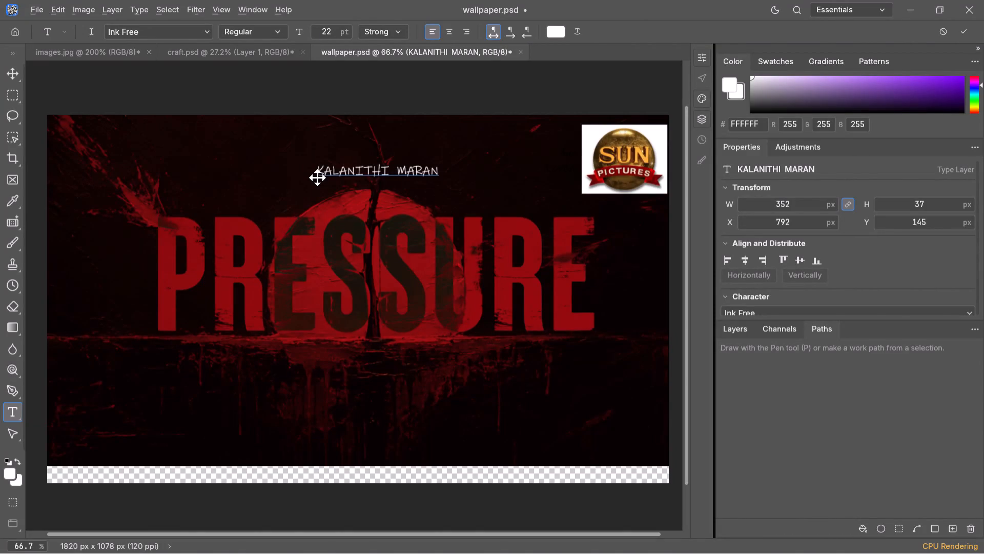
Start a second line below KALANITHI MARAN in the same text, indented by five spaces.
{"action": "key", "text": "Right"}
{"action": "key", "text": "Right"}
{"action": "key", "text": "Right"}
{"action": "key", "text": "Right"}
{"action": "key", "text": "Right"}
{"action": "key", "text": "shift+Return"}
{"action": "key", "text": "space"}
{"action": "key", "text": "space"}
{"action": "key", "text": "space"}
{"action": "key", "text": "space"}
{"action": "key", "text": "space"}
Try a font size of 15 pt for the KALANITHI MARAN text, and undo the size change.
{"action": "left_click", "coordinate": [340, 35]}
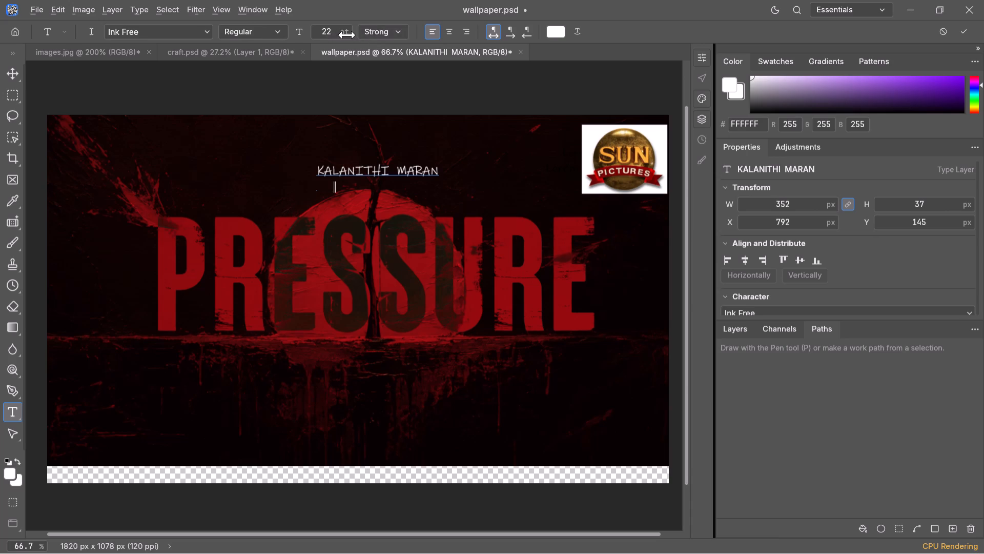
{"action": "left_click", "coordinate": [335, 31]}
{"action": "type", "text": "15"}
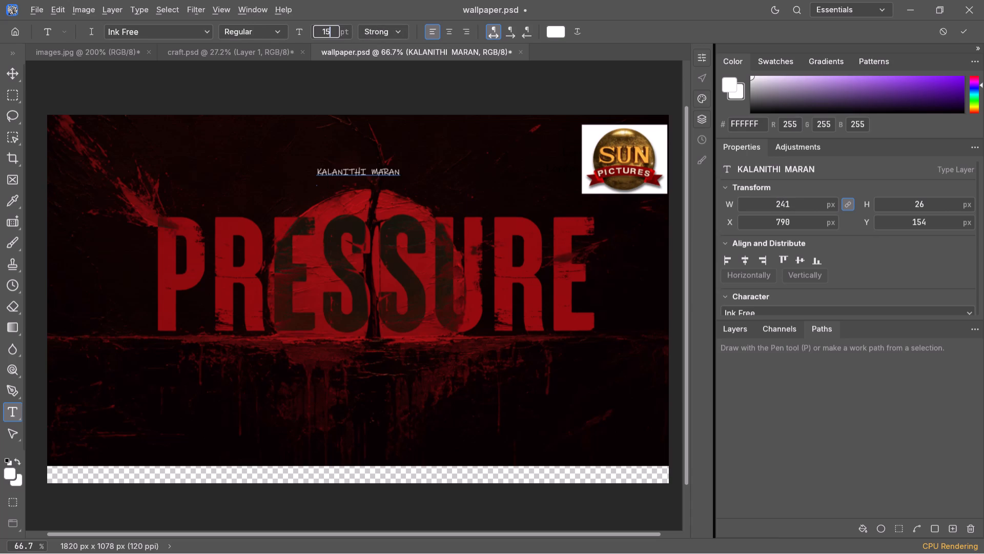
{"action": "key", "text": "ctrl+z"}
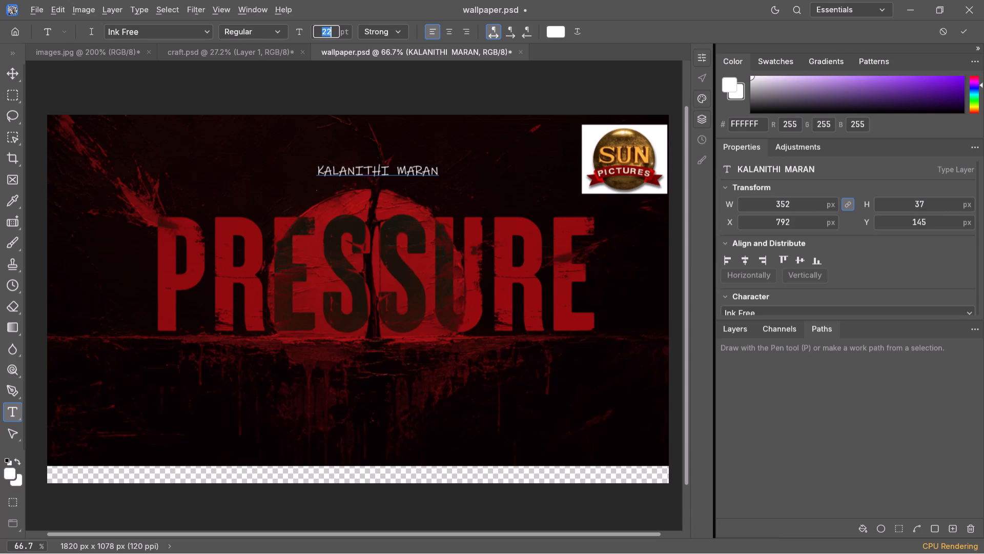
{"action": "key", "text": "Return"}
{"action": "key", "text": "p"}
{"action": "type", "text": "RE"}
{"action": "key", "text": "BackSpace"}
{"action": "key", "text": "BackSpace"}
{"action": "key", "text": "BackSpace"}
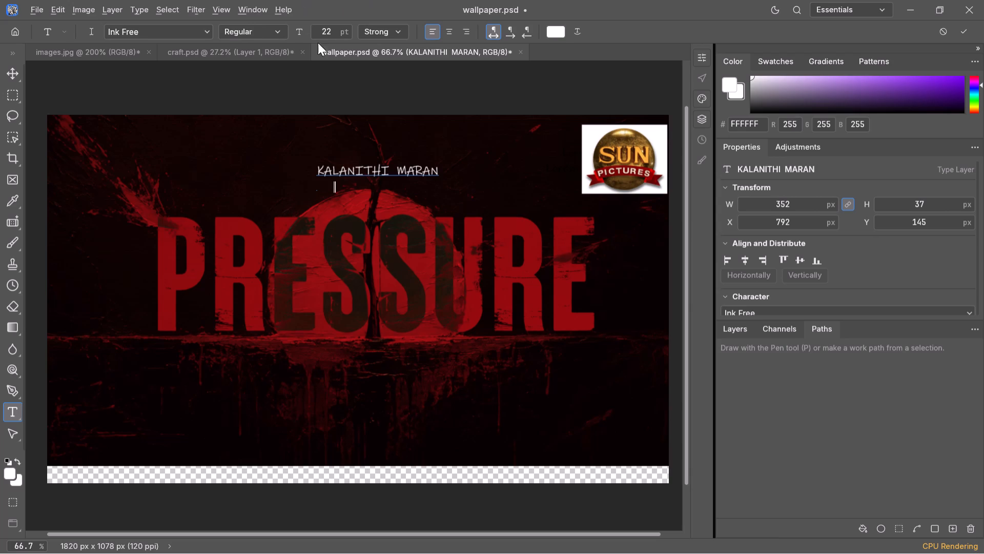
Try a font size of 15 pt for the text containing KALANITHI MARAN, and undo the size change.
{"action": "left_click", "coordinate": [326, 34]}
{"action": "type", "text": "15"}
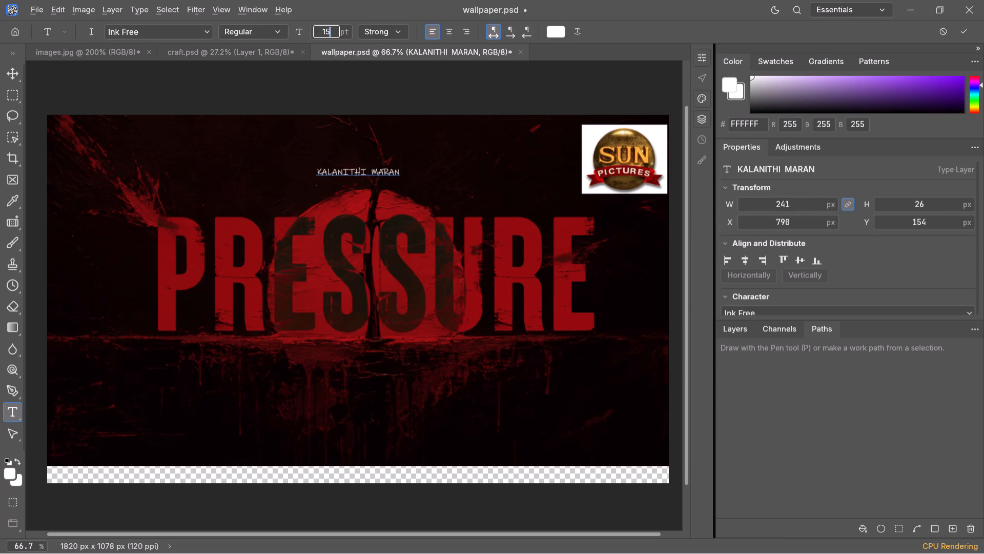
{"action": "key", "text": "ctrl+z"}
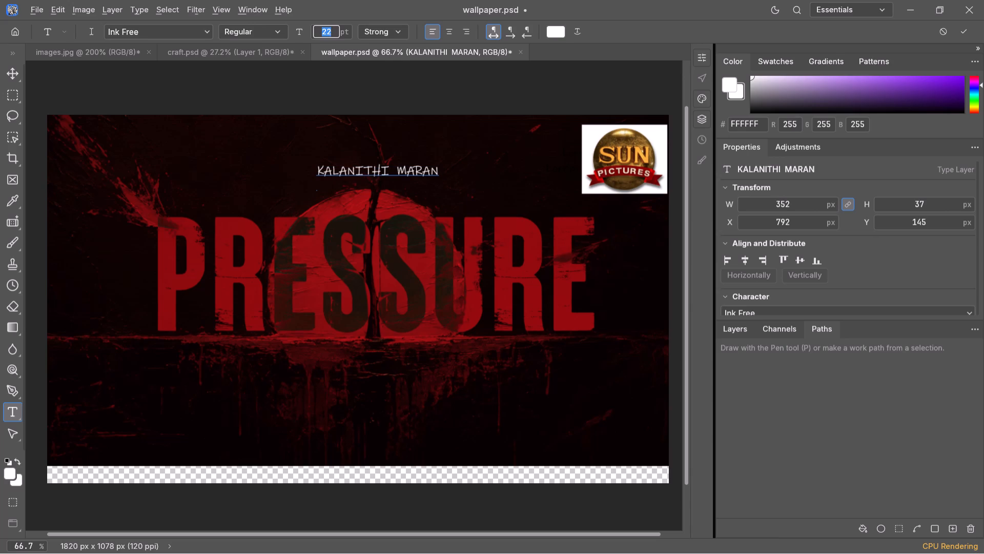
Reopen the KALANITHI MARAN text for editing on a line below the name, and indent that line by five spaces.
{"action": "left_click", "coordinate": [415, 171]}
{"action": "left_click", "coordinate": [442, 175]}
{"action": "left_click", "coordinate": [432, 171]}
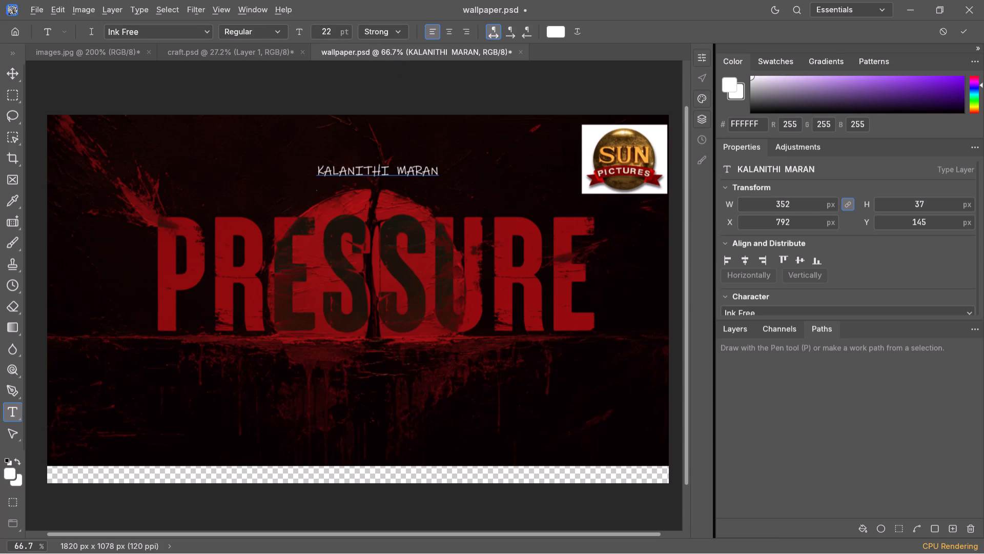
{"action": "left_click", "coordinate": [440, 167]}
{"action": "key", "text": "Right"}
{"action": "key", "text": "Return"}
{"action": "left_click", "coordinate": [13, 117]}
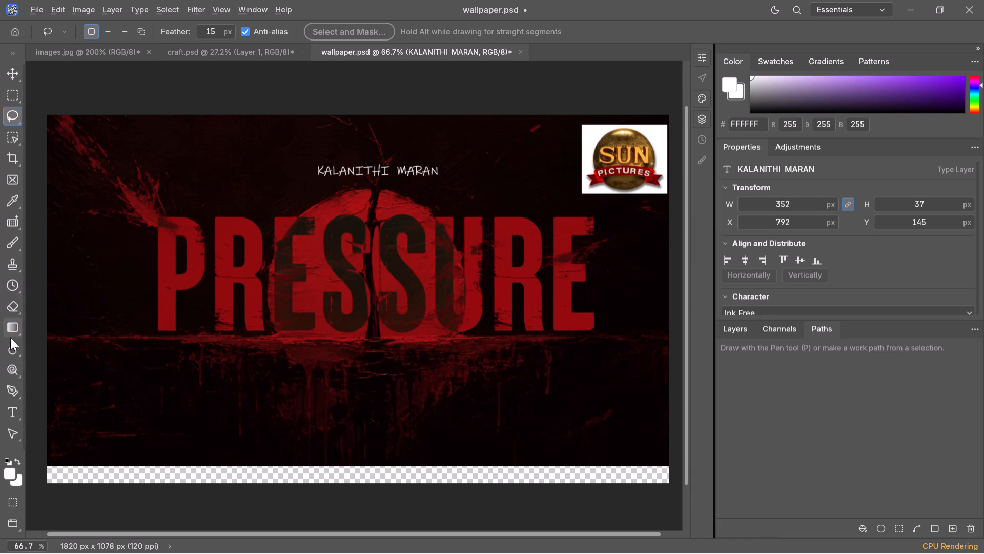
{"action": "left_click", "coordinate": [15, 412]}
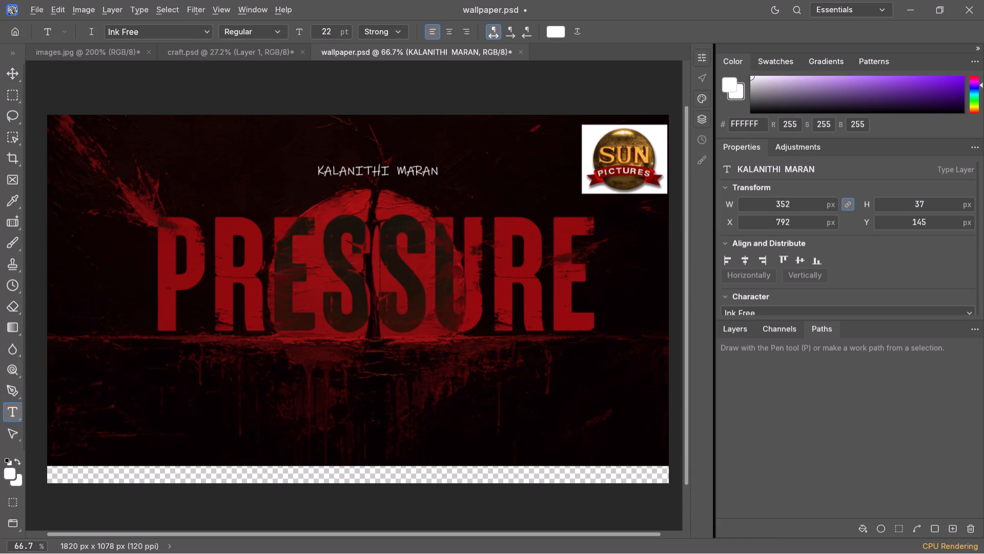
{"action": "left_click", "coordinate": [338, 193]}
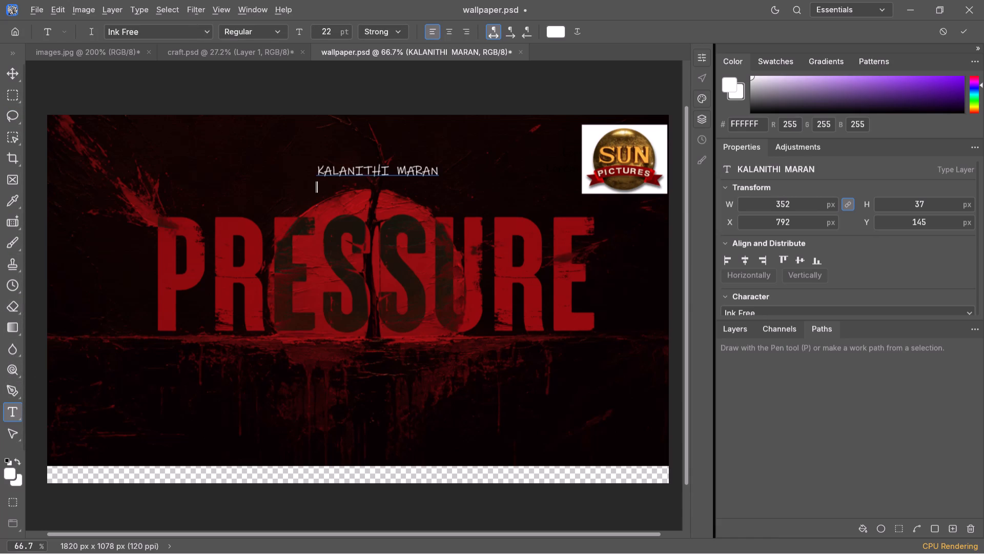
{"action": "key", "text": "space"}
{"action": "key", "text": "space"}
{"action": "key", "text": "space"}
{"action": "key", "text": "space"}
{"action": "key", "text": "space"}
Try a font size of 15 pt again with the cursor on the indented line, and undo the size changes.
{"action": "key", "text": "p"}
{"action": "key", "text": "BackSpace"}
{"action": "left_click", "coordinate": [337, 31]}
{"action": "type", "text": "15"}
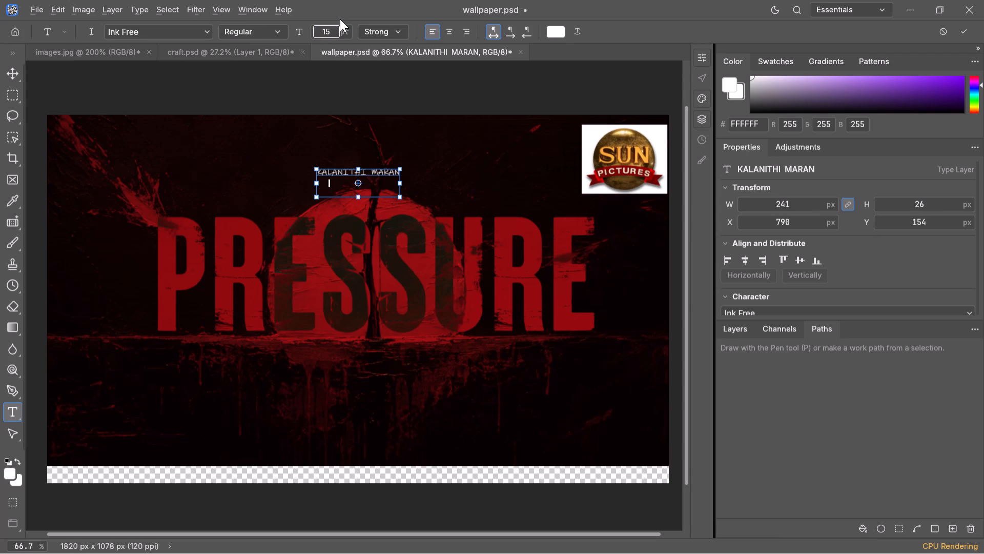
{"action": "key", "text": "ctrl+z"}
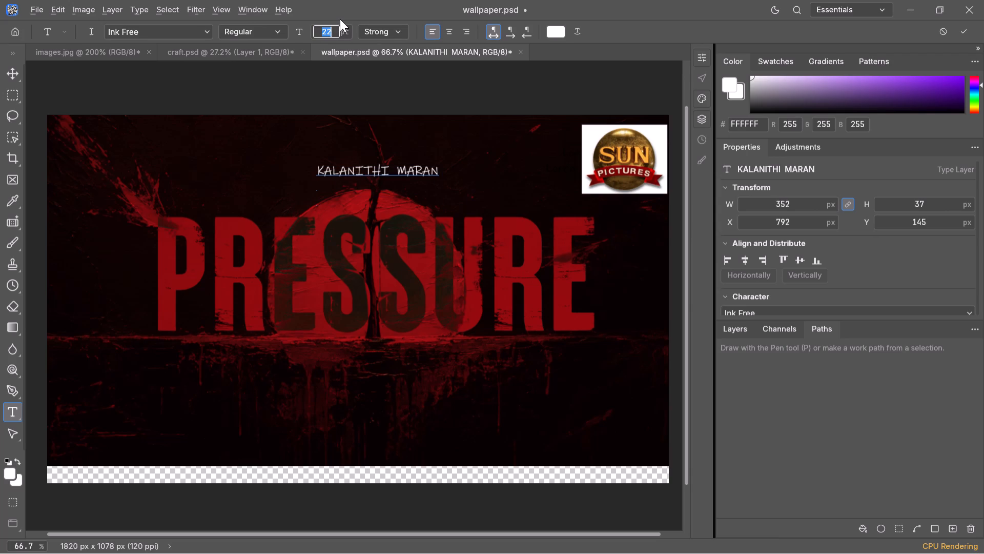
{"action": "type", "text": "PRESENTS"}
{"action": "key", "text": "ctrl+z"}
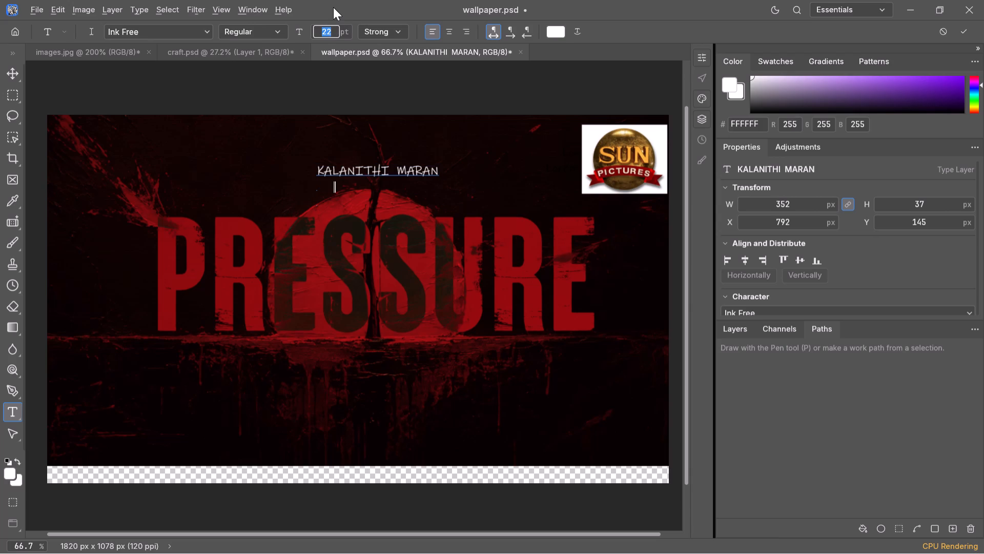
Enter PRESENTS on the indented second line below KALANITHI MARAN.
{"action": "left_click", "coordinate": [340, 198]}
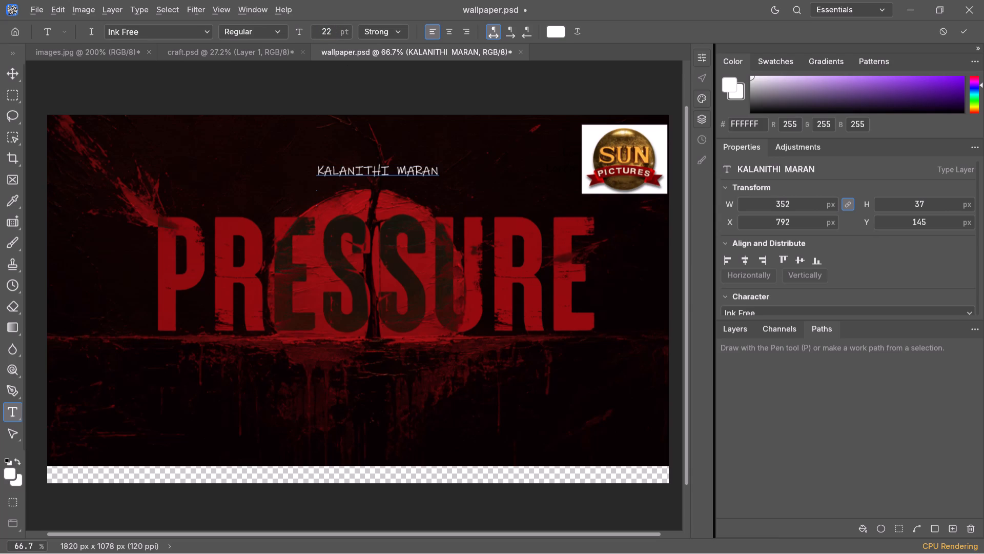
{"action": "left_click", "coordinate": [336, 184]}
{"action": "type", "text": "PRESENTS"}
Set the font size of only the word PRESENTS to 15 pt and finish editing the credit text.
{"action": "left_click", "coordinate": [396, 185]}
{"action": "left_click_drag", "start_coordinate": [396, 185], "coordinate": [335, 184]}
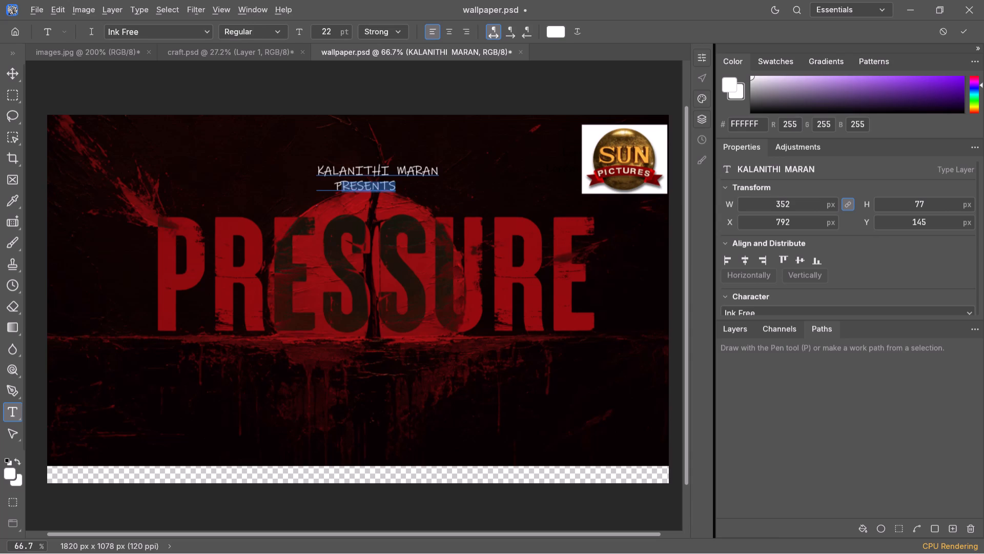
{"action": "left_click_drag", "start_coordinate": [335, 184], "coordinate": [335, 186]}
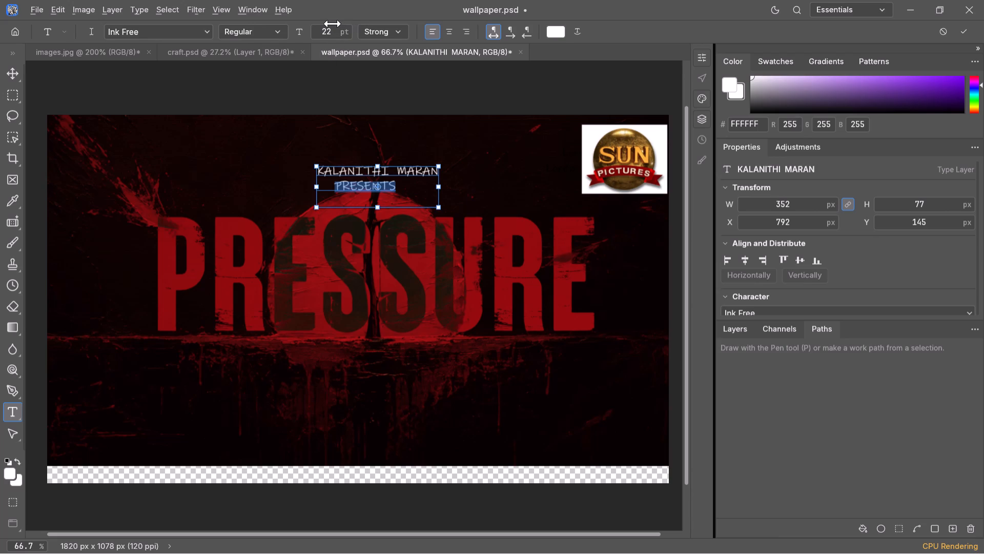
{"action": "key", "text": "ctrl+b"}
{"action": "key", "text": "ctrl+b"}
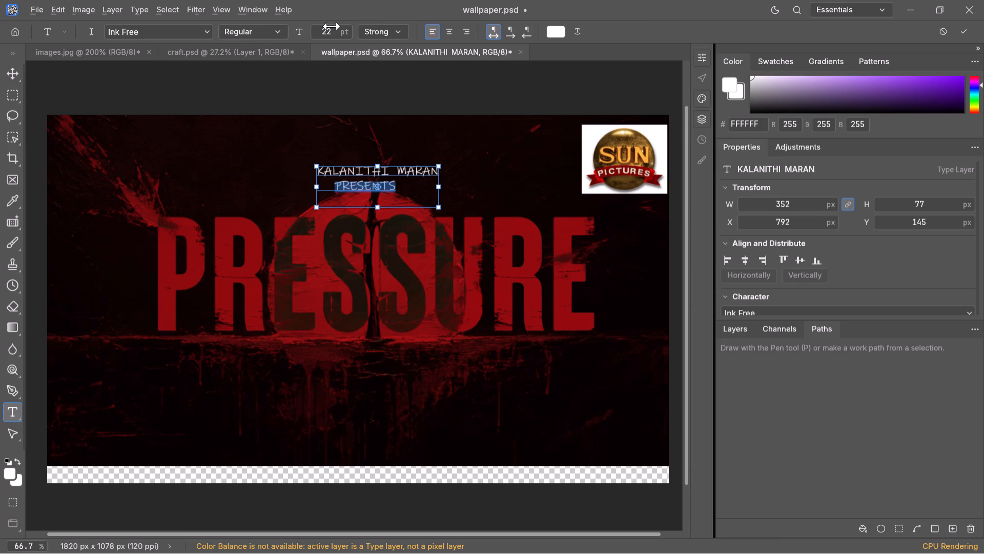
{"action": "key", "text": "ctrl+minus"}
{"action": "key", "text": "ctrl+plus"}
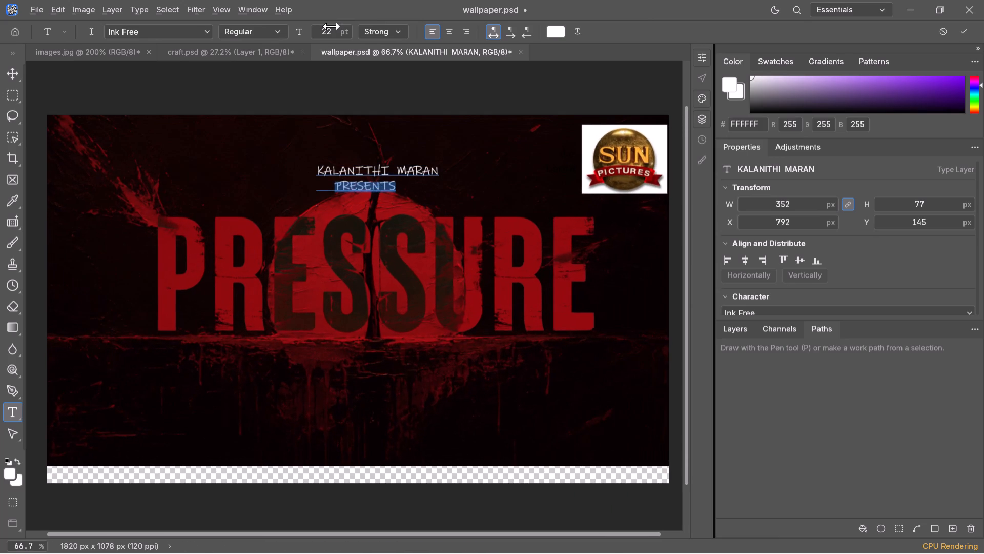
{"action": "left_click", "coordinate": [334, 36]}
{"action": "type", "text": "15"}
{"action": "key", "text": "Return"}
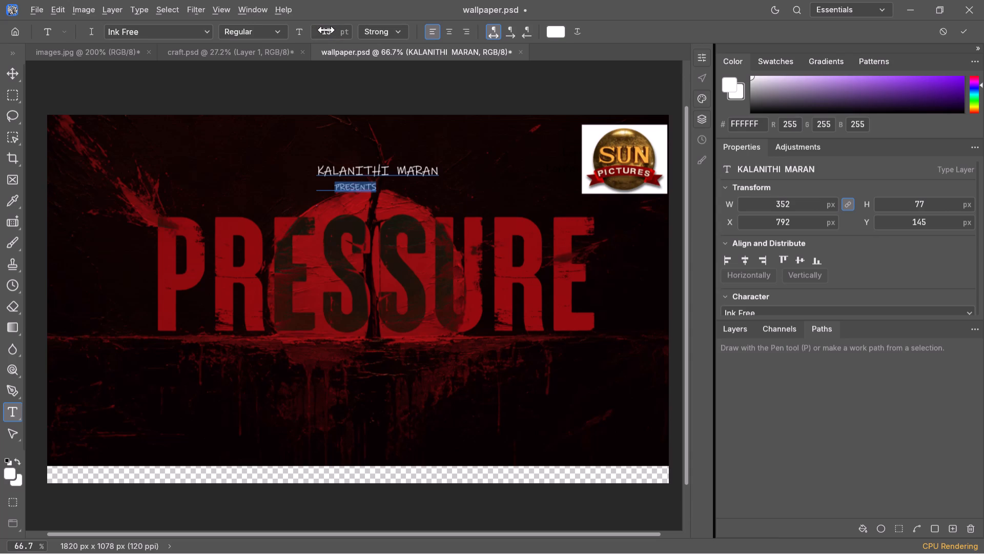
{"action": "left_click", "coordinate": [395, 191]}
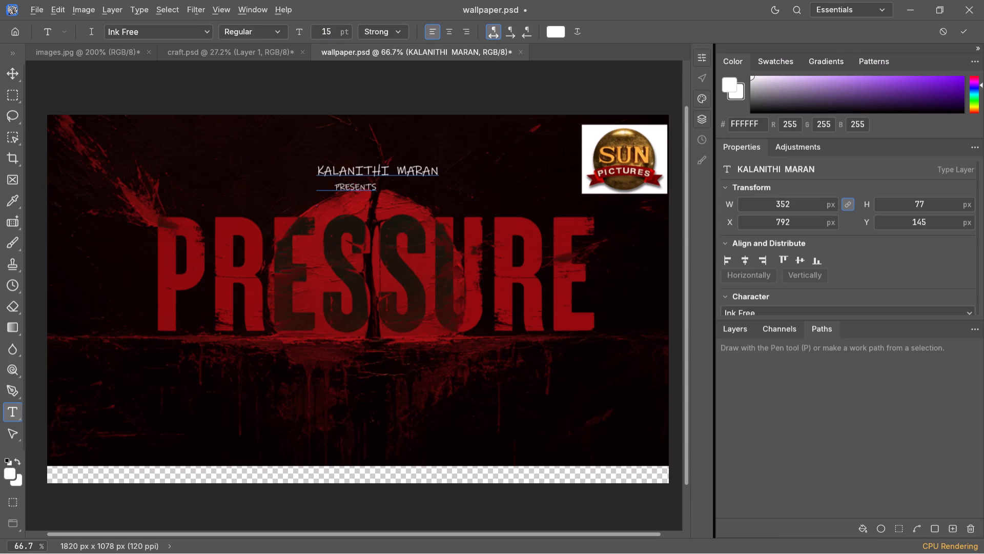
{"action": "left_click", "coordinate": [321, 384]}
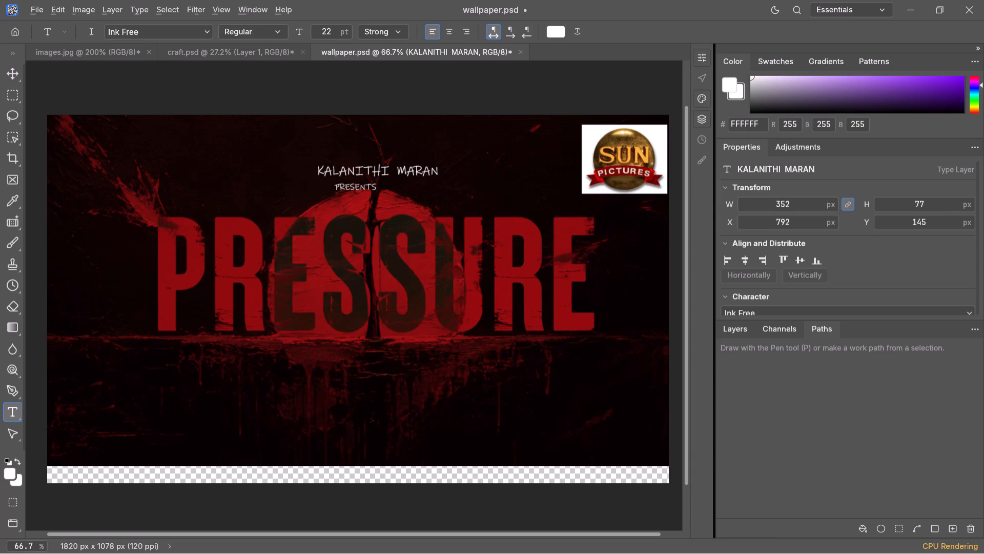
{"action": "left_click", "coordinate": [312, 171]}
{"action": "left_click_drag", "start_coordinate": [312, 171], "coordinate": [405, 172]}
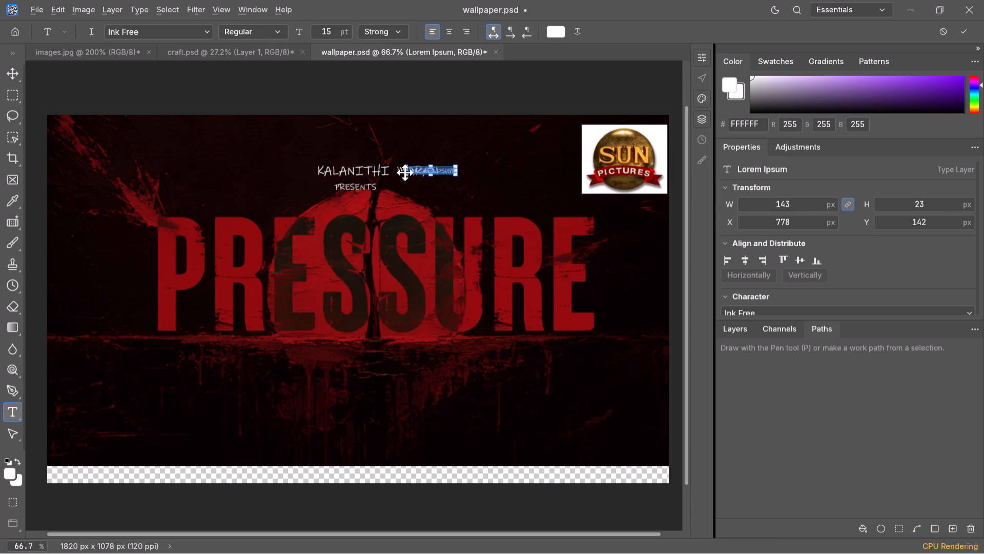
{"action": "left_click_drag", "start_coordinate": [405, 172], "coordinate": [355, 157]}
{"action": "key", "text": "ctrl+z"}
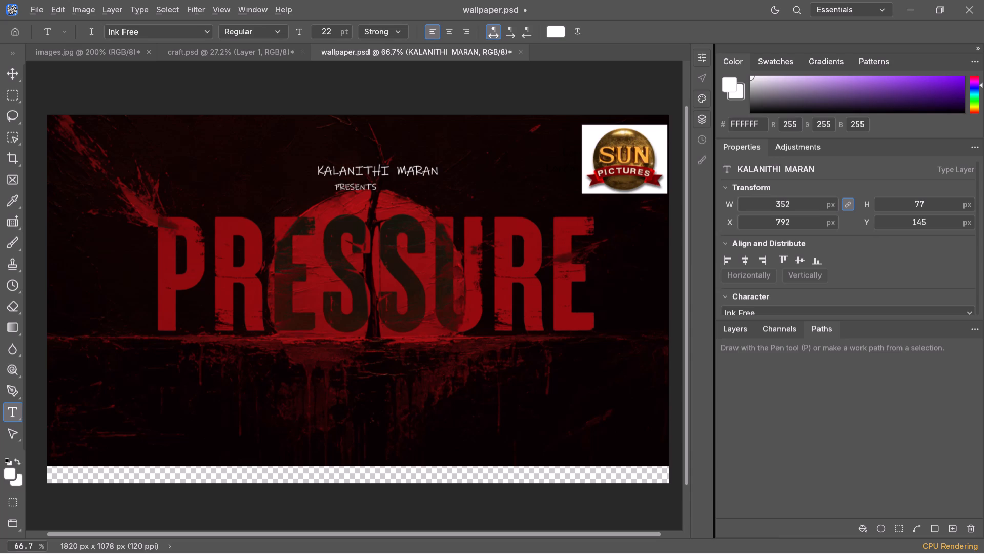
{"action": "left_click", "coordinate": [339, 354]}
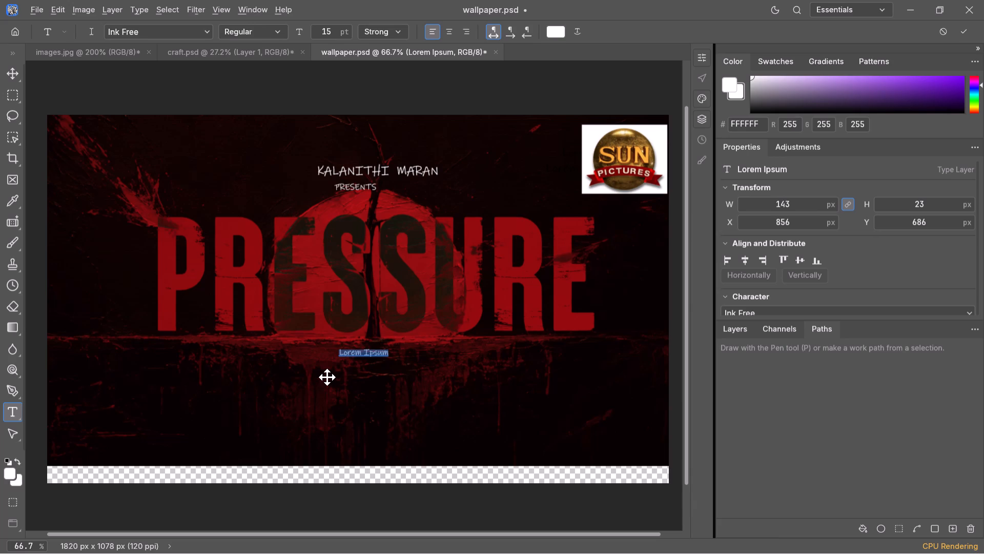
{"action": "type", "text": "ARUN"}
{"action": "key", "text": "space"}
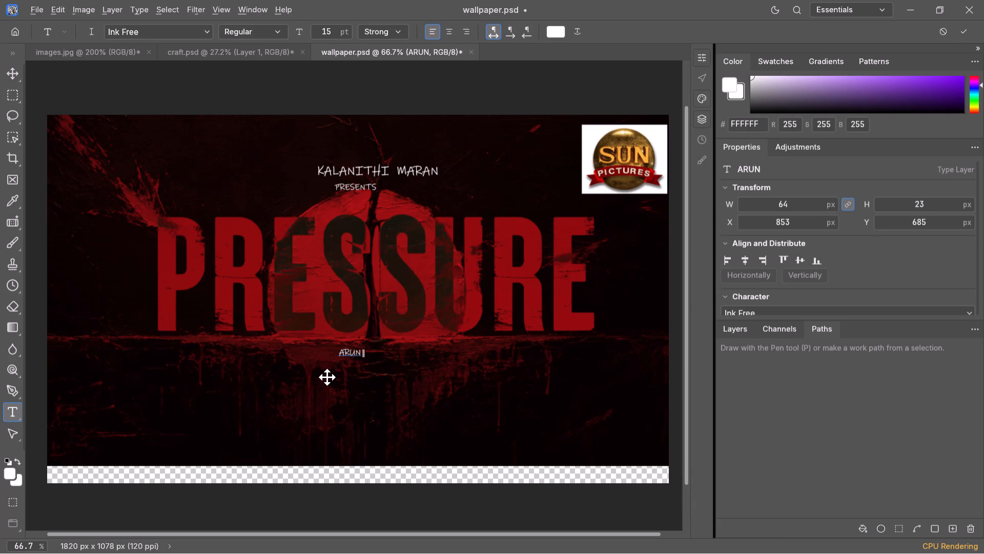
{"action": "key", "text": "space"}
{"action": "type", "text": "MATHES"}
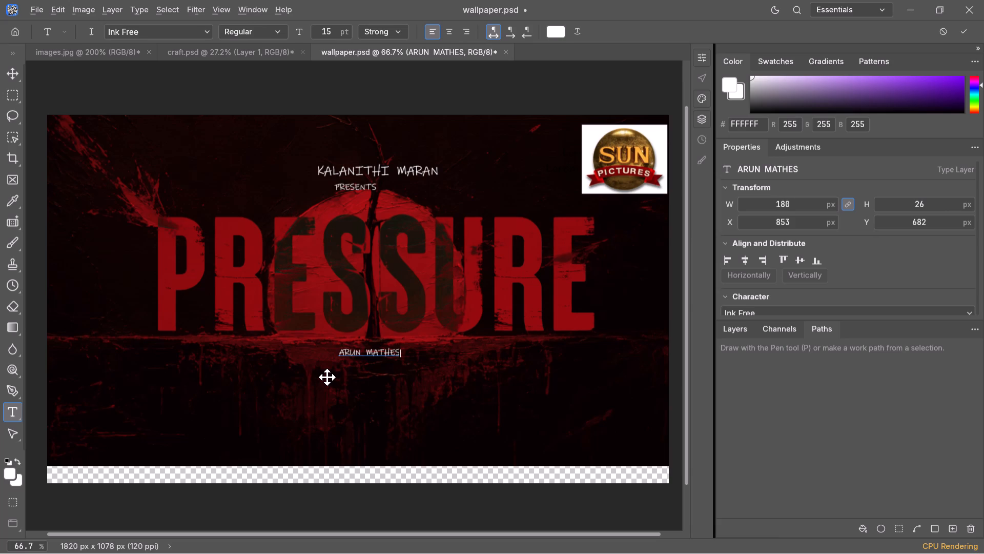
{"action": "type", "text": "WARANS"}
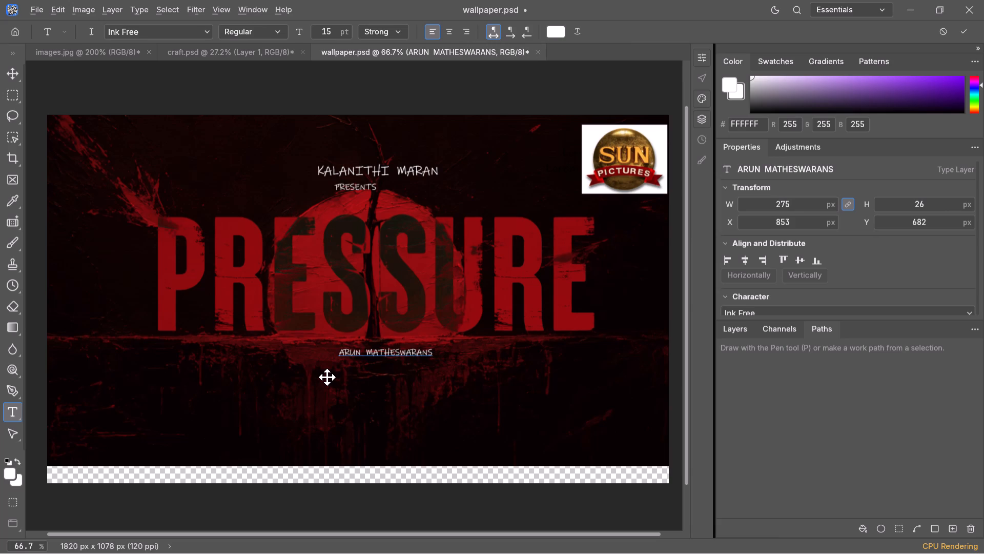
{"action": "key", "text": "apostrophe"}
{"action": "key", "text": "BackSpace"}
{"action": "key", "text": "BackSpace"}
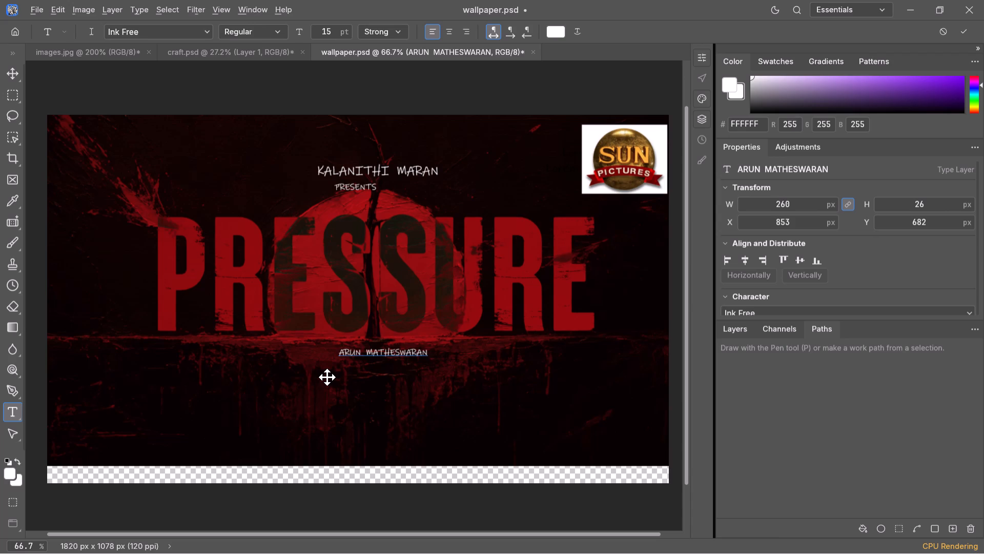
{"action": "key", "text": "apostrophe"}
{"action": "key", "text": "s"}
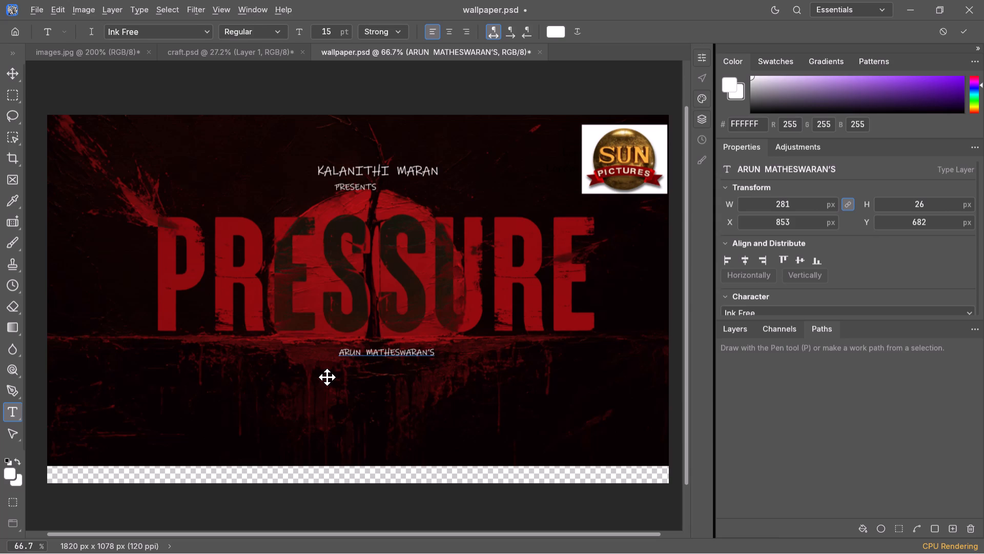
{"action": "left_click", "coordinate": [440, 353]}
{"action": "left_click", "coordinate": [433, 351]}
{"action": "left_click_drag", "start_coordinate": [433, 351], "coordinate": [390, 349]}
{"action": "left_click_drag", "start_coordinate": [390, 349], "coordinate": [335, 350]}
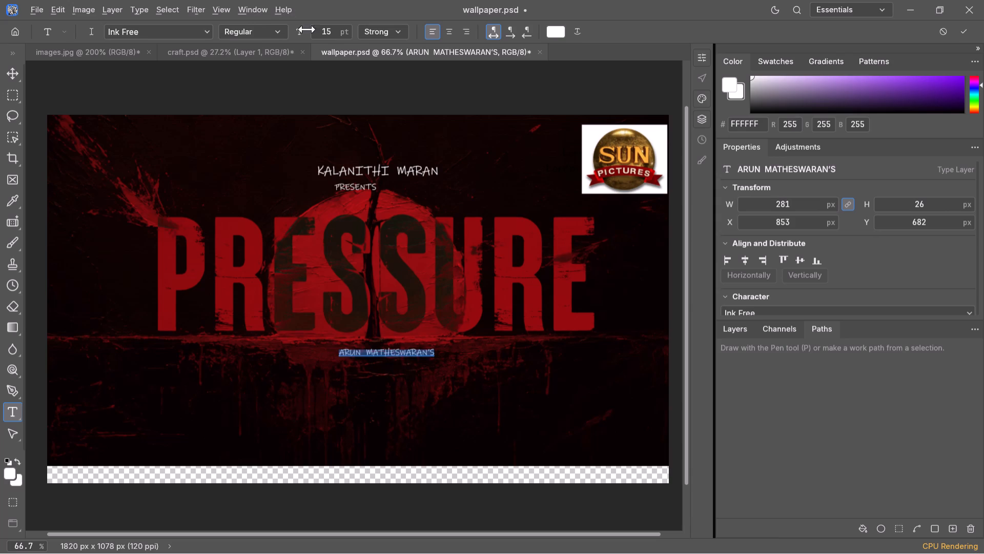
{"action": "left_click", "coordinate": [340, 33]}
{"action": "left_click", "coordinate": [339, 33]}
{"action": "key", "text": "1"}
{"action": "key", "text": "9"}
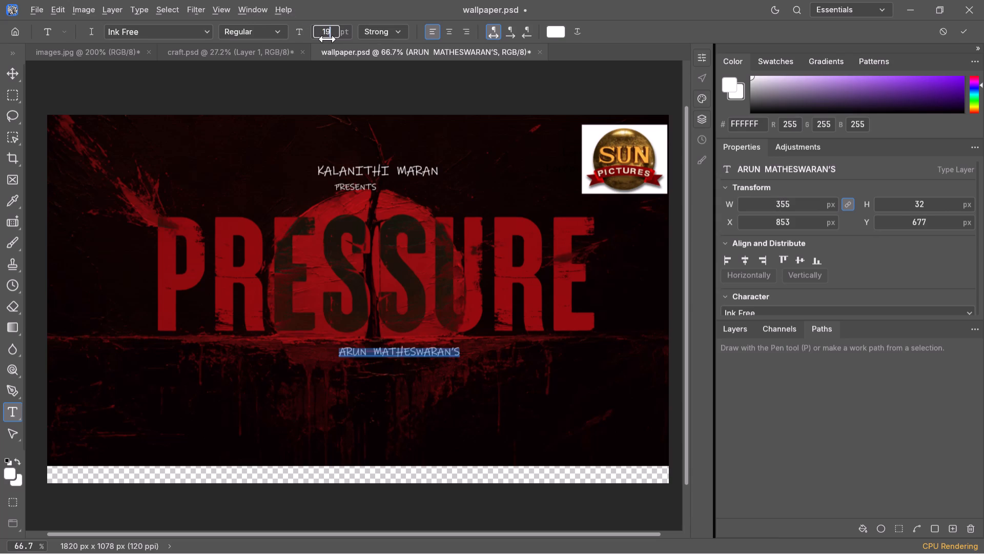
{"action": "left_click", "coordinate": [484, 383]}
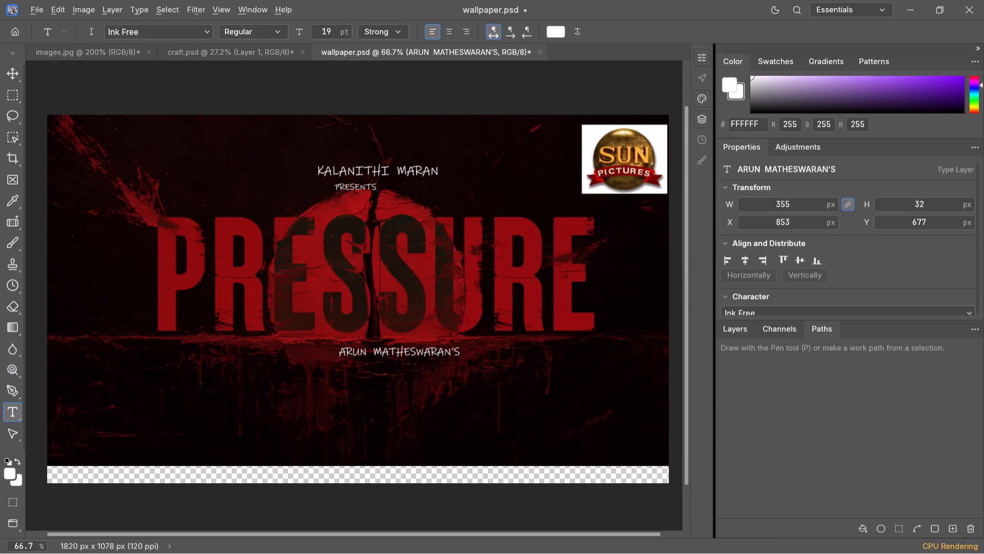
Add a separate text reading AN ANIRUDH MUSICAL below the ARUN MATHESWARAN'S credit.
{"action": "left_click", "coordinate": [305, 377]}
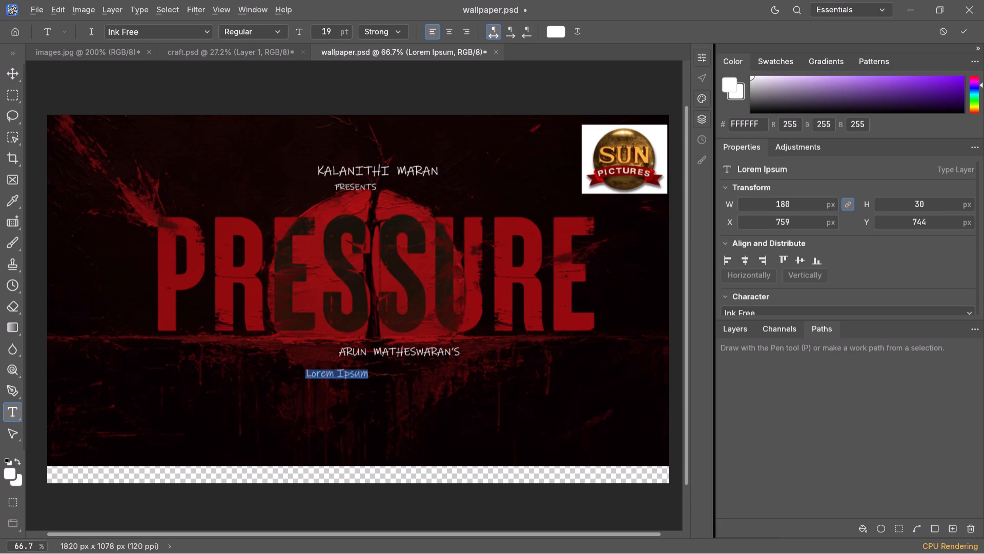
{"action": "type", "text": "AN ANIRUDH"}
{"action": "key", "text": "space"}
{"action": "type", "text": "MUSICAL"}
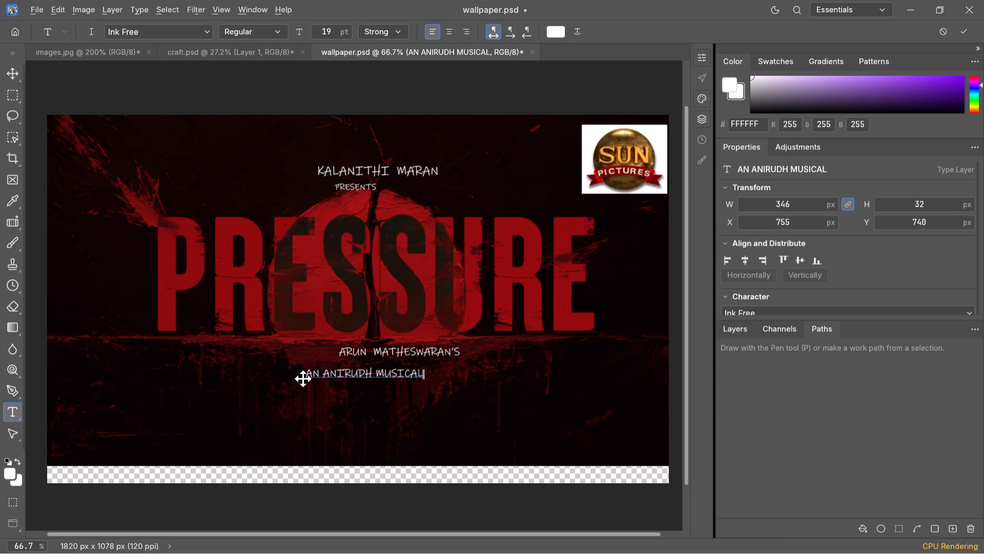
Move the AN ANIRUDH MUSICAL text so its start lines up under the ARUN MATHESWARAN'S credit, at about X 854, Y 747 px.
{"action": "left_click", "coordinate": [303, 375]}
{"action": "left_click_drag", "start_coordinate": [303, 375], "coordinate": [331, 374]}
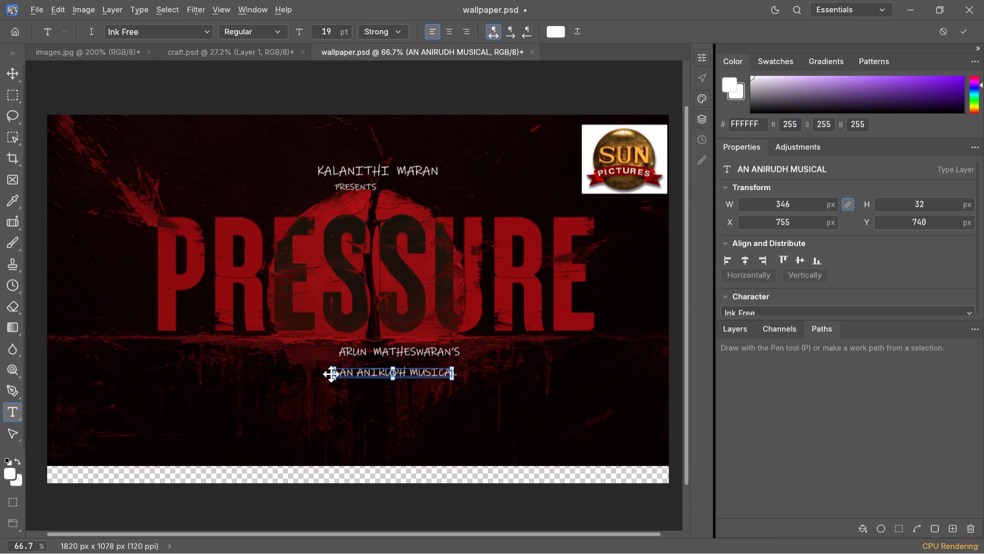
{"action": "left_click_drag", "start_coordinate": [331, 374], "coordinate": [337, 378]}
{"action": "left_click", "coordinate": [337, 378]}
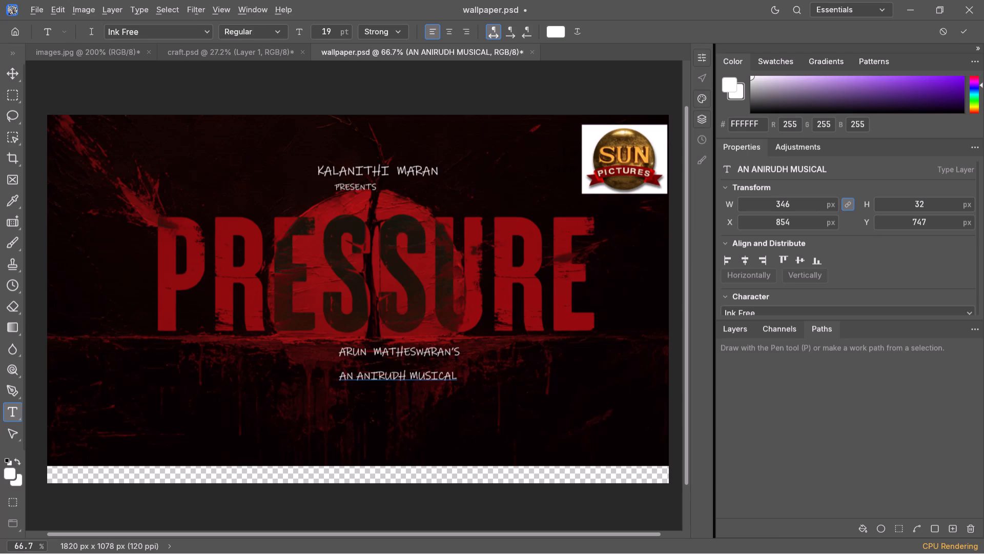
Put the word AN on its own line above ANIRUDH MUSICAL, indented by nine spaces.
{"action": "left_click", "coordinate": [354, 378]}
{"action": "key", "text": "BackSpace"}
{"action": "key", "text": "BackSpace"}
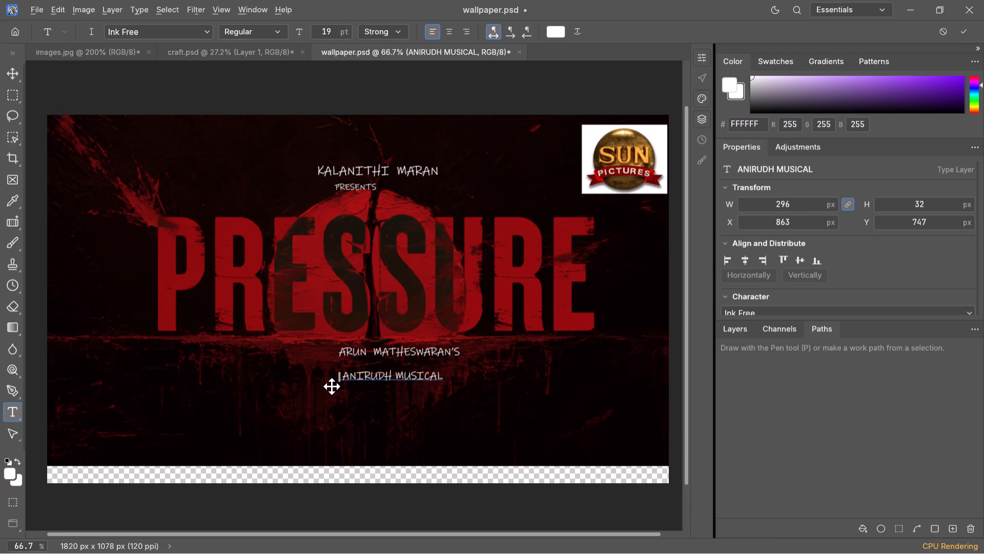
{"action": "key", "text": "shift+Return"}
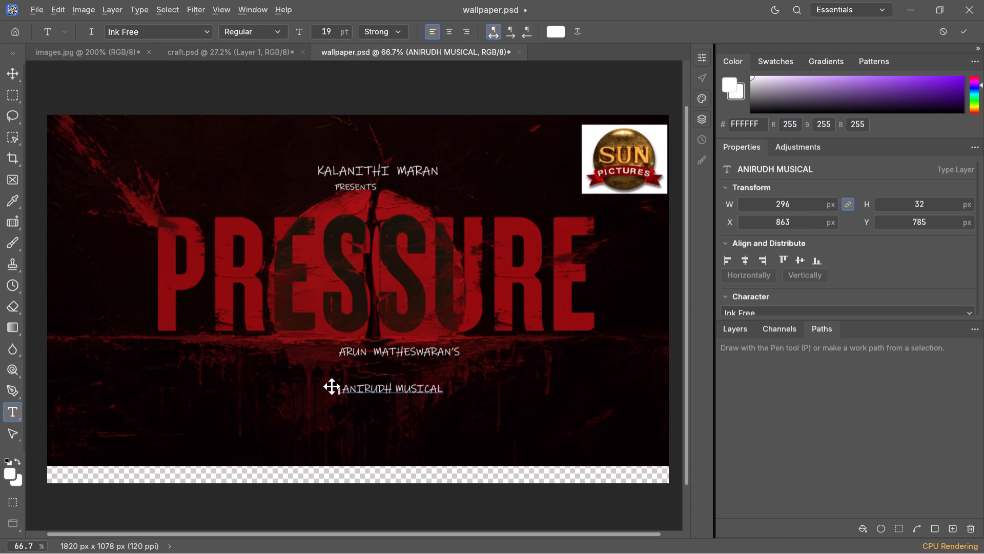
{"action": "left_click", "coordinate": [382, 378]}
{"action": "key", "text": "space"}
{"action": "key", "text": "space"}
{"action": "key", "text": "space"}
{"action": "key", "text": "space"}
{"action": "key", "text": "space"}
{"action": "key", "text": "space"}
{"action": "key", "text": "space"}
{"action": "key", "text": "space"}
{"action": "key", "text": "space"}
{"action": "type", "text": "AN"}
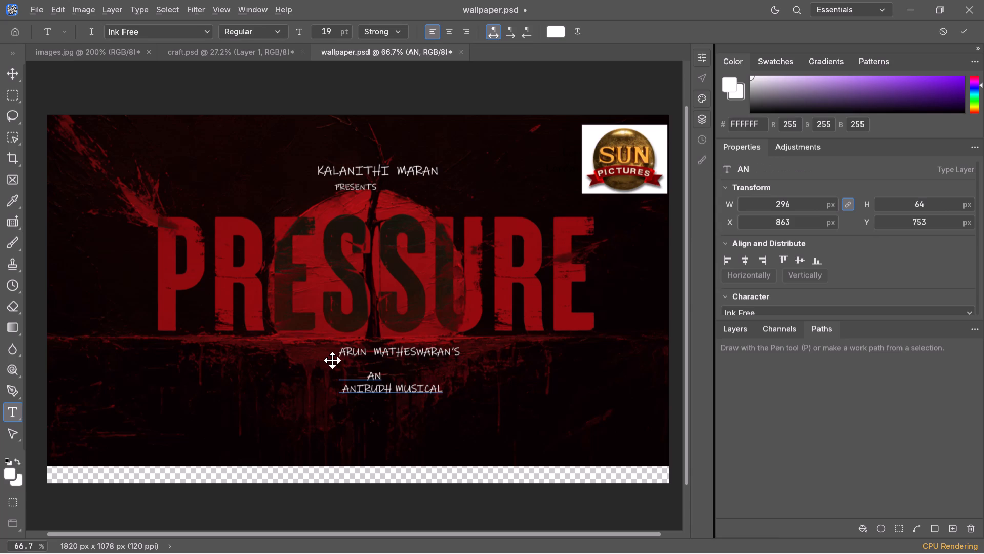
Break the line after ANIRUDH so that MUSICAL sits on a third line.
{"action": "left_click", "coordinate": [392, 389]}
{"action": "key", "text": "shift+Return"}
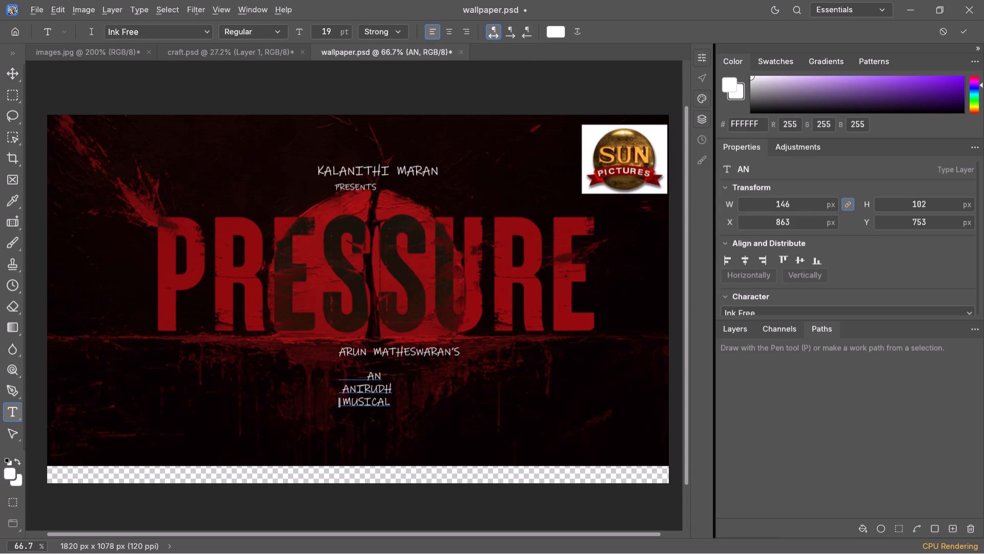
Set the font size of only the word AN to 13 pt.
{"action": "left_click", "coordinate": [383, 376]}
{"action": "left_click_drag", "start_coordinate": [383, 376], "coordinate": [363, 375]}
{"action": "left_click", "coordinate": [337, 34]}
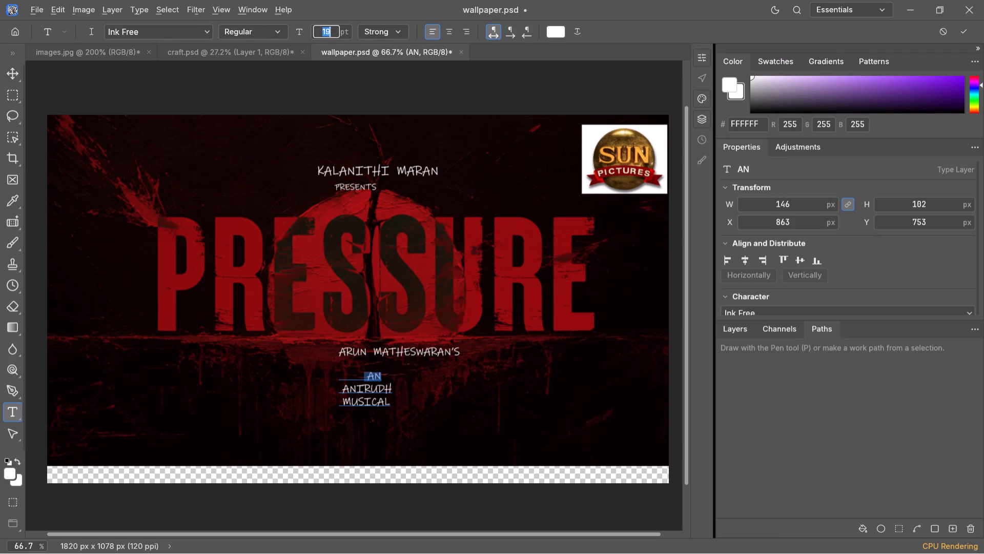
{"action": "type", "text": "13"}
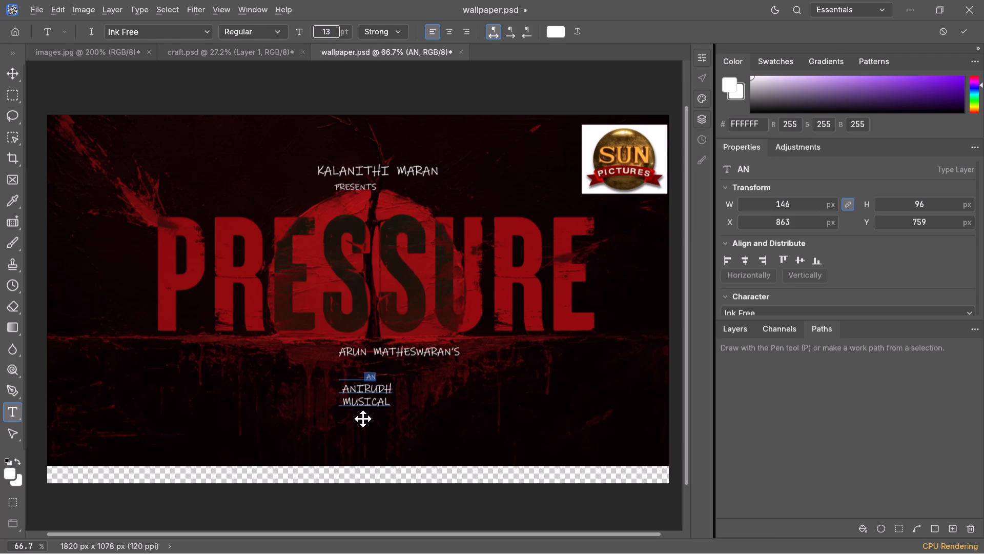
Set the font size of only the word ANIRUDH to 25 pt.
{"action": "left_click", "coordinate": [338, 389]}
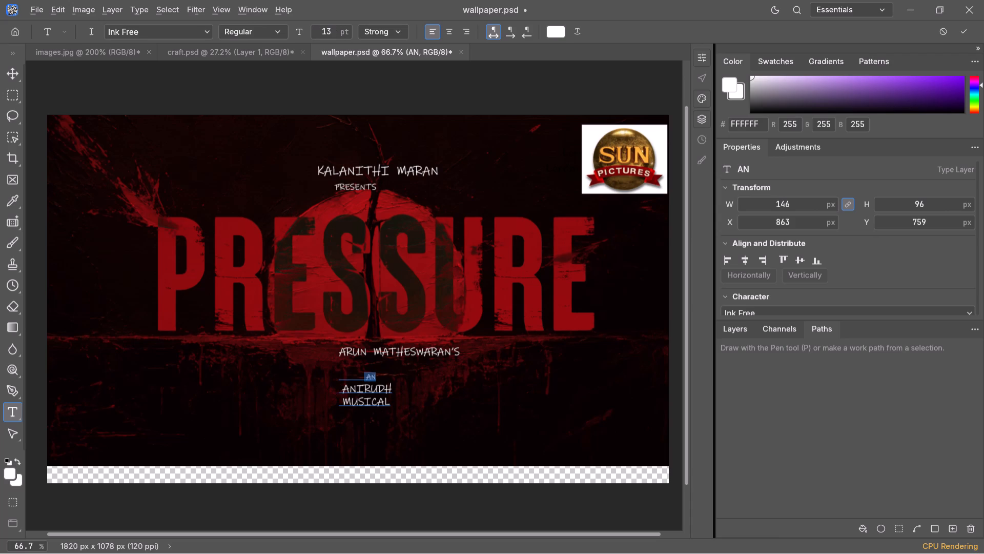
{"action": "left_click", "coordinate": [342, 390]}
{"action": "left_click_drag", "start_coordinate": [343, 390], "coordinate": [395, 389]}
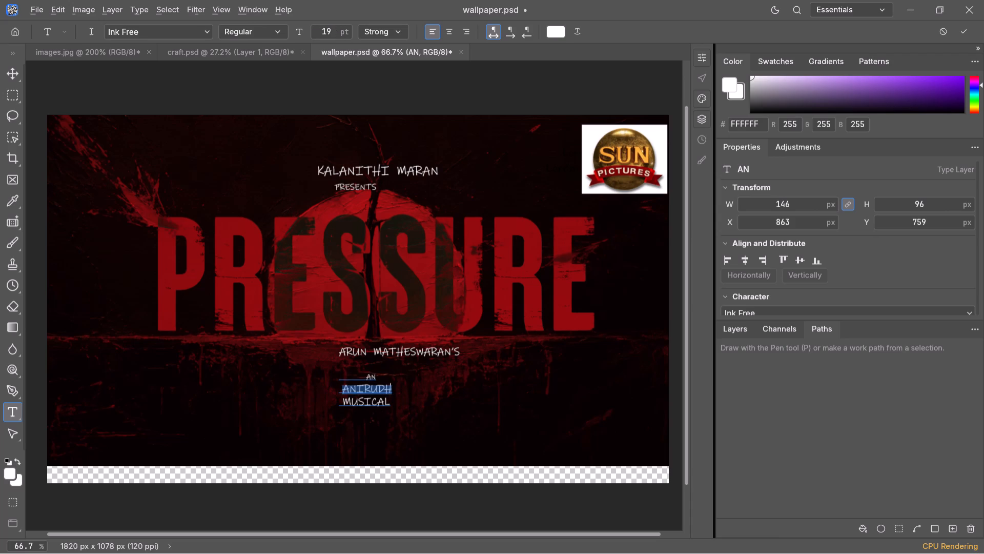
{"action": "left_click", "coordinate": [340, 28]}
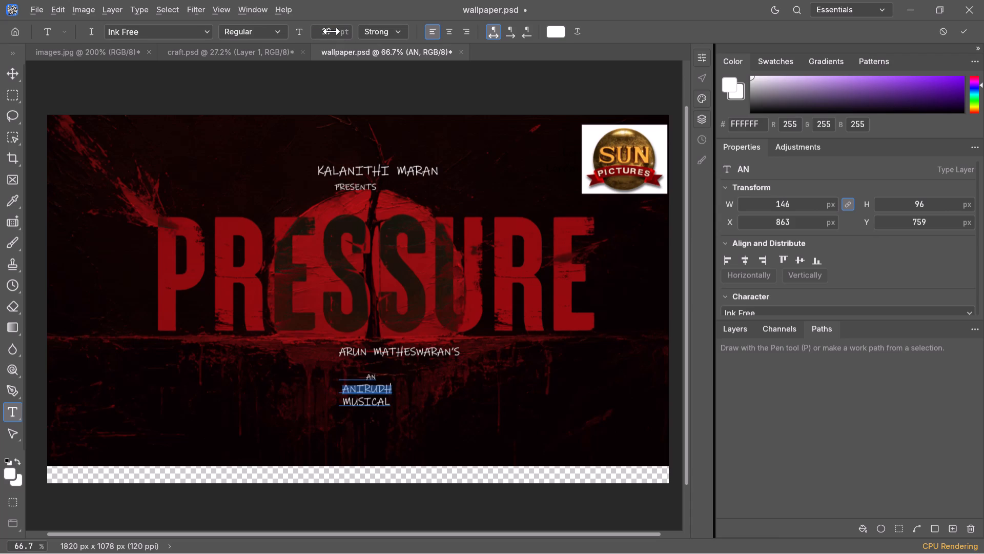
{"action": "left_click", "coordinate": [332, 31]}
{"action": "type", "text": "25"}
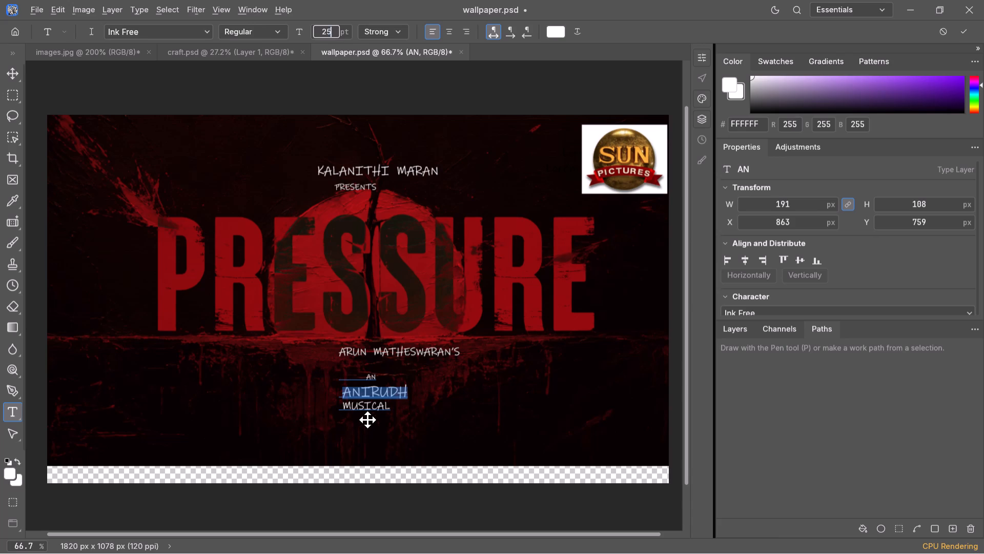
Set the font size of only the word MUSICAL to 16 pt.
{"action": "left_click", "coordinate": [364, 405]}
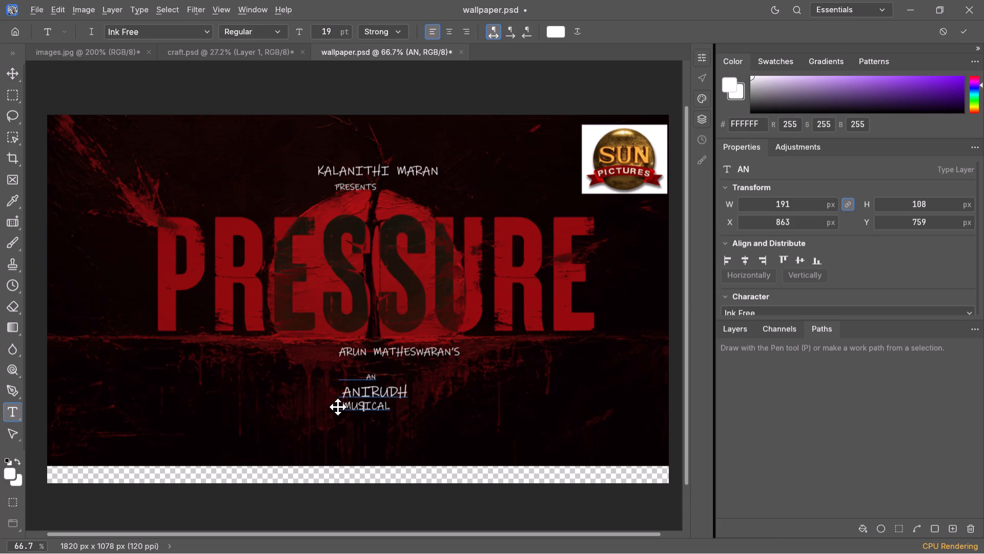
{"action": "left_click", "coordinate": [340, 407]}
{"action": "left_click_drag", "start_coordinate": [342, 406], "coordinate": [397, 407]}
{"action": "left_click", "coordinate": [334, 37]}
{"action": "type", "text": "16"}
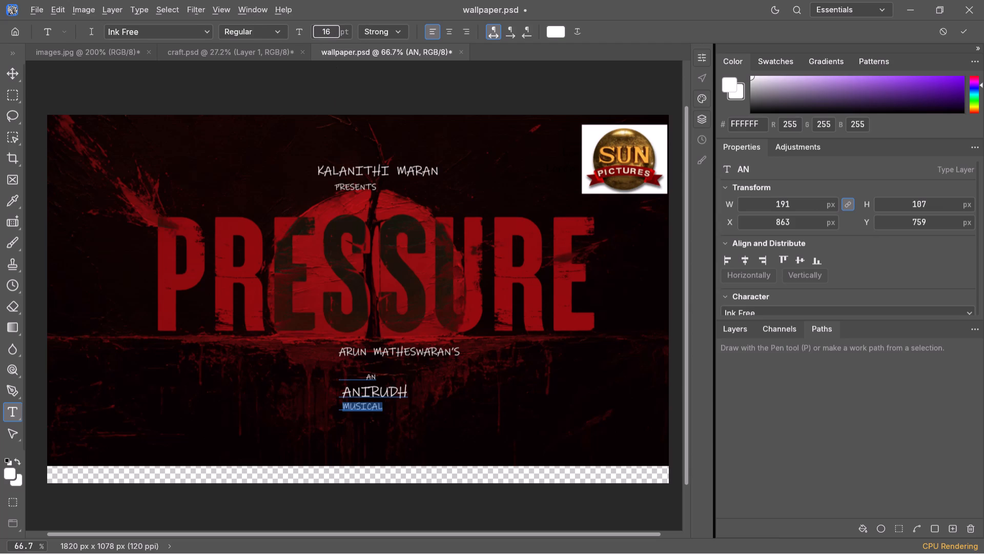
Indent the MUSICAL line by three spaces under ANIRUDH.
{"action": "left_click", "coordinate": [341, 409]}
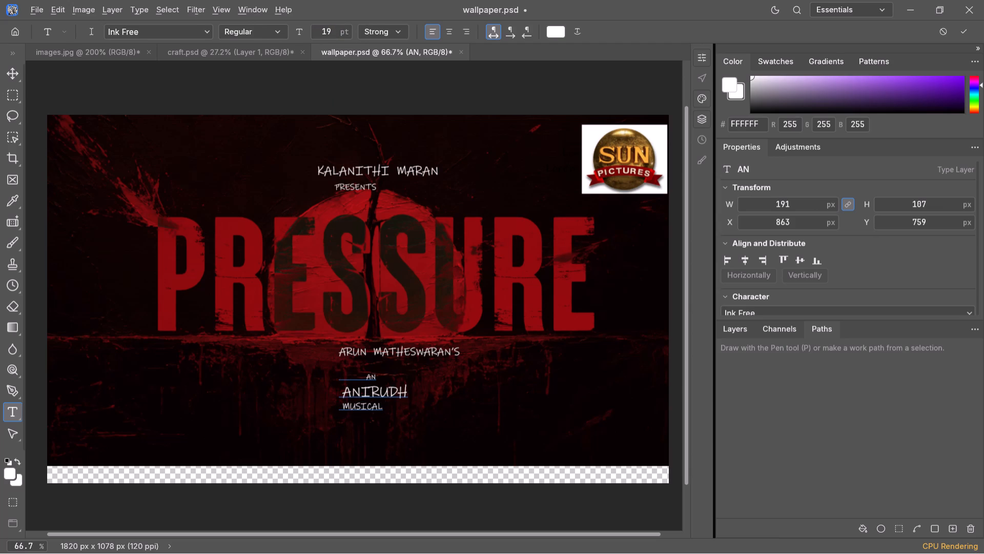
{"action": "key", "text": "space"}
{"action": "key", "text": "space"}
{"action": "key", "text": "space"}
Switch to Chrome and replace the Google query with a search for DC MOVIE LOKESH KANAKARAJ.
{"action": "key", "text": "alt+Tab"}
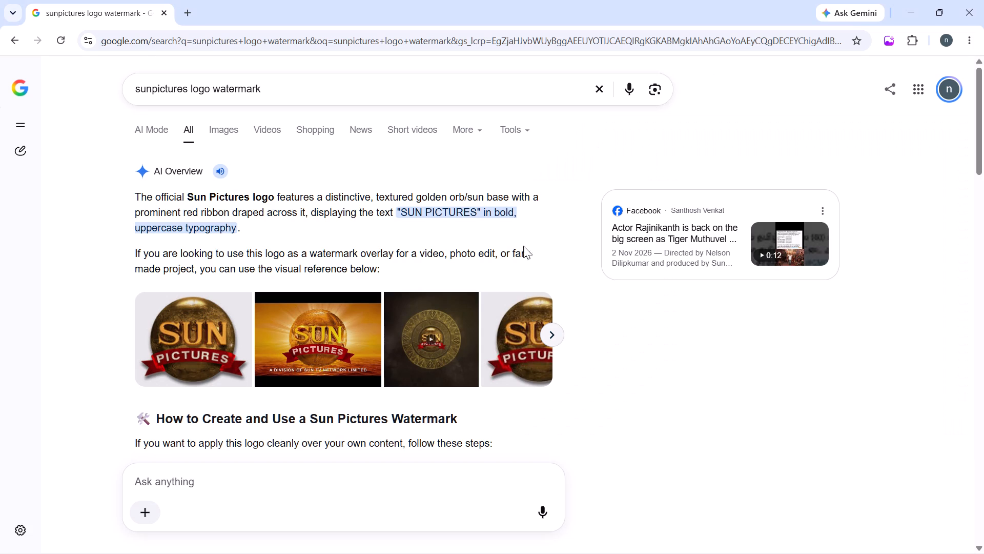
{"action": "left_click", "coordinate": [411, 101]}
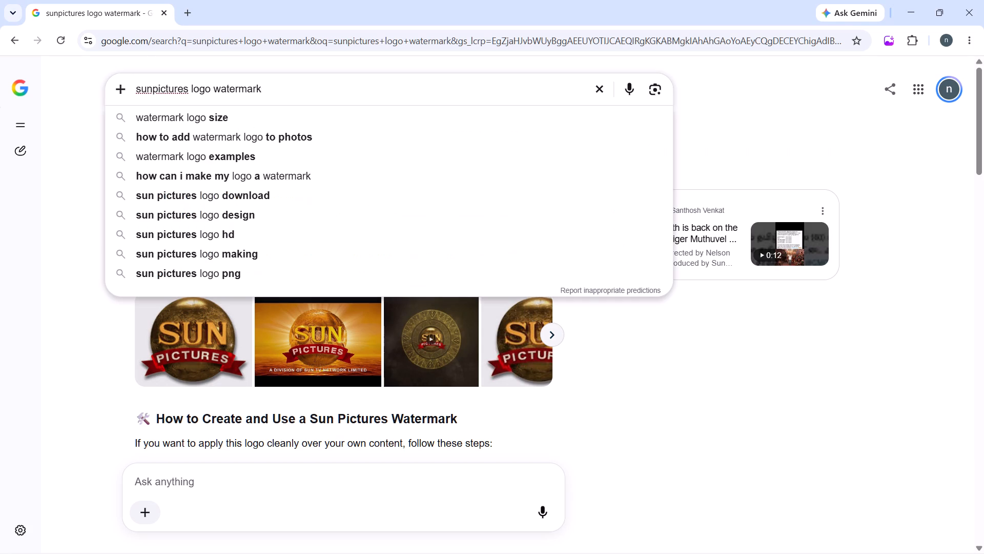
{"action": "key", "text": "BackSpace"}
{"action": "key", "text": "BackSpace"}
{"action": "key", "text": "BackSpace"}
{"action": "key", "text": "BackSpace"}
{"action": "key", "text": "BackSpace"}
{"action": "key", "text": "BackSpace"}
{"action": "key", "text": "BackSpace"}
{"action": "key", "text": "BackSpace"}
{"action": "key", "text": "BackSpace"}
{"action": "key", "text": "BackSpace"}
{"action": "key", "text": "BackSpace"}
{"action": "key", "text": "BackSpace"}
{"action": "key", "text": "BackSpace"}
{"action": "key", "text": "BackSpace"}
{"action": "key", "text": "BackSpace"}
{"action": "key", "text": "BackSpace"}
{"action": "key", "text": "BackSpace"}
{"action": "key", "text": "BackSpace"}
{"action": "key", "text": "BackSpace"}
{"action": "key", "text": "BackSpace"}
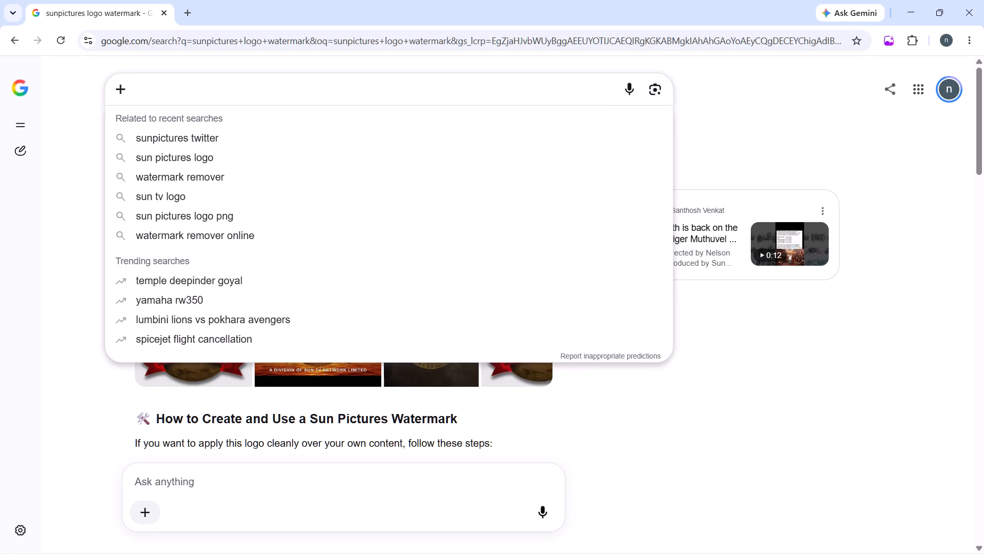
{"action": "type", "text": "DC MOVIE LOKESH KANAKAR"}
{"action": "key", "text": "a"}
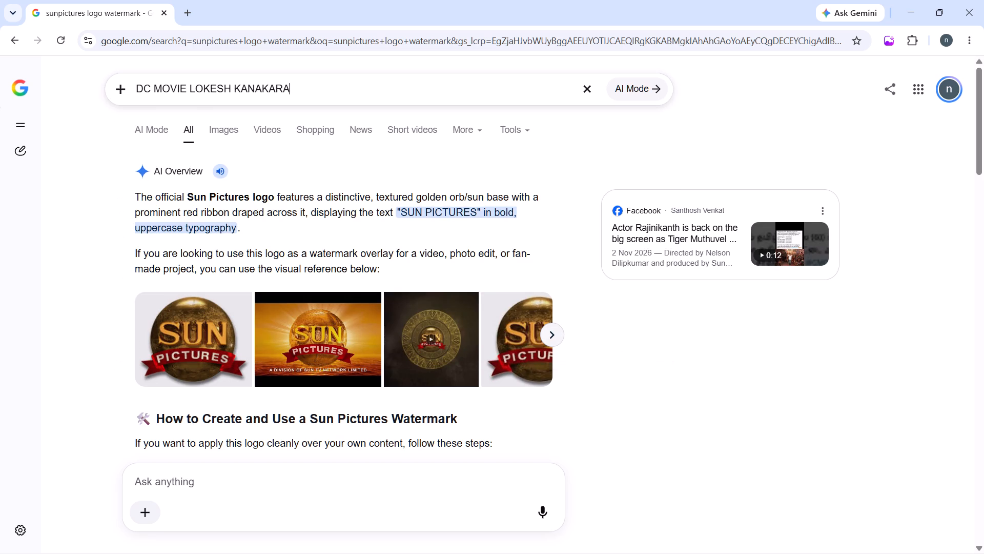
{"action": "key", "text": "j"}
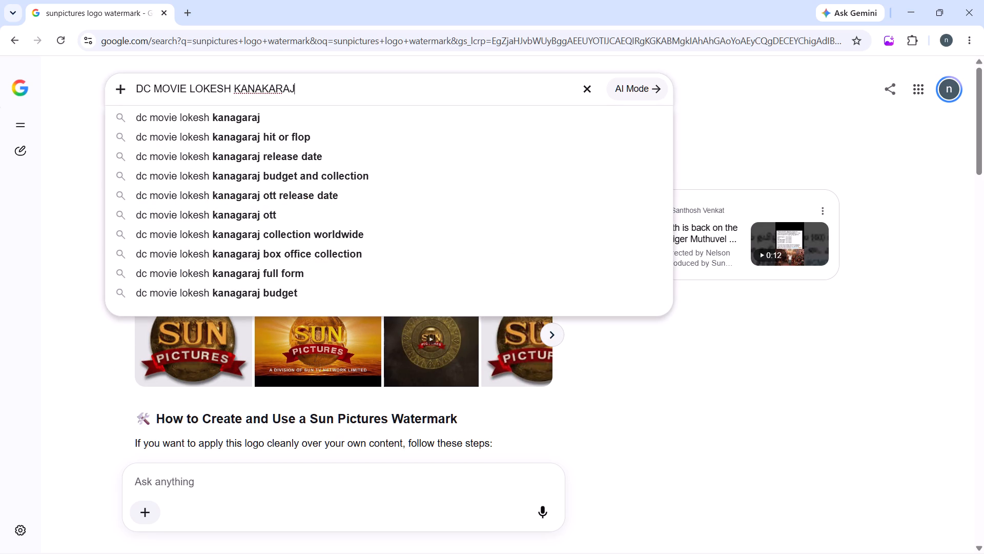
{"action": "key", "text": "Return"}
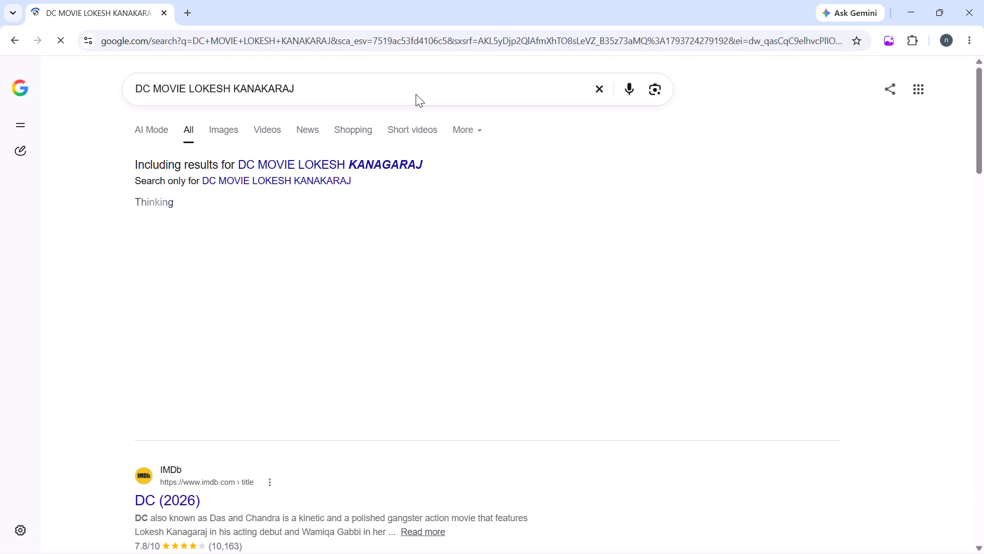
Show the image results for the DC movie search.
{"action": "left_click", "coordinate": [235, 122]}
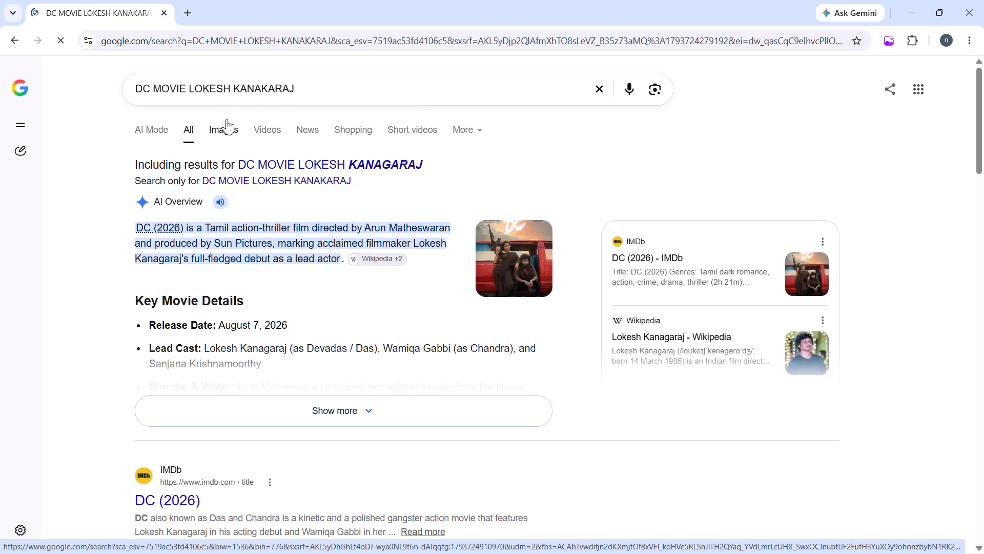
{"action": "left_click", "coordinate": [221, 132]}
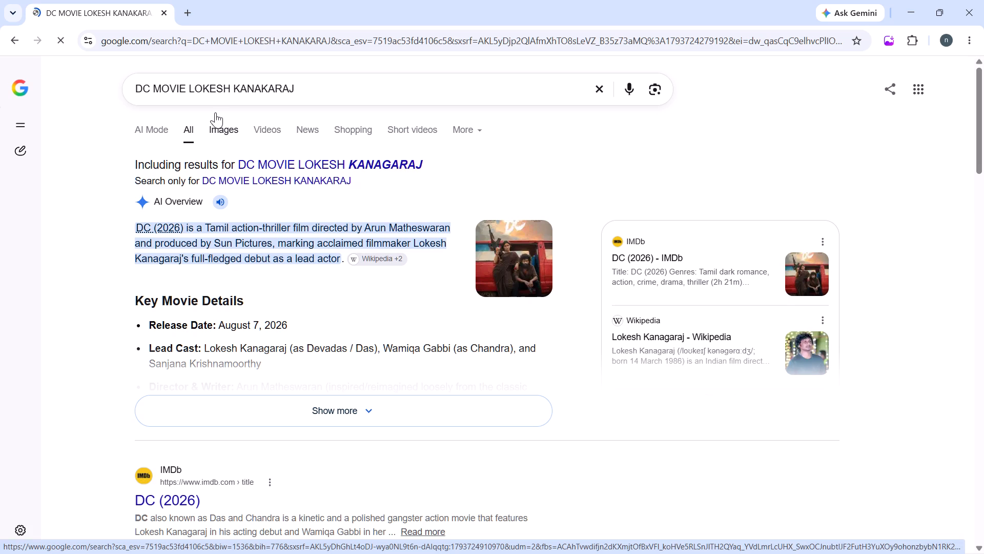
{"action": "left_click", "coordinate": [215, 112]}
{"action": "left_click", "coordinate": [214, 129]}
{"action": "scroll", "coordinate": [252, 286], "scroll_direction": "down", "scroll_amount": 7}
{"action": "scroll", "coordinate": [243, 279], "scroll_direction": "up", "scroll_amount": 5}
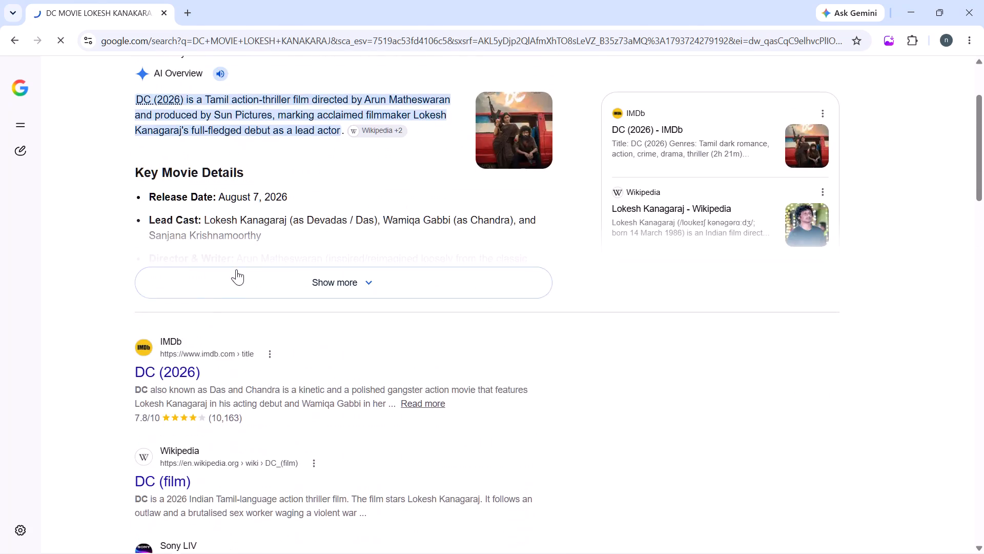
{"action": "scroll", "coordinate": [236, 268], "scroll_direction": "up", "scroll_amount": 4}
Look through the image results for DC movie posters showing the title and credits.
{"action": "scroll", "coordinate": [306, 275], "scroll_direction": "down", "scroll_amount": 10}
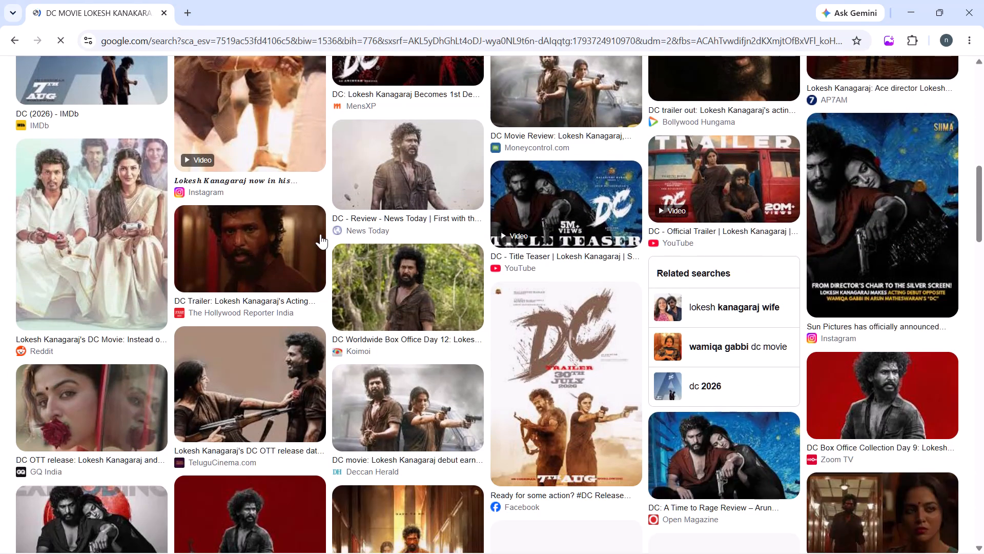
{"action": "scroll", "coordinate": [320, 234], "scroll_direction": "down", "scroll_amount": 4}
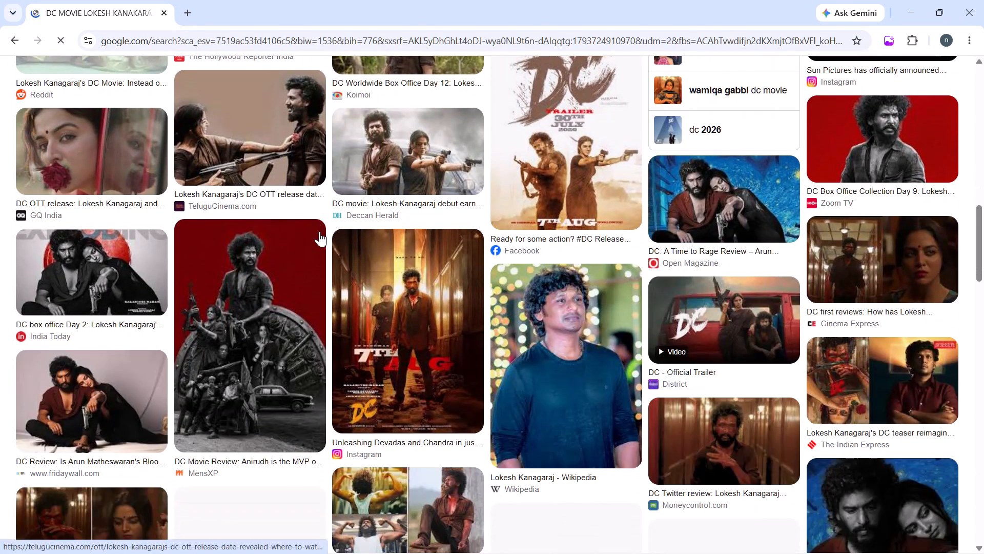
{"action": "scroll", "coordinate": [316, 222], "scroll_direction": "up", "scroll_amount": 3}
{"action": "scroll", "coordinate": [316, 209], "scroll_direction": "down", "scroll_amount": 5}
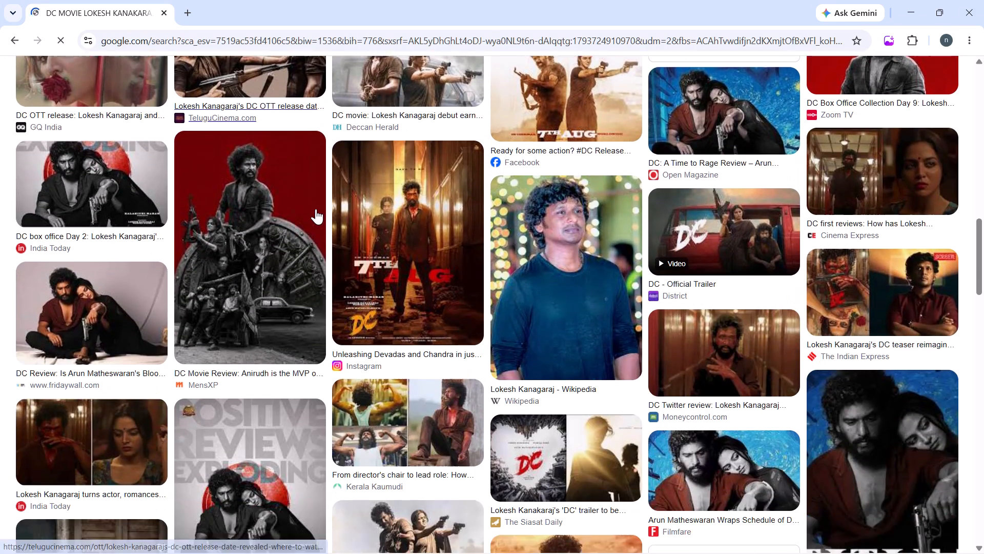
{"action": "scroll", "coordinate": [316, 209], "scroll_direction": "down", "scroll_amount": 5}
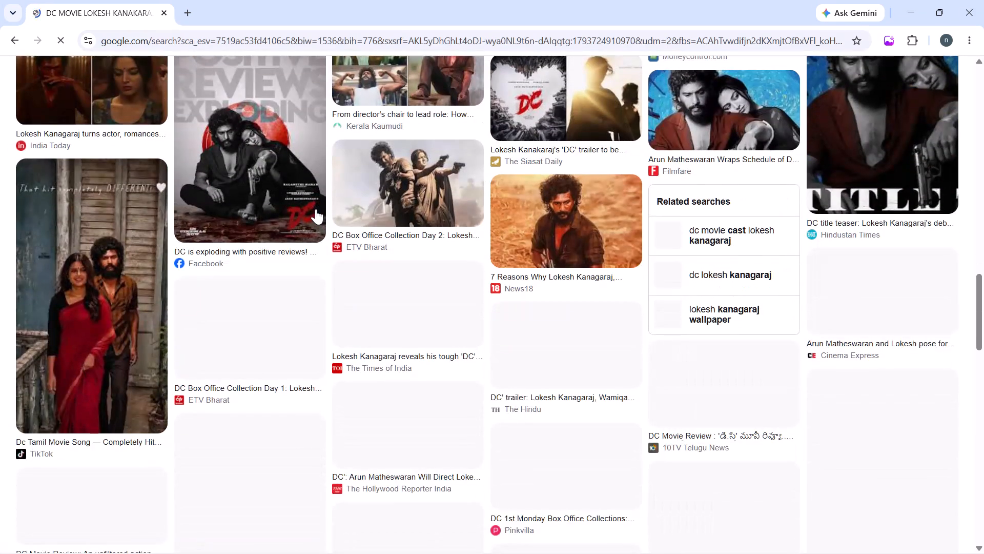
{"action": "scroll", "coordinate": [315, 205], "scroll_direction": "up", "scroll_amount": 3}
{"action": "left_click", "coordinate": [522, 276]}
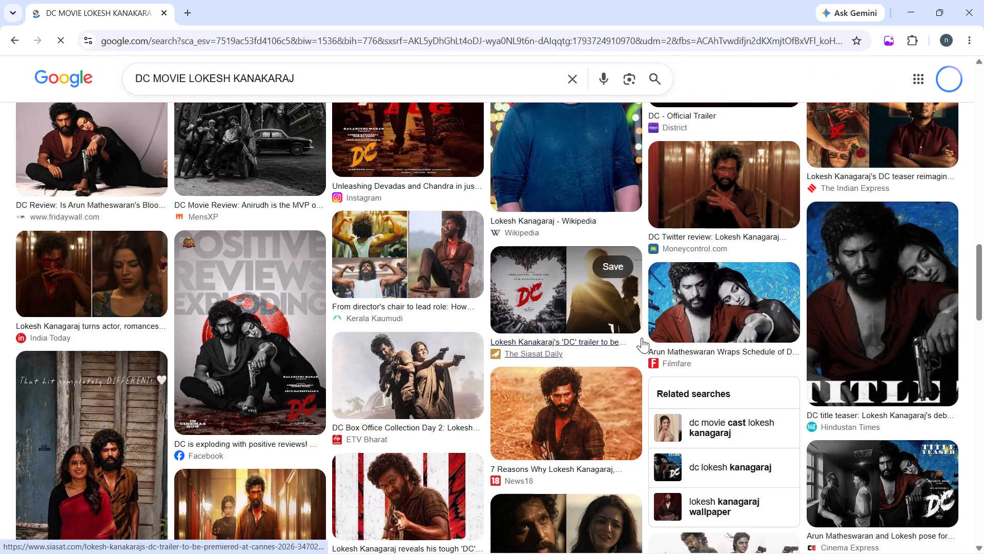
{"action": "scroll", "coordinate": [642, 338], "scroll_direction": "down", "scroll_amount": 6}
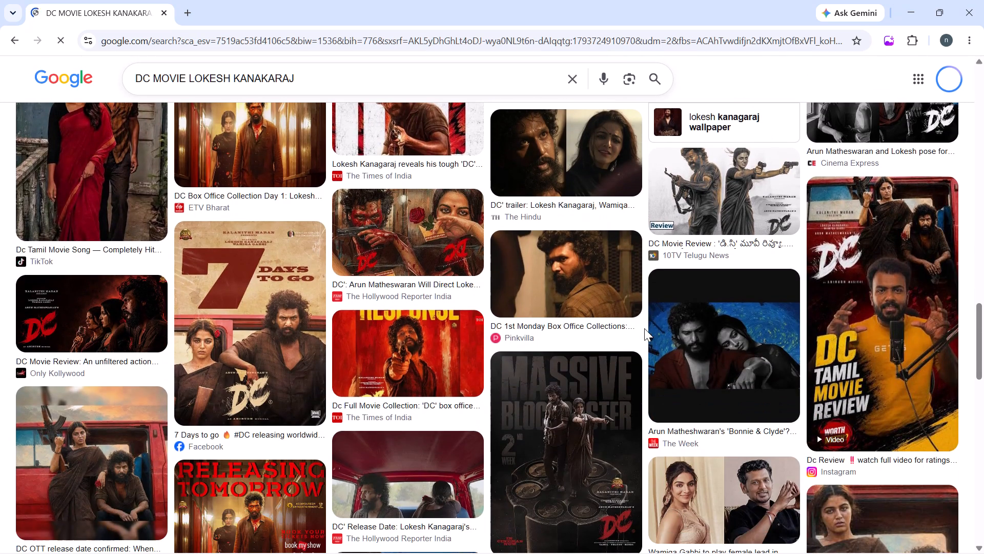
{"action": "scroll", "coordinate": [655, 316], "scroll_direction": "down", "scroll_amount": 2}
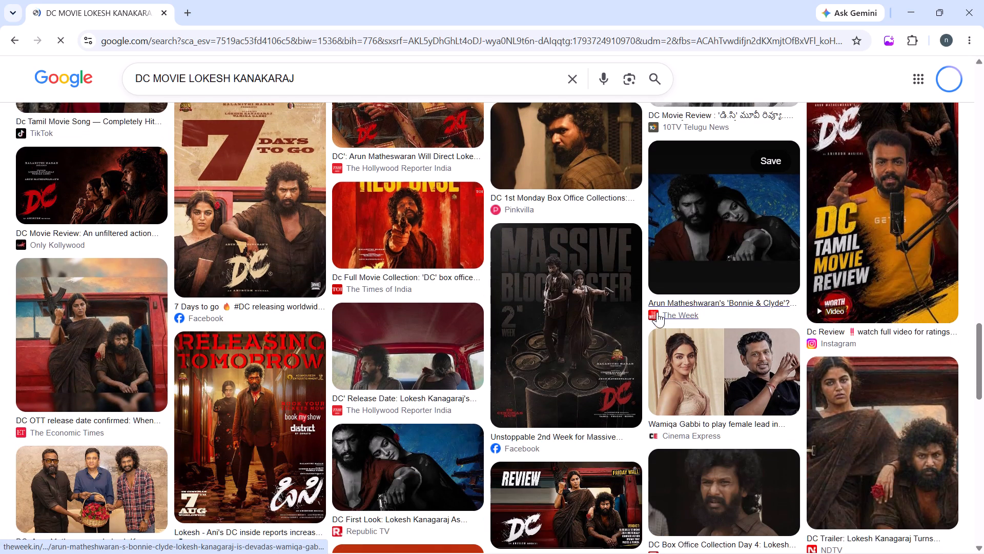
{"action": "scroll", "coordinate": [657, 312], "scroll_direction": "down", "scroll_amount": 5}
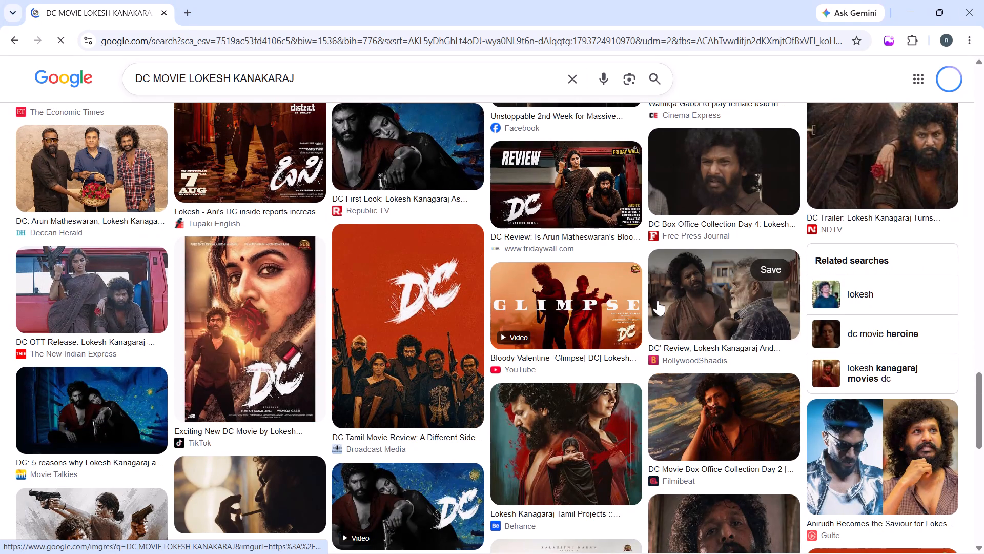
{"action": "scroll", "coordinate": [659, 293], "scroll_direction": "down", "scroll_amount": 3}
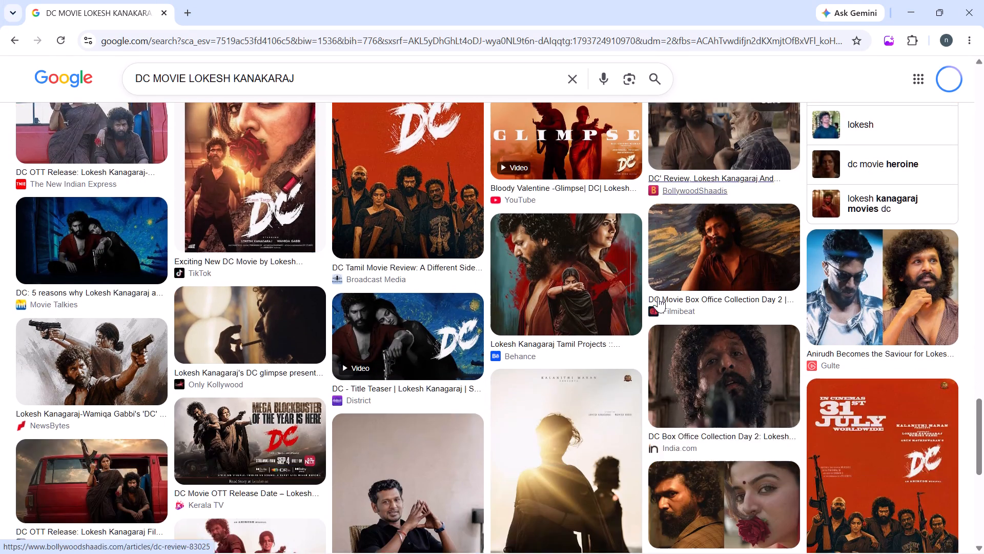
{"action": "scroll", "coordinate": [658, 297], "scroll_direction": "down", "scroll_amount": 8}
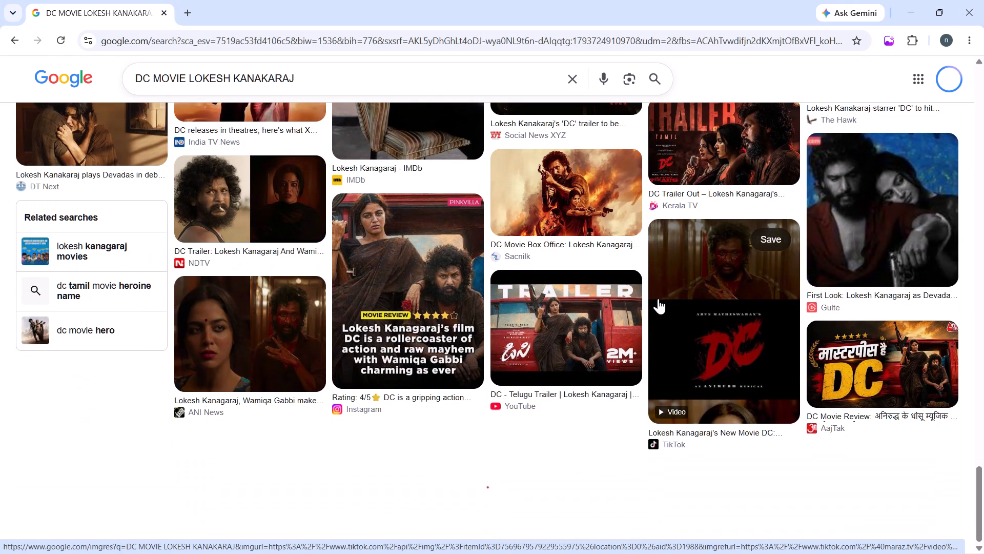
{"action": "scroll", "coordinate": [658, 299], "scroll_direction": "down", "scroll_amount": 4}
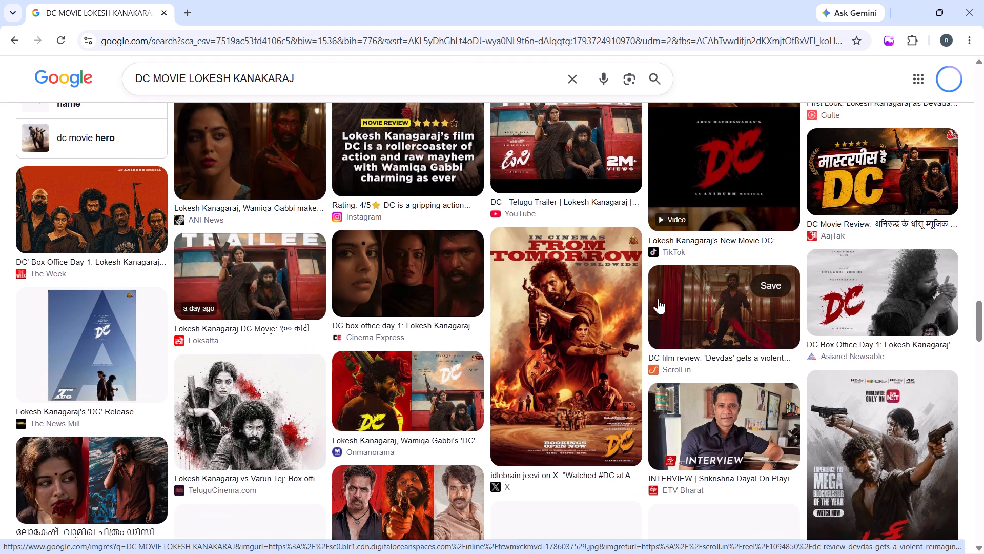
{"action": "scroll", "coordinate": [658, 299], "scroll_direction": "down", "scroll_amount": 2}
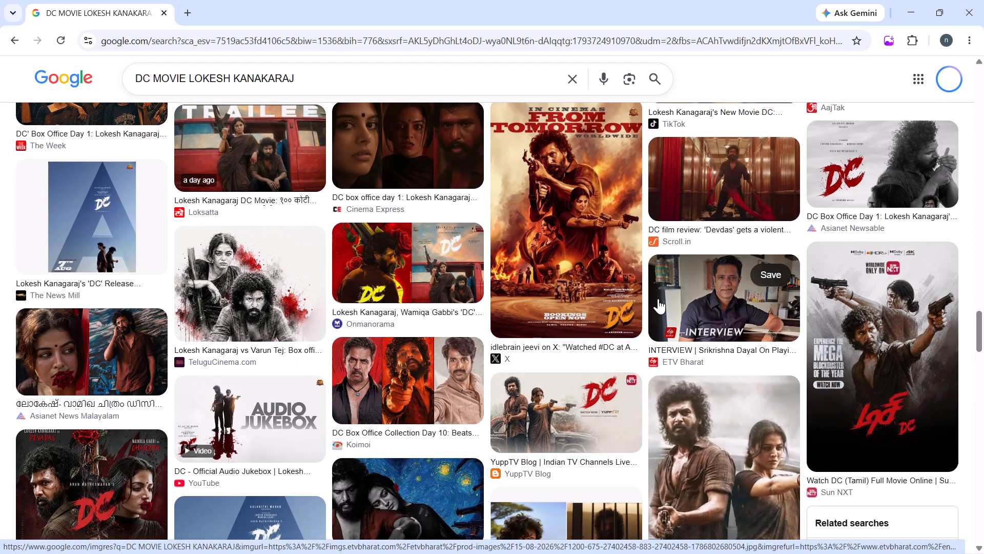
{"action": "scroll", "coordinate": [658, 299], "scroll_direction": "down", "scroll_amount": 6}
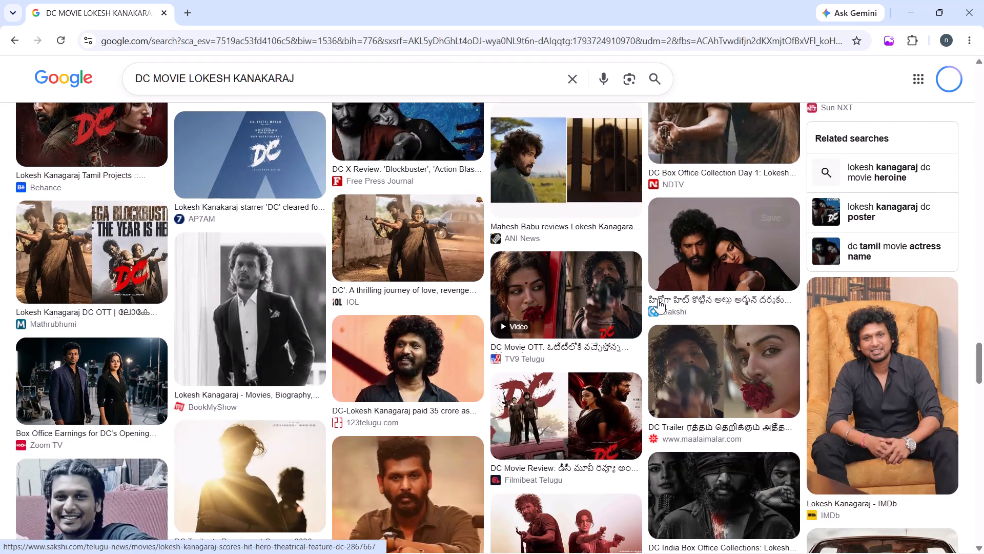
{"action": "scroll", "coordinate": [658, 299], "scroll_direction": "down", "scroll_amount": 1}
{"action": "scroll", "coordinate": [654, 290], "scroll_direction": "up", "scroll_amount": 5}
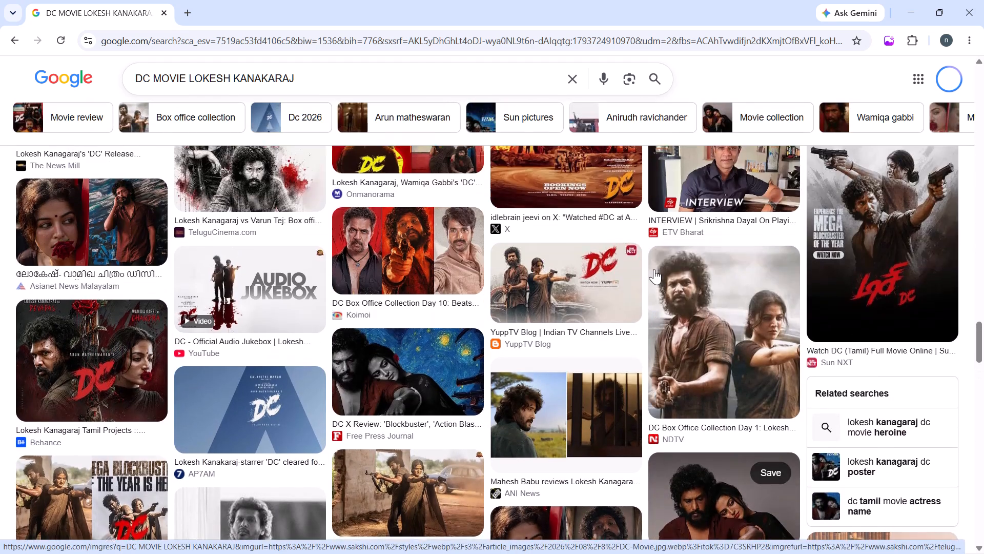
{"action": "scroll", "coordinate": [654, 269], "scroll_direction": "up", "scroll_amount": 4}
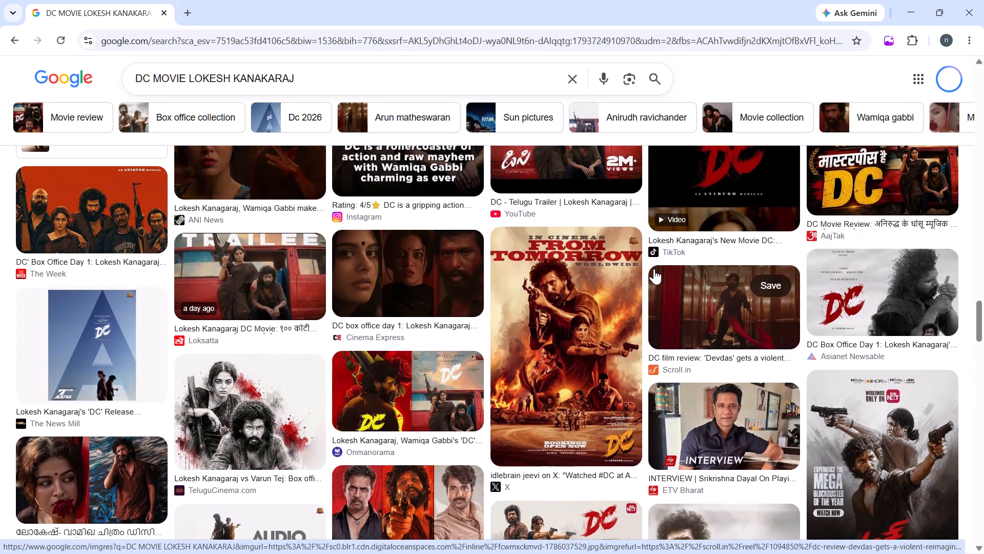
{"action": "scroll", "coordinate": [654, 269], "scroll_direction": "down", "scroll_amount": 2}
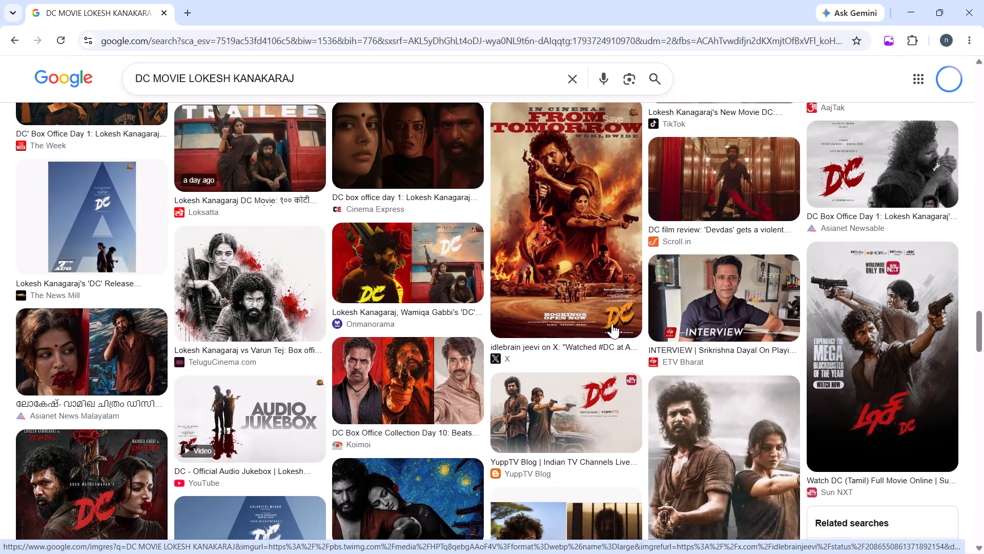
{"action": "scroll", "coordinate": [612, 300], "scroll_direction": "down", "scroll_amount": 4}
{"action": "scroll", "coordinate": [614, 279], "scroll_direction": "up", "scroll_amount": 3}
{"action": "scroll", "coordinate": [619, 264], "scroll_direction": "down", "scroll_amount": 2}
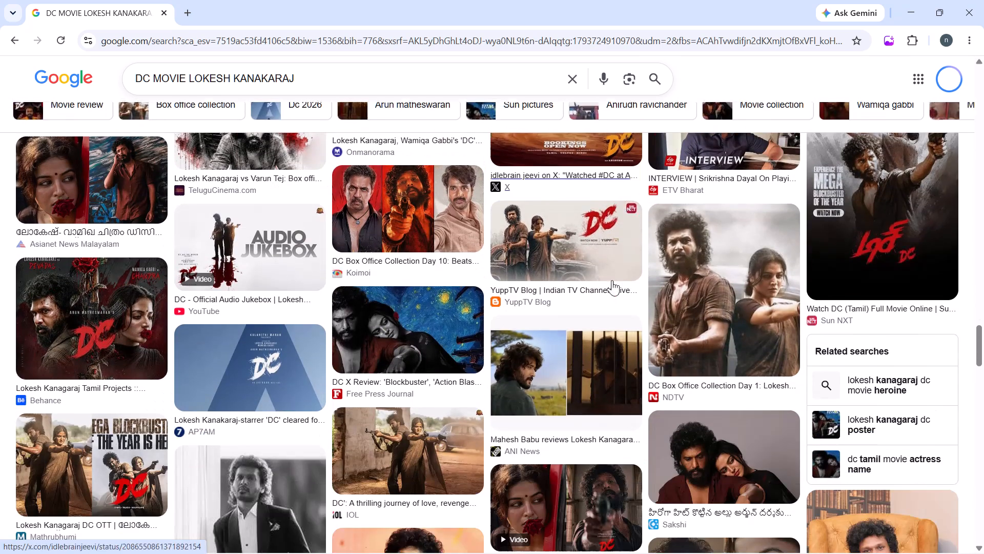
Save the blue DC title poster from AP7AM to the saved images without adding it to a collection.
{"action": "left_click", "coordinate": [275, 336]}
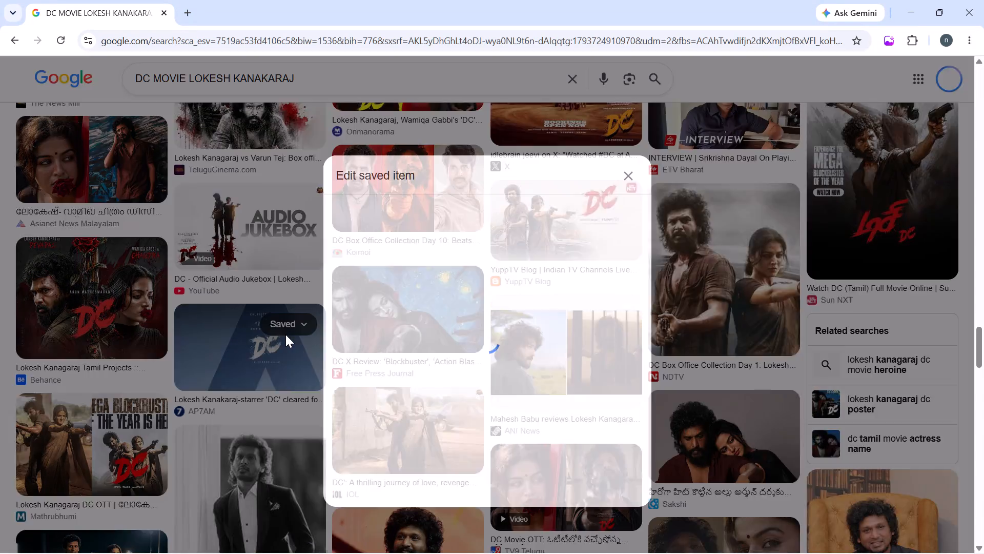
{"action": "left_click", "coordinate": [625, 175]}
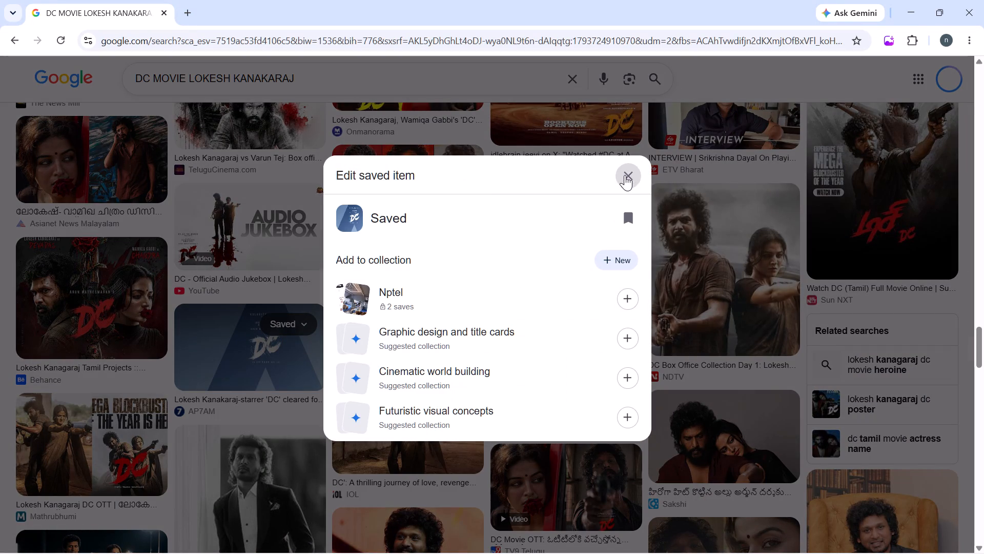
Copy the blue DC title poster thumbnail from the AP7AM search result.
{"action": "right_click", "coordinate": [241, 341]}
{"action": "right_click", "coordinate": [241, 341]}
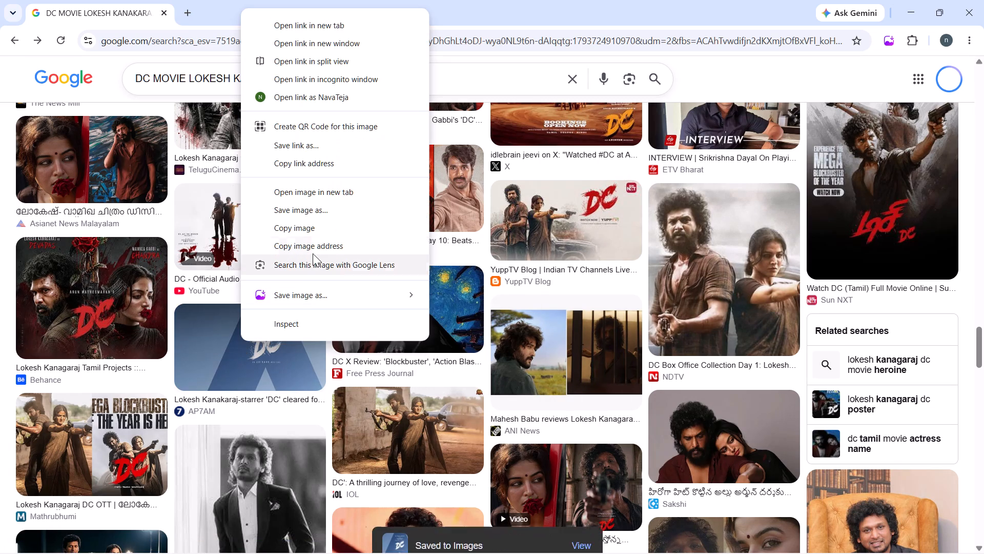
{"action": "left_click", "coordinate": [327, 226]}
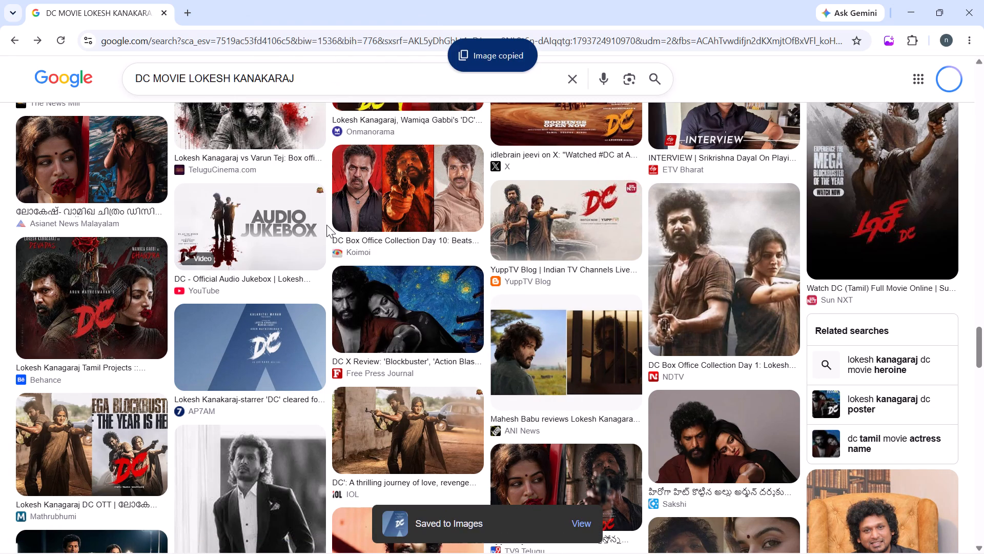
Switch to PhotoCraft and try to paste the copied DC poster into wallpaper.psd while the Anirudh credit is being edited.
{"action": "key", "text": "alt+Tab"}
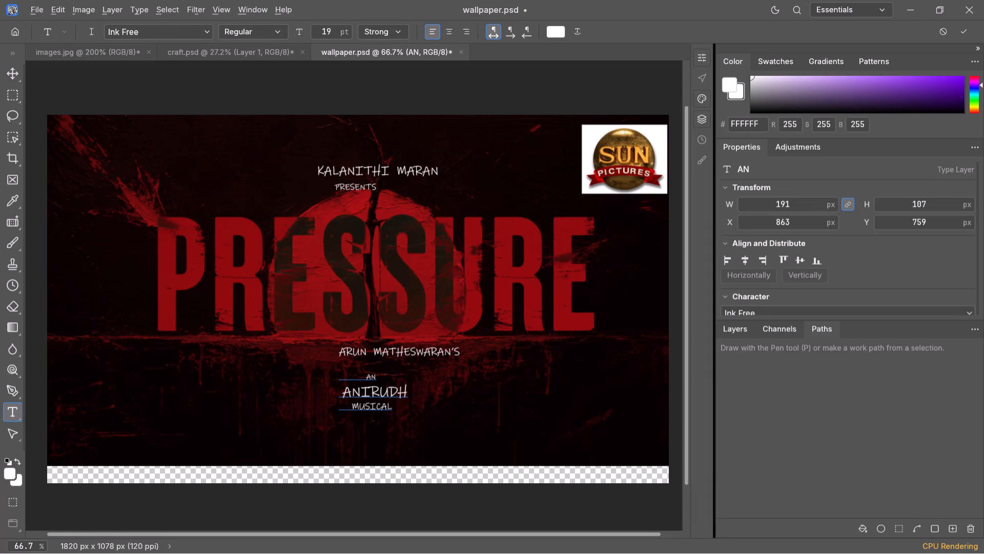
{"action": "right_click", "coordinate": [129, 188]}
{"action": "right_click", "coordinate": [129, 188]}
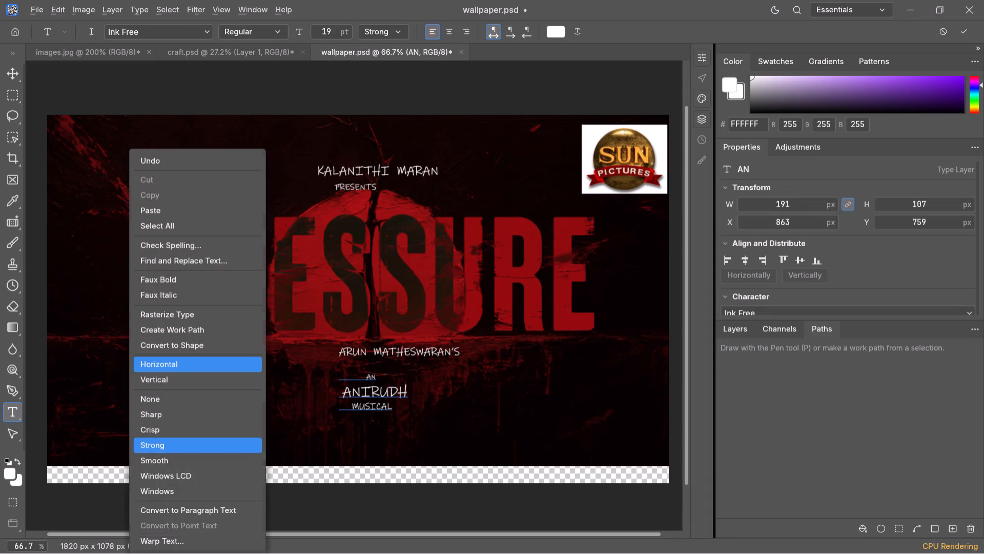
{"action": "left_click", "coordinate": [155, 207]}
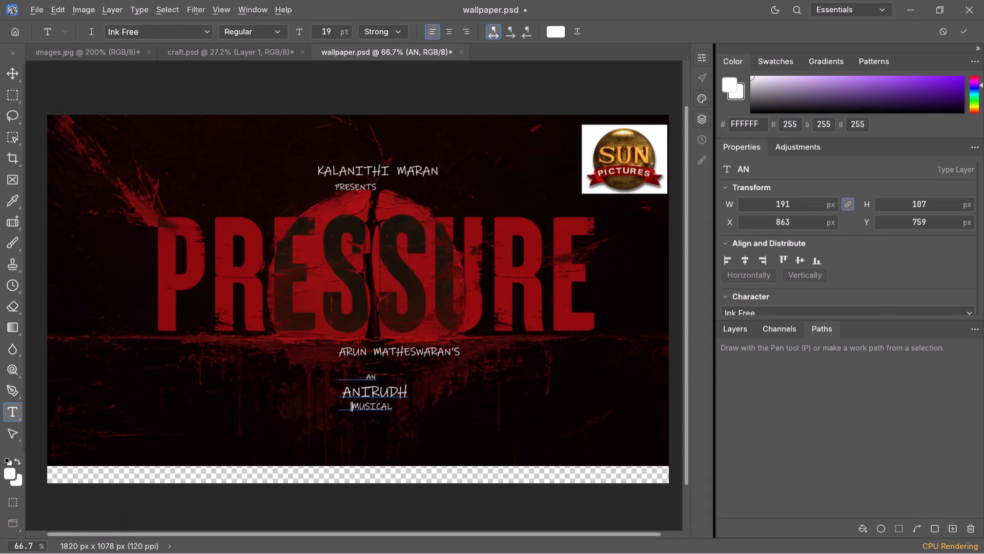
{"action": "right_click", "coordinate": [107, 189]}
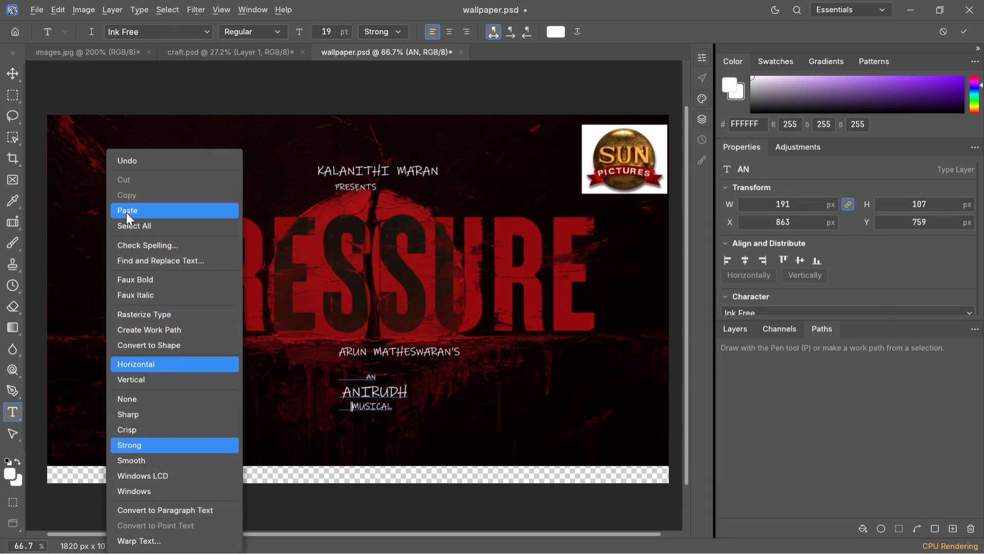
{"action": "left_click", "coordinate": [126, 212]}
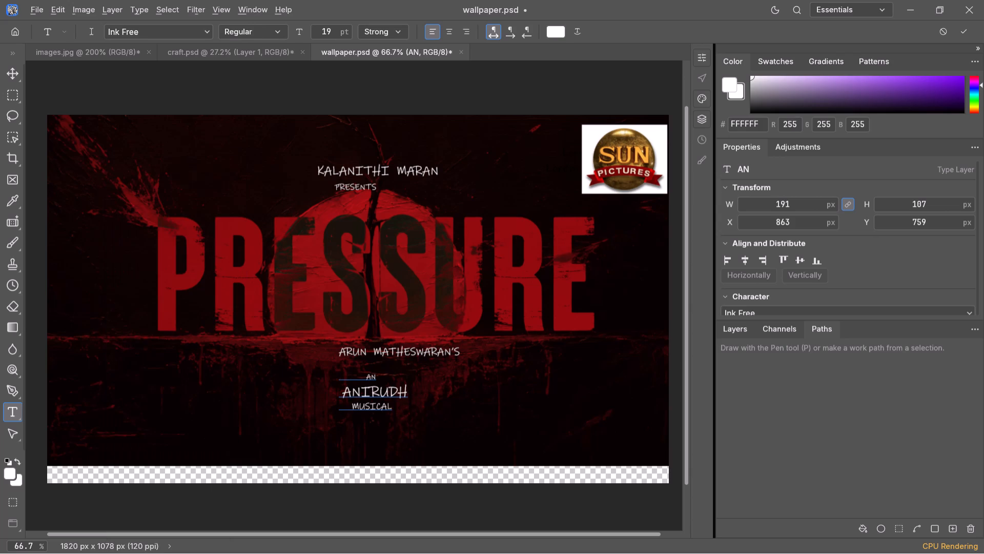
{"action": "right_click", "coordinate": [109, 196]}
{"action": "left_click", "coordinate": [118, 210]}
Switch to Chrome, open the larger preview of AP7AM's blue DC title poster and copy that image.
{"action": "key", "text": "alt+Tab"}
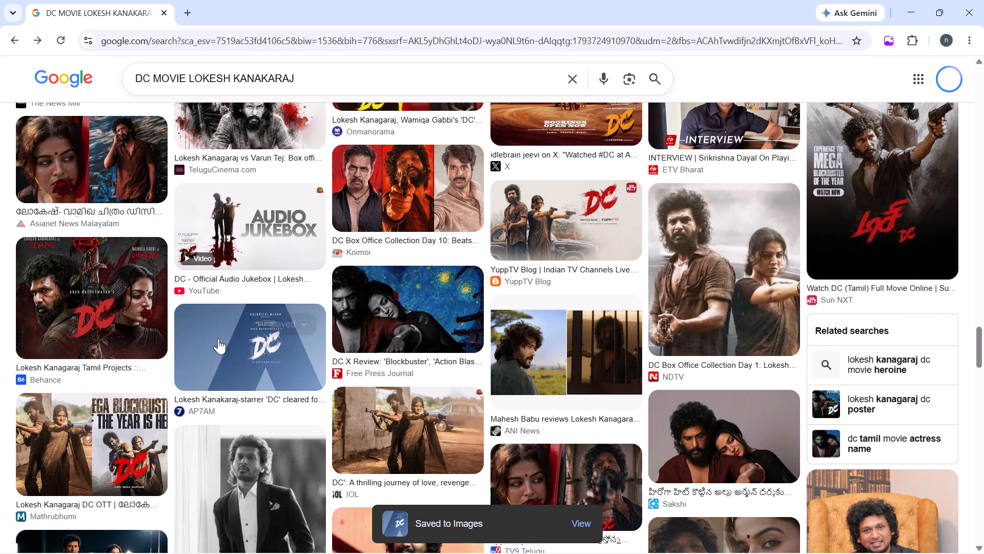
{"action": "left_click", "coordinate": [218, 339]}
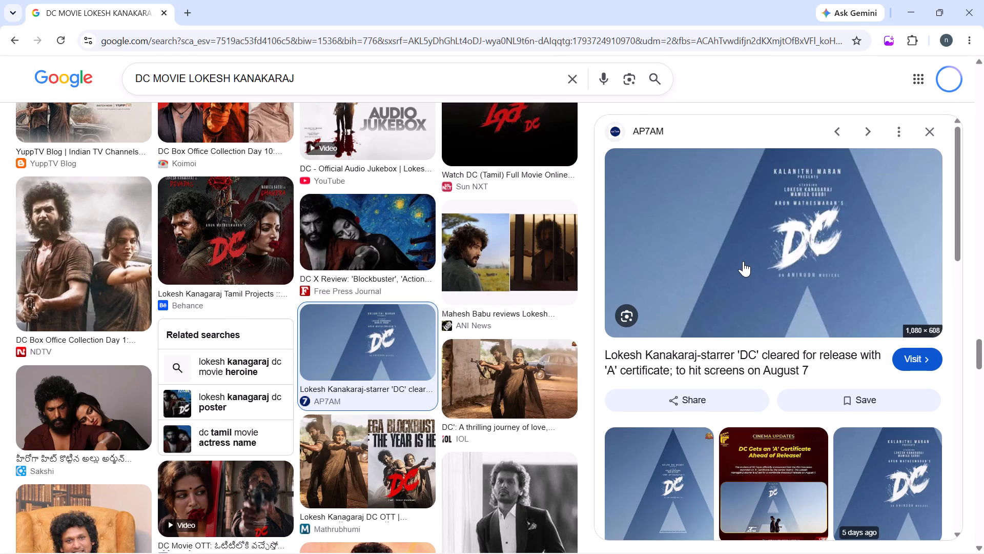
{"action": "scroll", "coordinate": [735, 256], "scroll_direction": "down", "scroll_amount": 1}
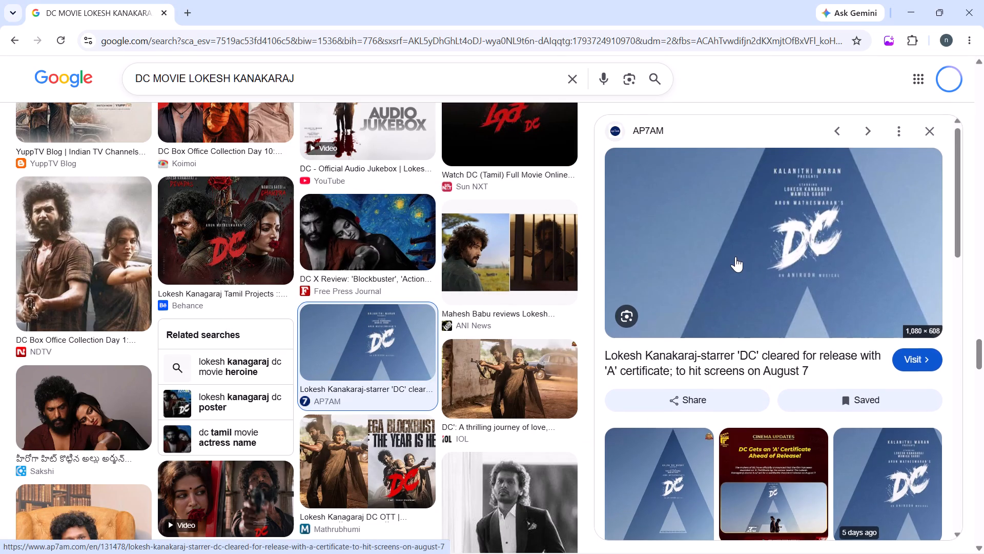
{"action": "scroll", "coordinate": [735, 256], "scroll_direction": "down", "scroll_amount": 1}
{"action": "scroll", "coordinate": [734, 253], "scroll_direction": "up", "scroll_amount": 2}
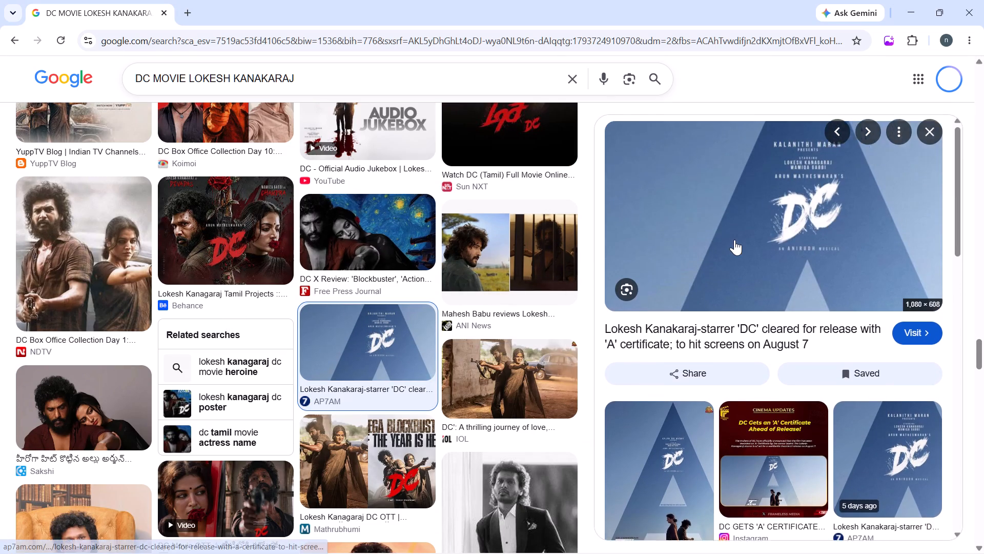
{"action": "right_click", "coordinate": [736, 242]}
{"action": "right_click", "coordinate": [736, 242]}
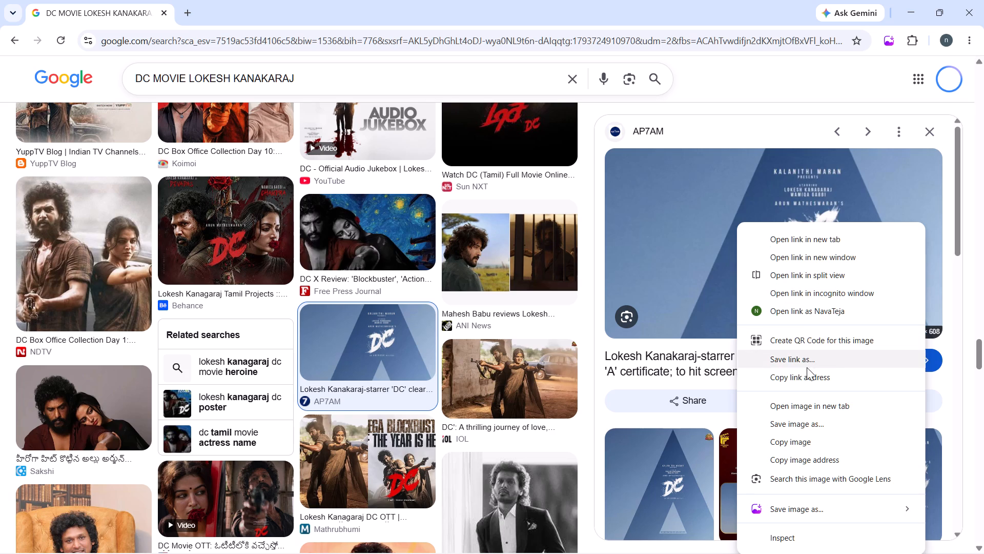
{"action": "left_click", "coordinate": [802, 437]}
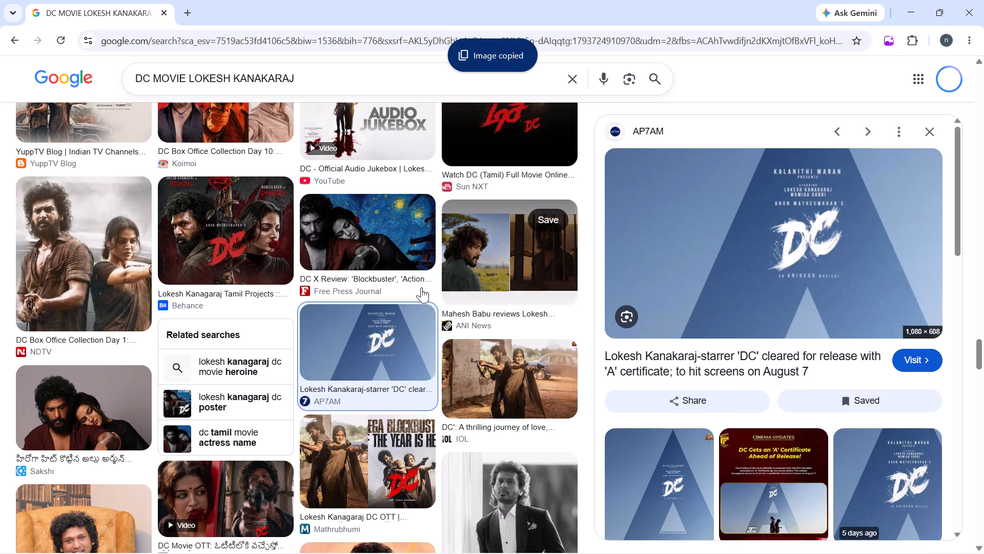
Switch to PhotoCraft, finish editing the Anirudh credit text and paste the copied DC poster into wallpaper.psd as a new layer.
{"action": "key", "text": "alt+Tab"}
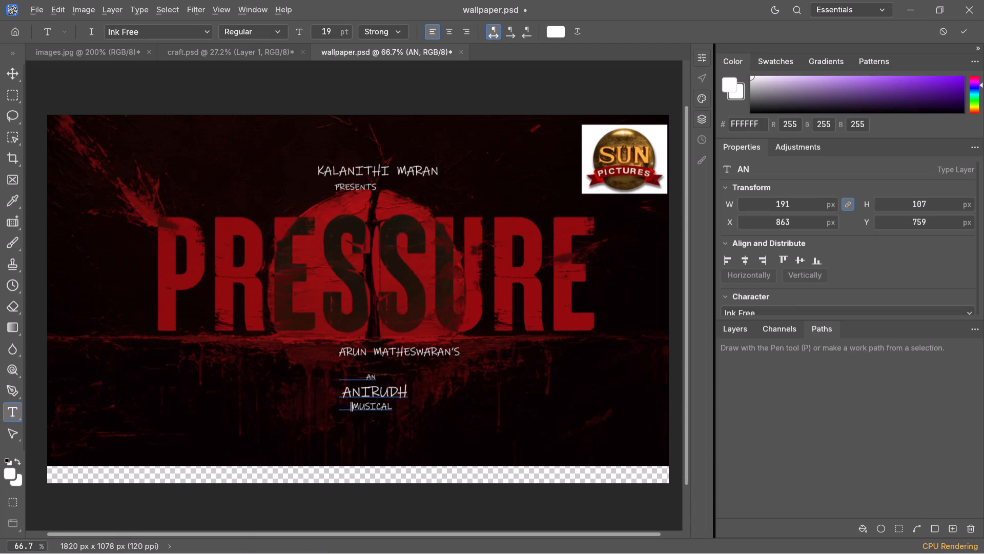
{"action": "right_click", "coordinate": [105, 194]}
{"action": "left_click", "coordinate": [122, 211]}
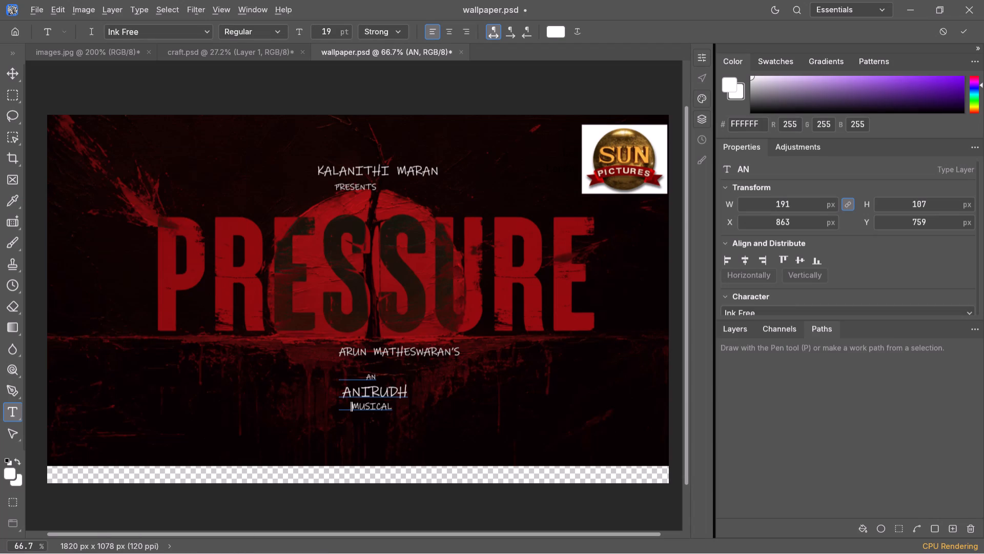
{"action": "right_click", "coordinate": [122, 205]}
{"action": "right_click", "coordinate": [122, 205]}
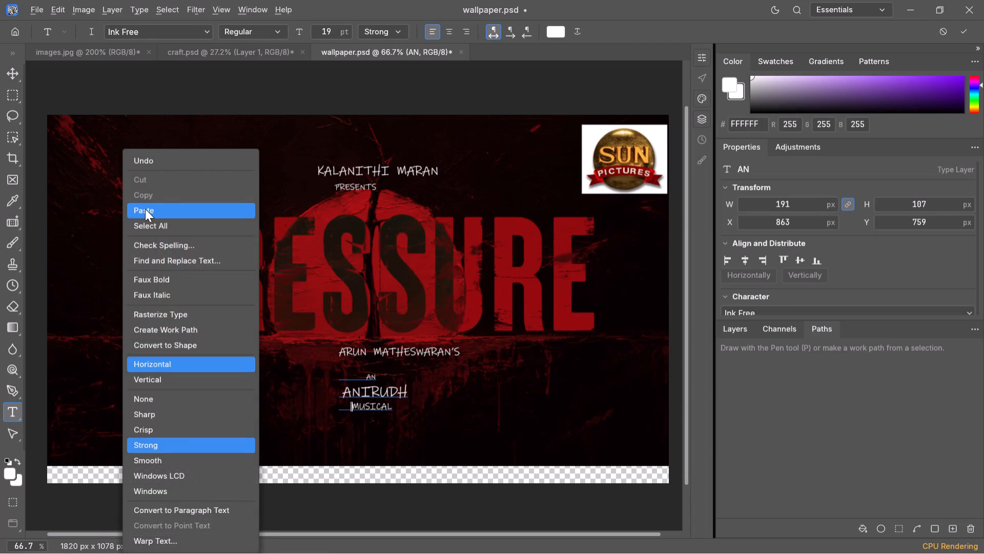
{"action": "left_click", "coordinate": [145, 209]}
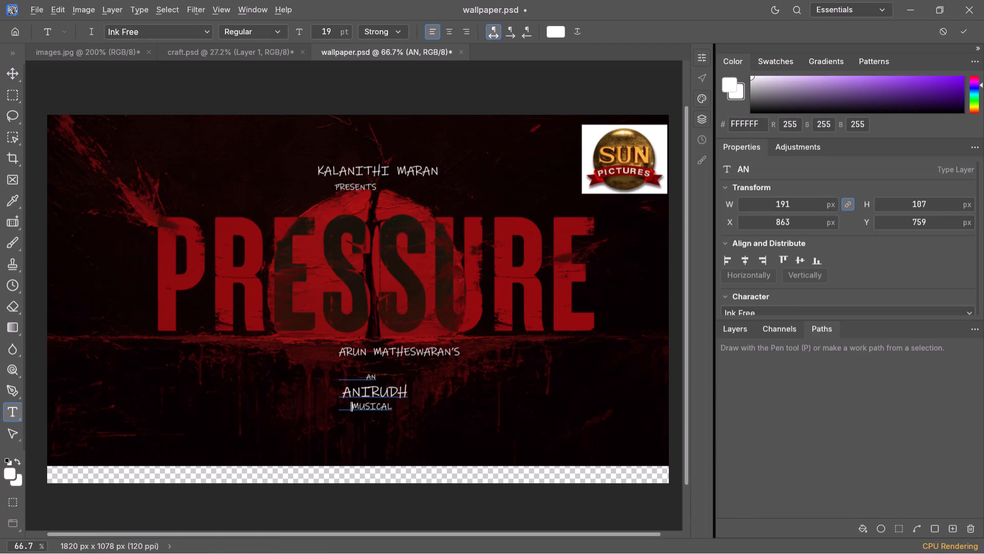
{"action": "left_click", "coordinate": [395, 408]}
{"action": "key", "text": "Return"}
{"action": "left_click", "coordinate": [15, 88]}
{"action": "left_click", "coordinate": [15, 78]}
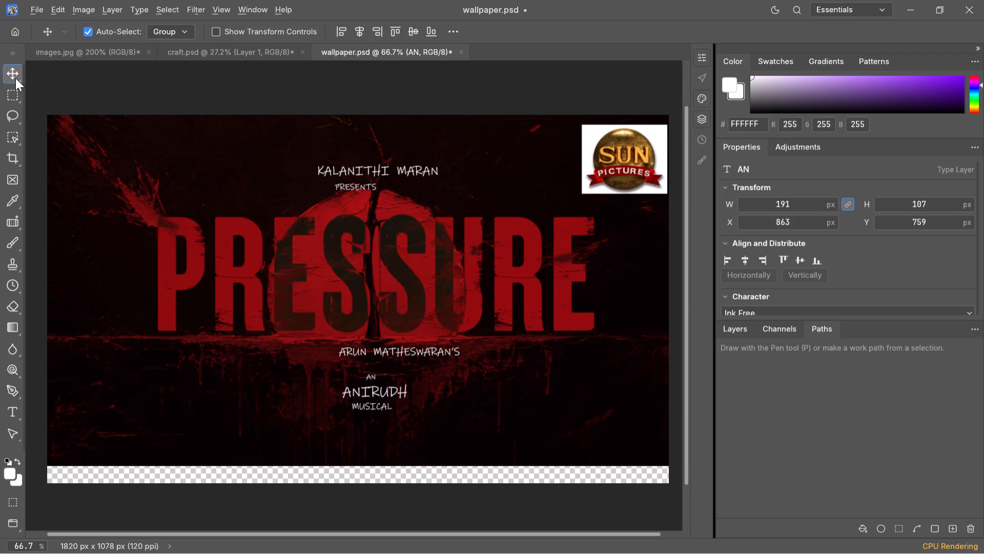
{"action": "right_click", "coordinate": [87, 137]}
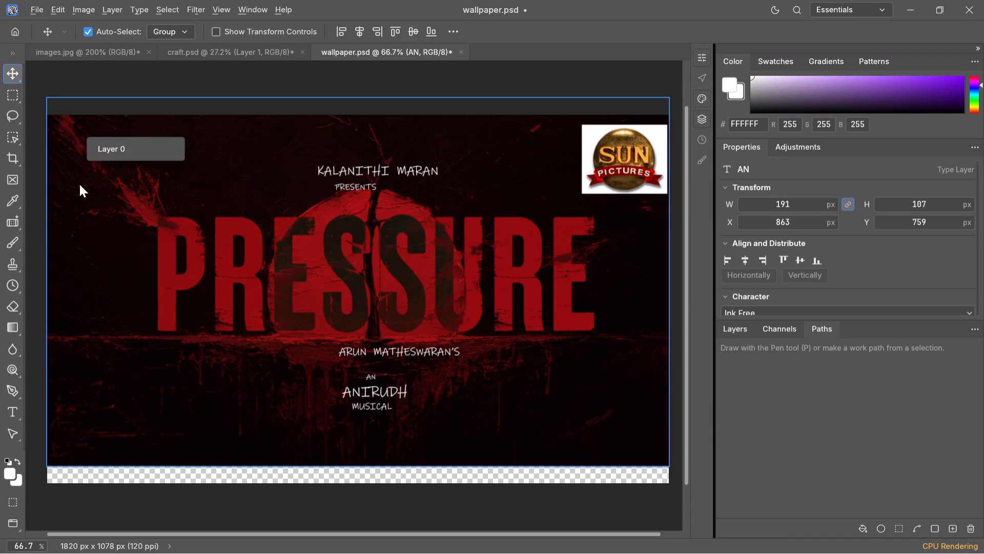
{"action": "right_click", "coordinate": [80, 185]}
{"action": "right_click", "coordinate": [87, 152]}
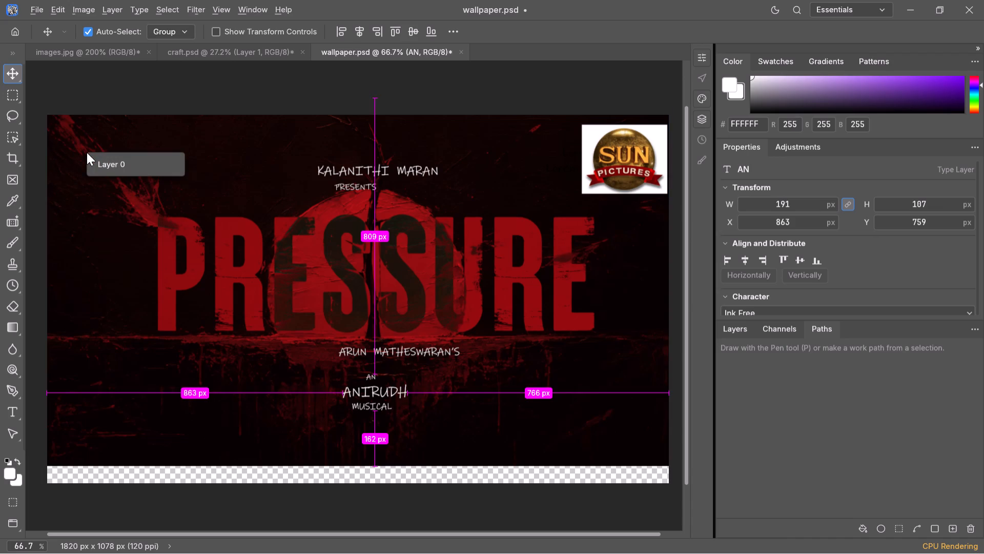
{"action": "key", "text": "ctrl+v"}
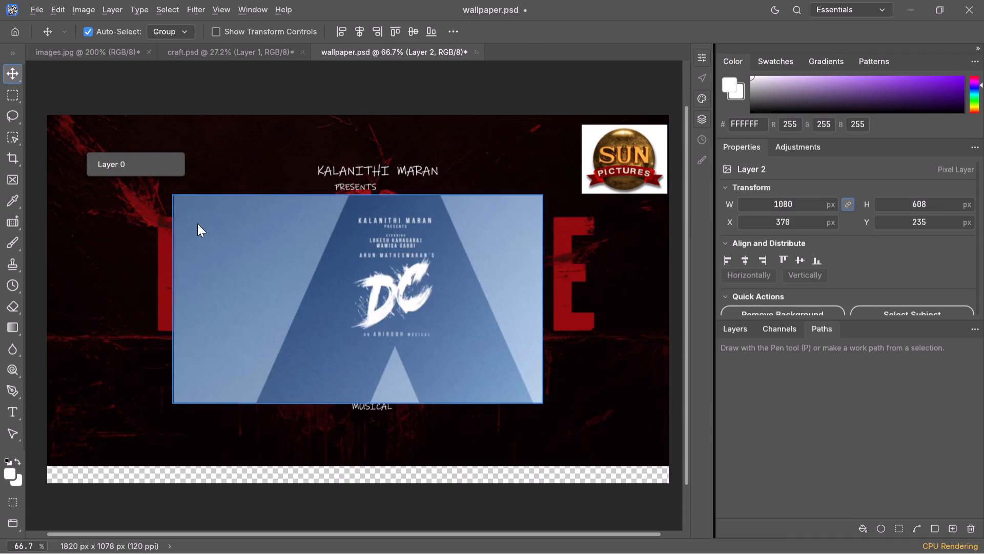
Move the red PRESSURE background layer down 50 px so it fills the canvas at X 0, Y 0.
{"action": "left_click", "coordinate": [172, 264]}
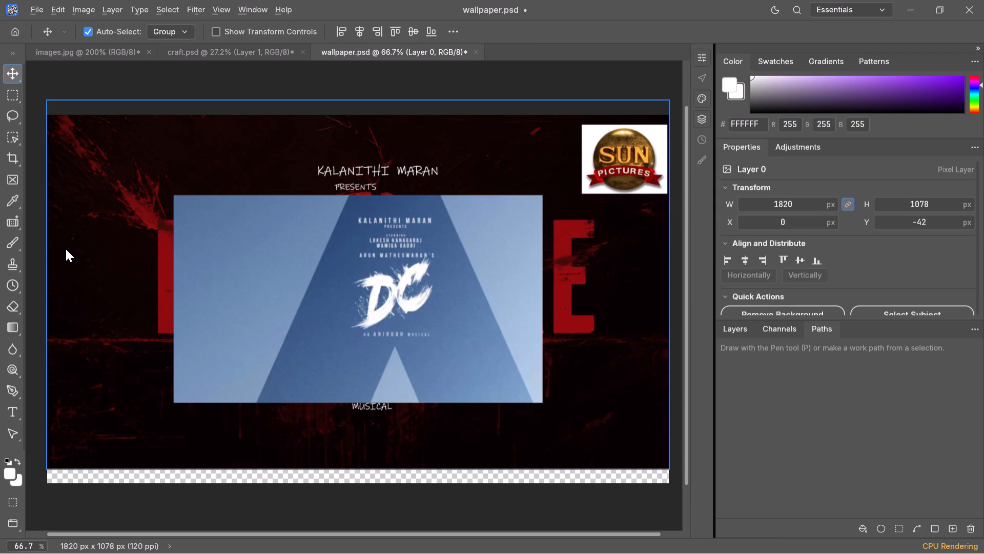
{"action": "key", "text": "ctrl+z"}
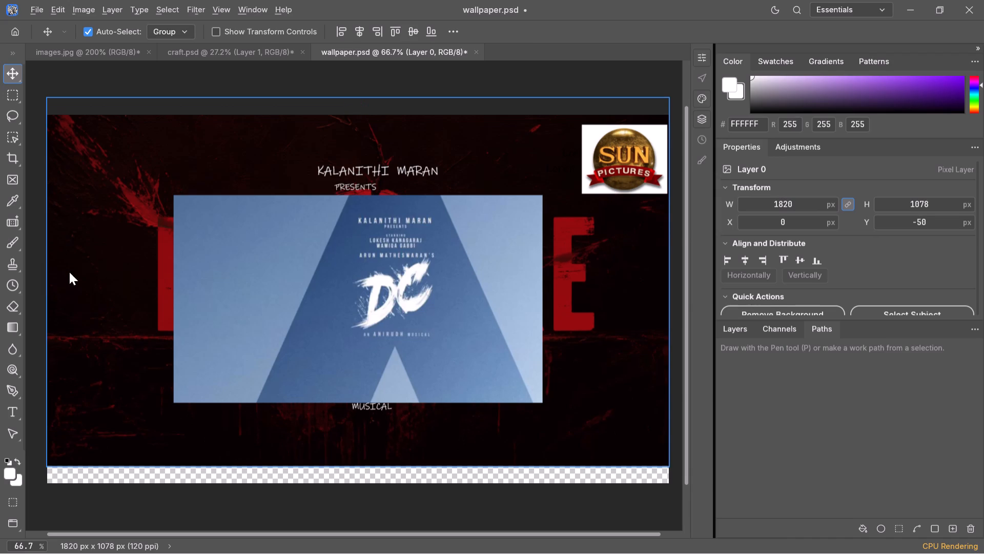
{"action": "left_click_drag", "start_coordinate": [67, 345], "coordinate": [69, 345]}
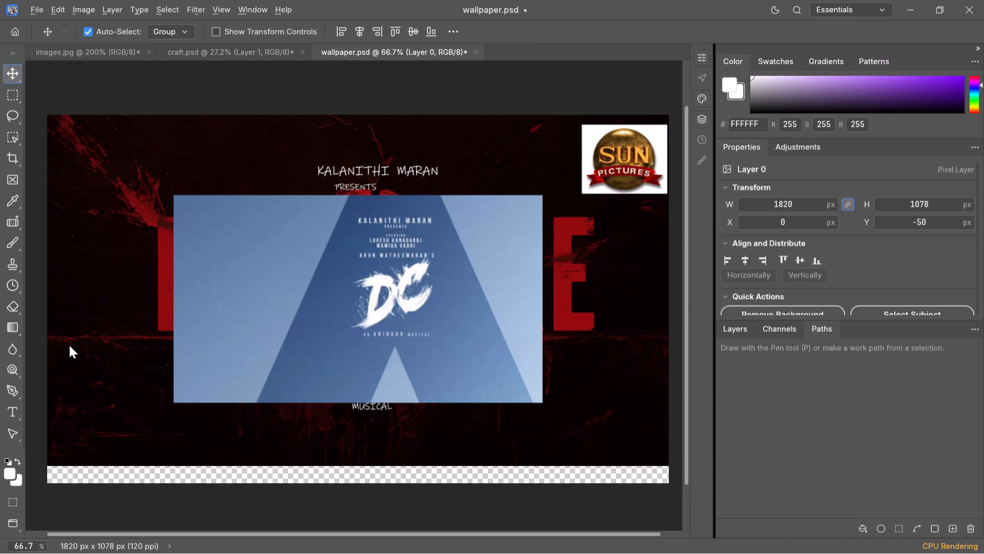
{"action": "left_click_drag", "start_coordinate": [69, 345], "coordinate": [75, 359]}
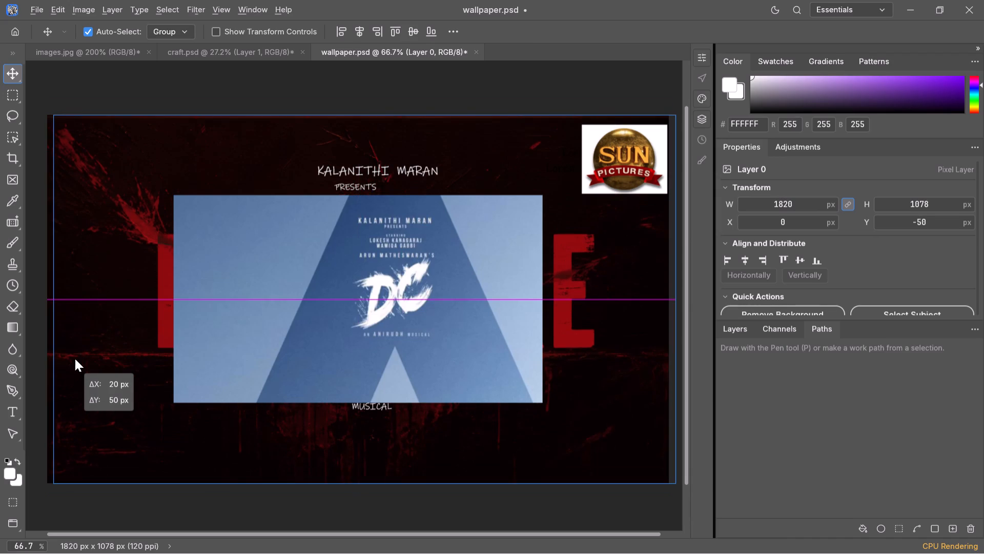
{"action": "left_click_drag", "start_coordinate": [75, 359], "coordinate": [72, 363]}
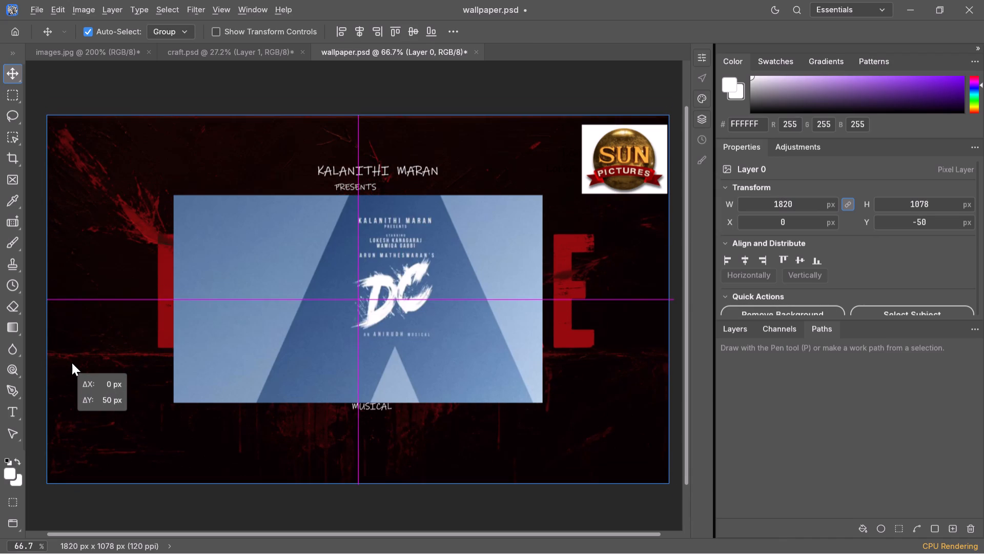
{"action": "left_click_drag", "start_coordinate": [72, 363], "coordinate": [71, 363]}
{"action": "left_click", "coordinate": [71, 363]}
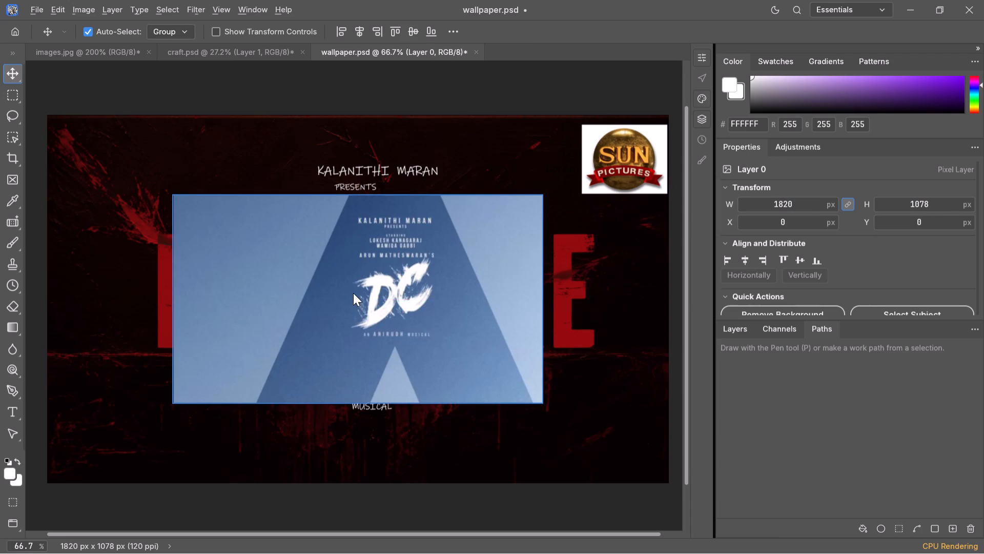
Move the pasted blue DC poster over the PRESSURE title to about X 184 px, Y 222 px.
{"action": "left_click", "coordinate": [359, 265]}
{"action": "left_click_drag", "start_coordinate": [359, 265], "coordinate": [362, 264]}
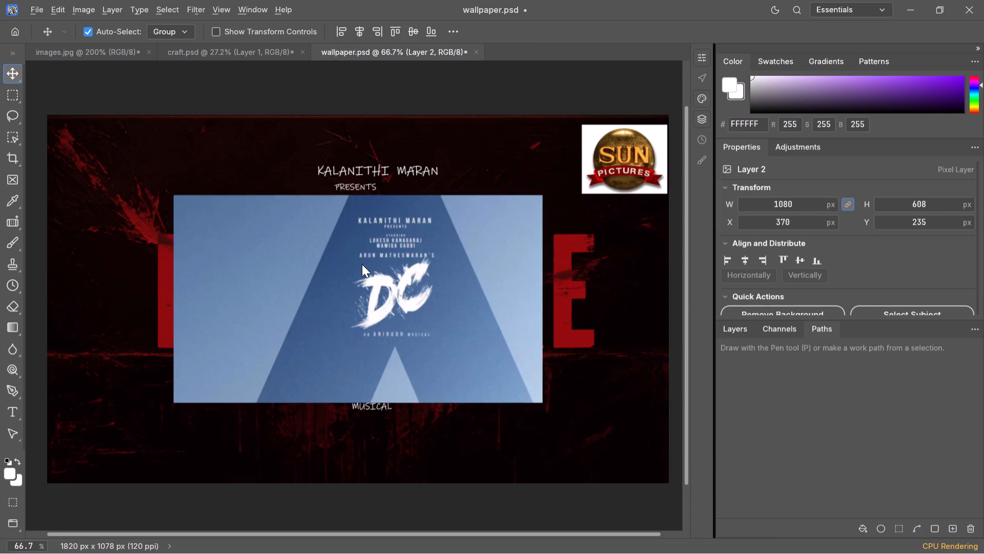
{"action": "left_click_drag", "start_coordinate": [362, 264], "coordinate": [392, 148]}
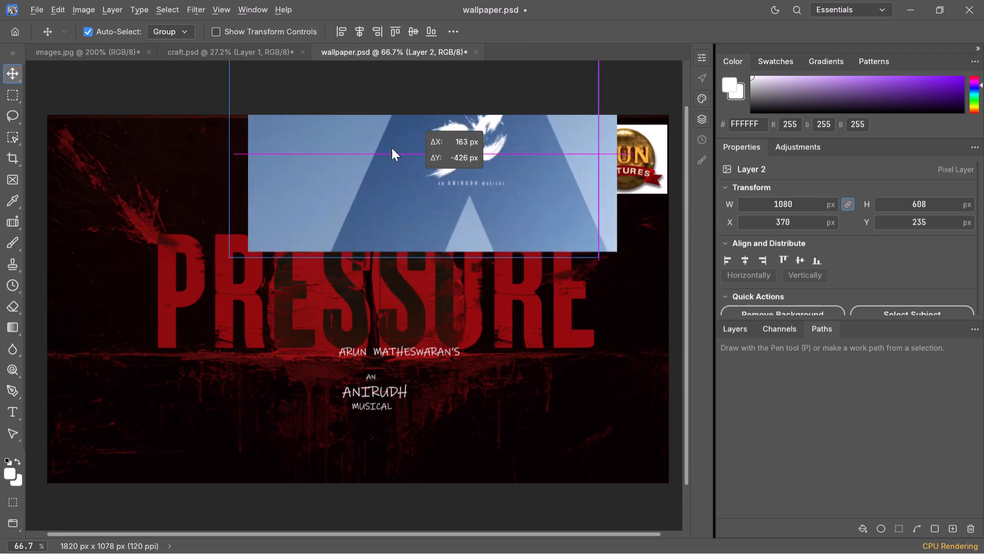
{"action": "left_click_drag", "start_coordinate": [392, 148], "coordinate": [299, 272]}
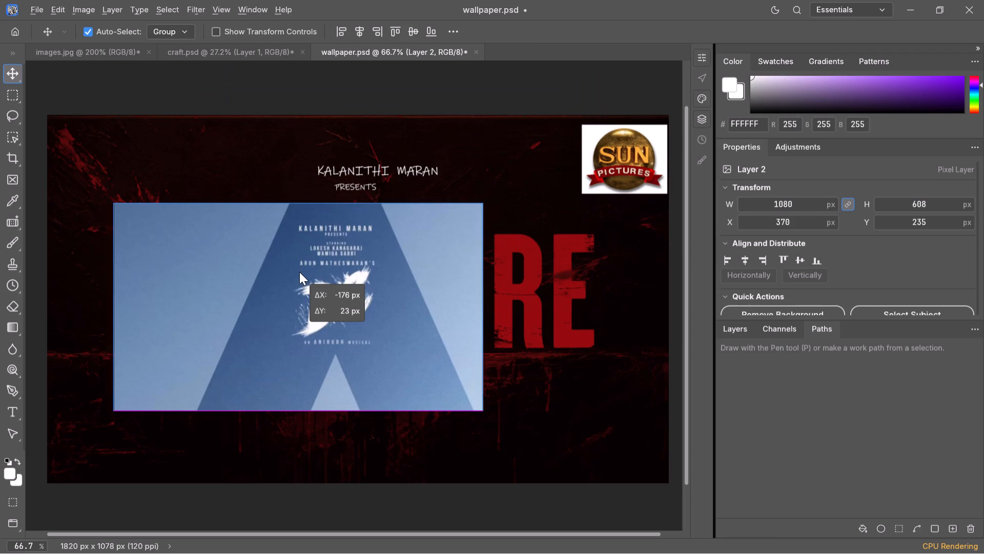
{"action": "left_click_drag", "start_coordinate": [299, 272], "coordinate": [296, 264]}
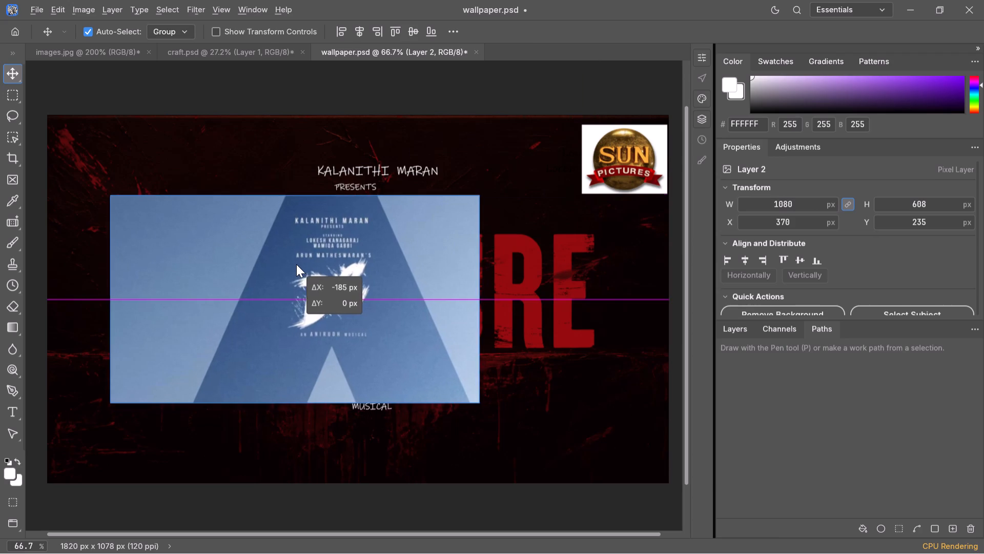
{"action": "left_click_drag", "start_coordinate": [296, 264], "coordinate": [296, 261]}
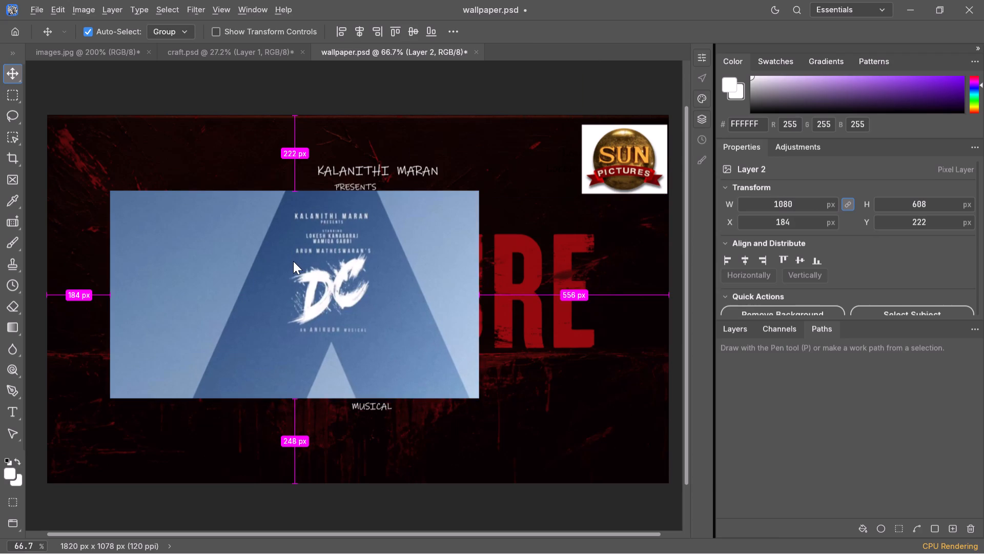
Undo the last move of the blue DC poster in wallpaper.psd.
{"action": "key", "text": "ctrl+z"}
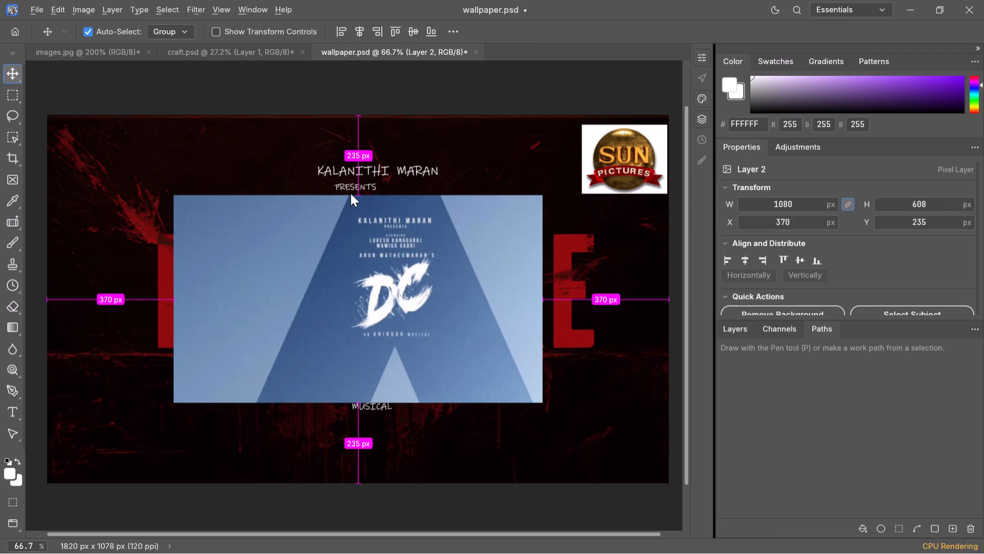
Copy the blue DC poster layer from wallpaper.psd into craft.psd, placing it at about X 1501 px, Y 1075 px.
{"action": "left_click_drag", "start_coordinate": [355, 189], "coordinate": [353, 209], "text": "ctrl"}
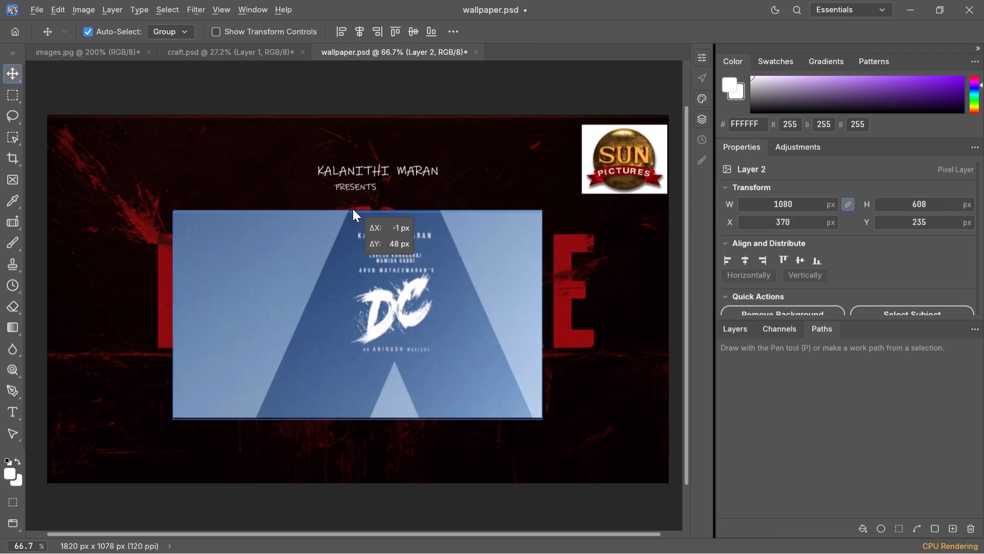
{"action": "left_click_drag", "start_coordinate": [353, 209], "coordinate": [183, 125], "text": "ctrl"}
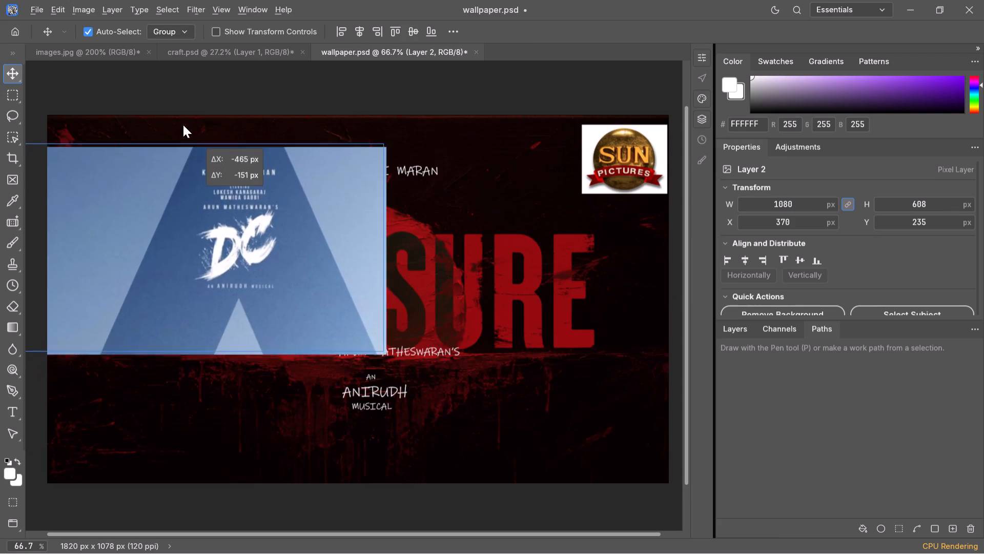
{"action": "left_click_drag", "start_coordinate": [183, 125], "coordinate": [90, 91], "text": "ctrl"}
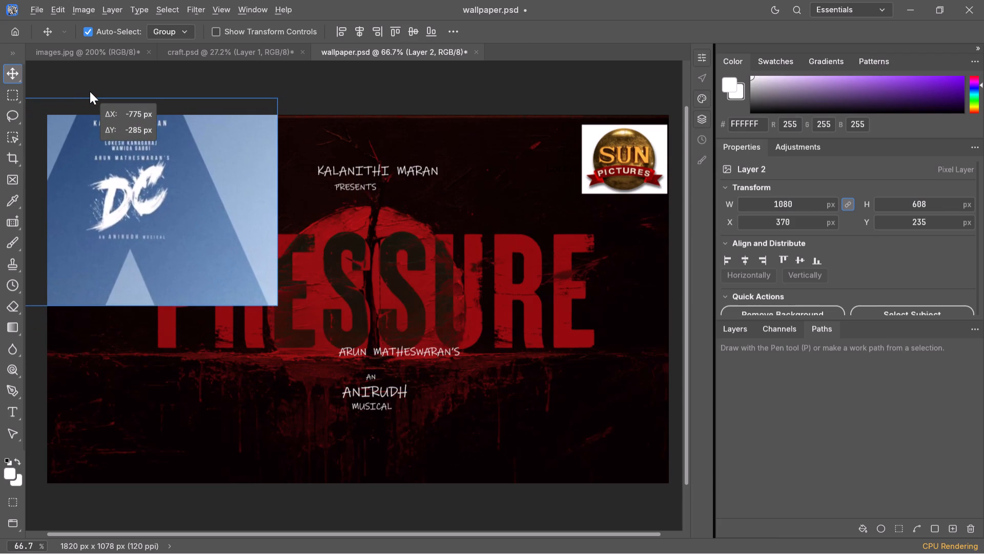
{"action": "left_click_drag", "start_coordinate": [90, 91], "coordinate": [73, 61], "text": "ctrl"}
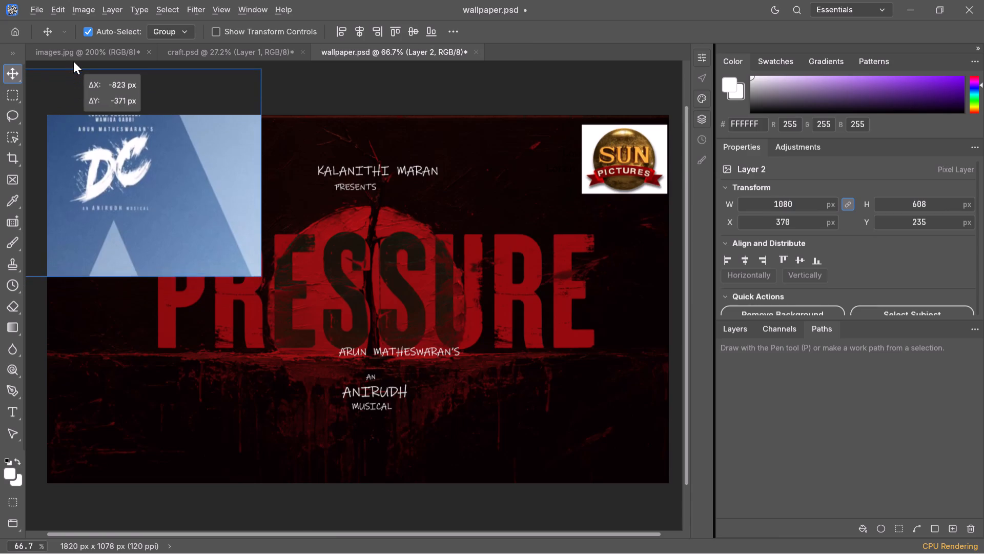
{"action": "left_click_drag", "start_coordinate": [73, 61], "coordinate": [74, 83], "text": "ctrl"}
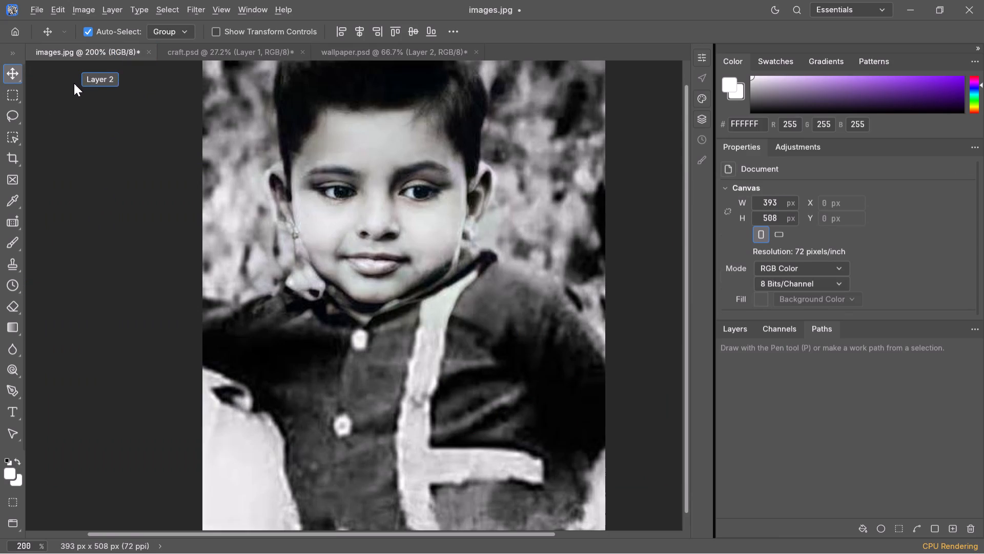
{"action": "left_click_drag", "start_coordinate": [74, 83], "coordinate": [194, 53], "text": "ctrl"}
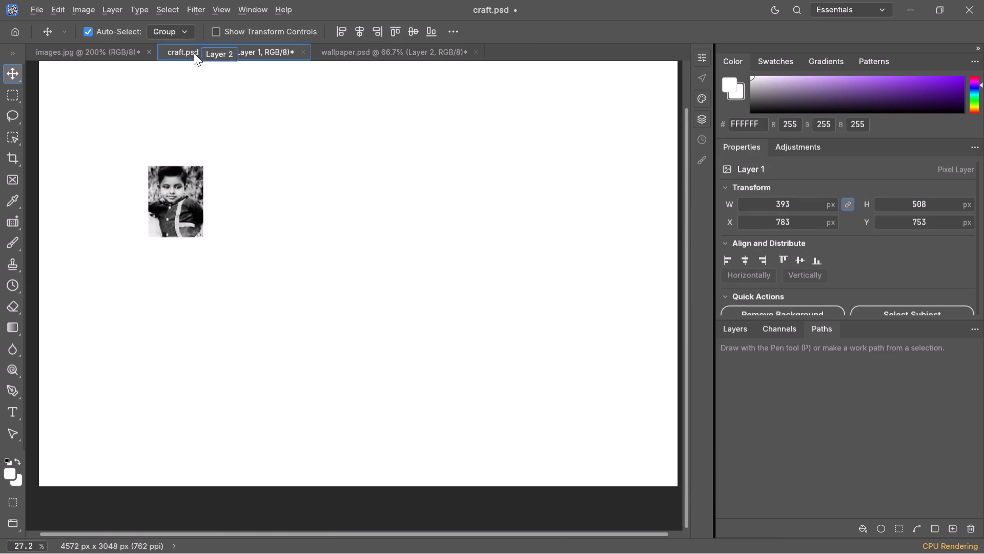
{"action": "left_click_drag", "start_coordinate": [194, 53], "coordinate": [322, 208], "text": "ctrl"}
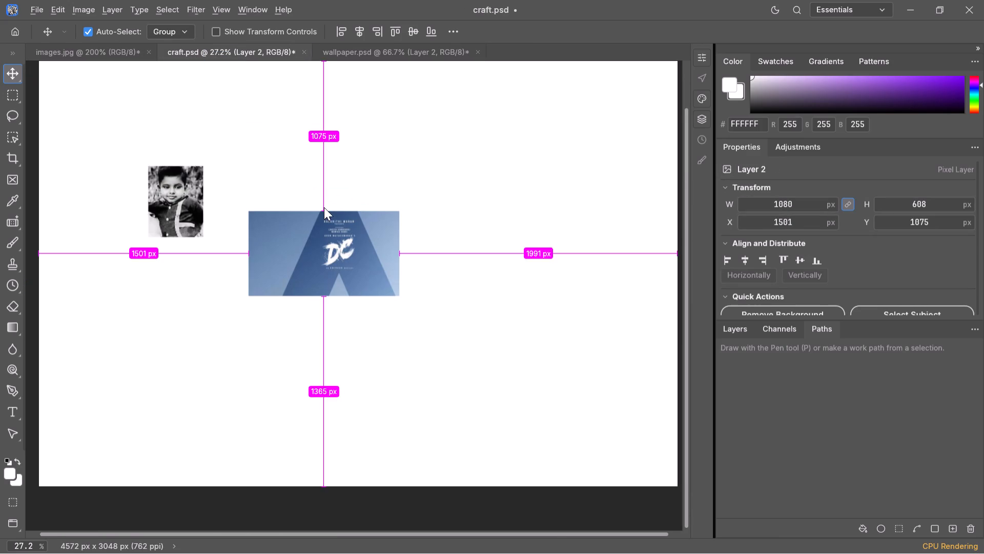
{"action": "left_click", "coordinate": [344, 239]}
{"action": "right_click", "coordinate": [343, 229]}
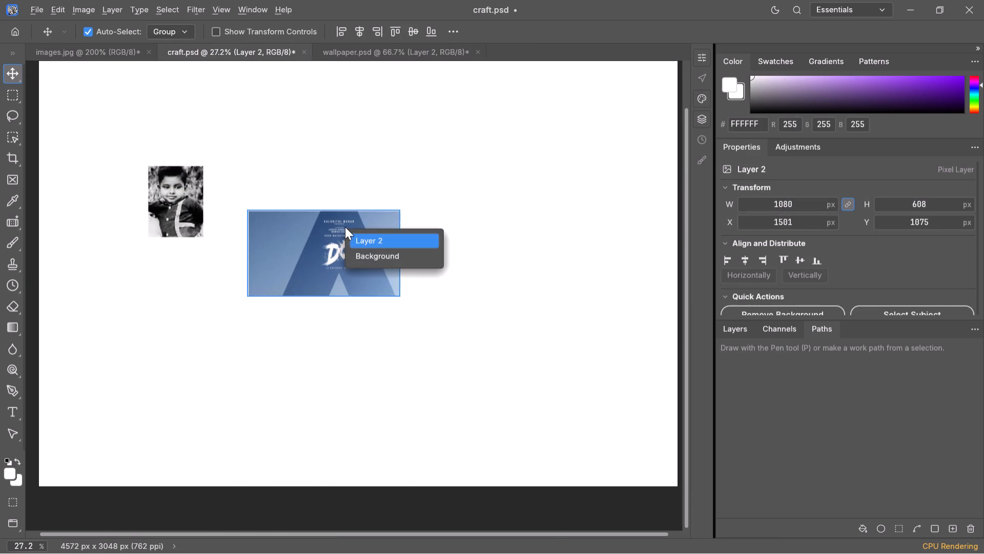
Delete the blue DC poster layer from wallpaper.psd.
{"action": "left_click", "coordinate": [381, 49]}
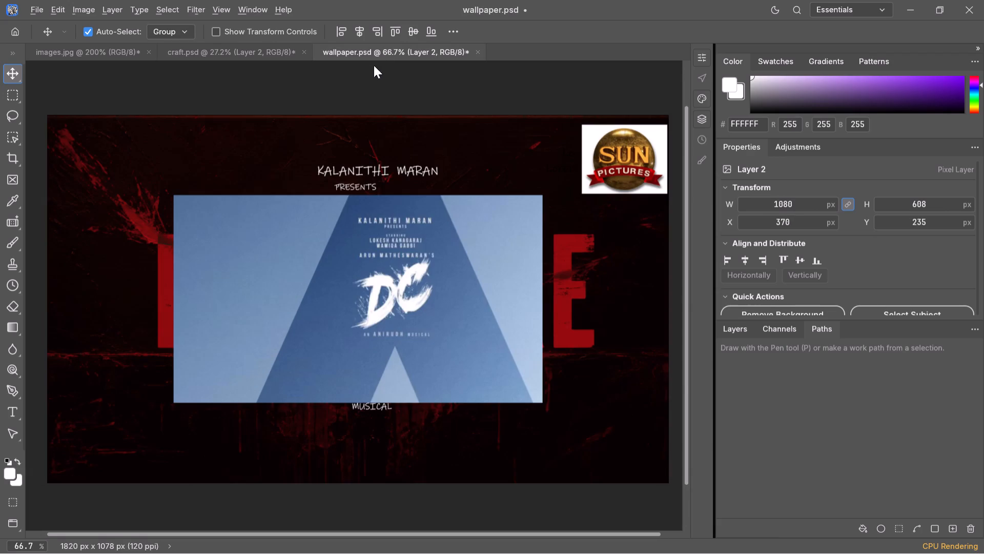
{"action": "left_click", "coordinate": [380, 253]}
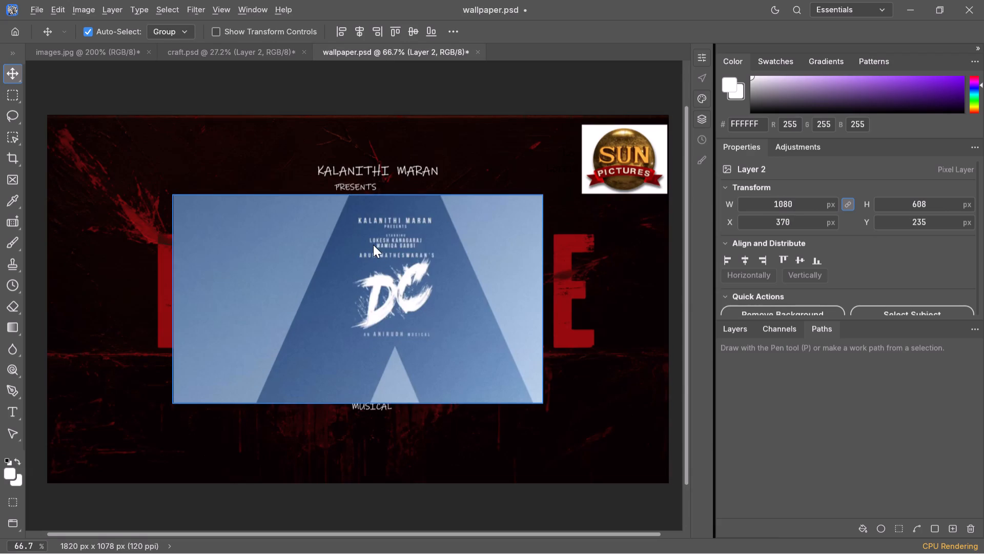
{"action": "key", "text": "BackSpace"}
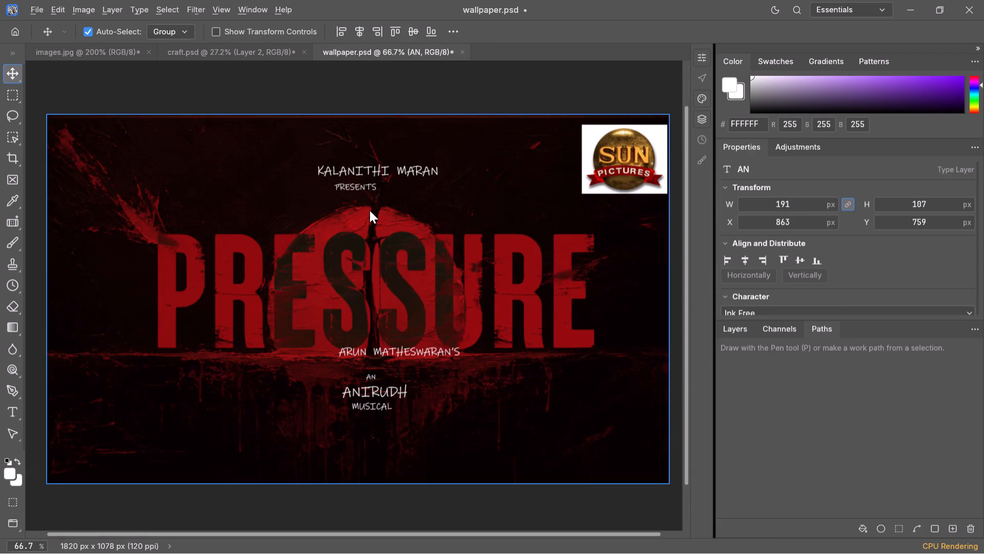
Switch to craft.psd and select the blue DC poster there.
{"action": "left_click", "coordinate": [377, 50]}
{"action": "left_click", "coordinate": [248, 48]}
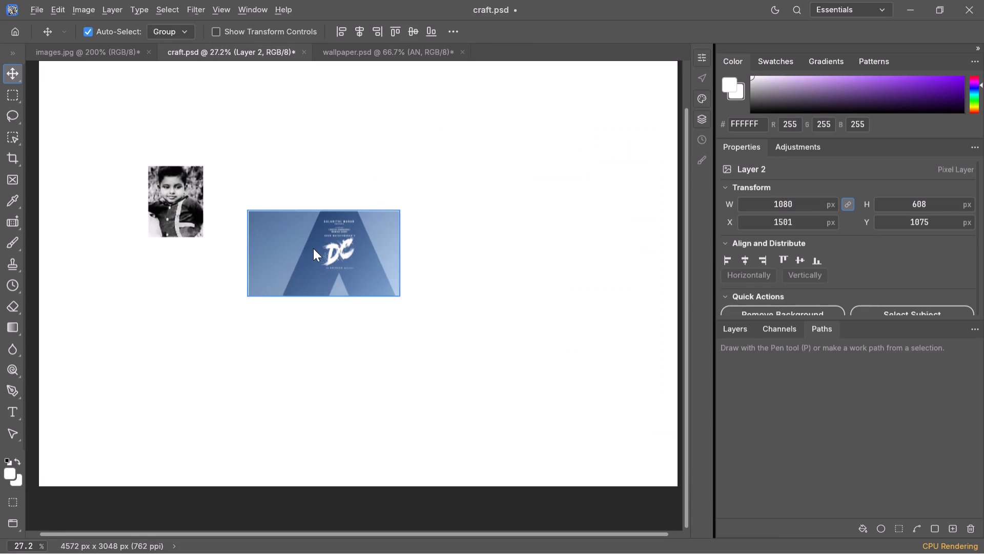
{"action": "left_click", "coordinate": [309, 250]}
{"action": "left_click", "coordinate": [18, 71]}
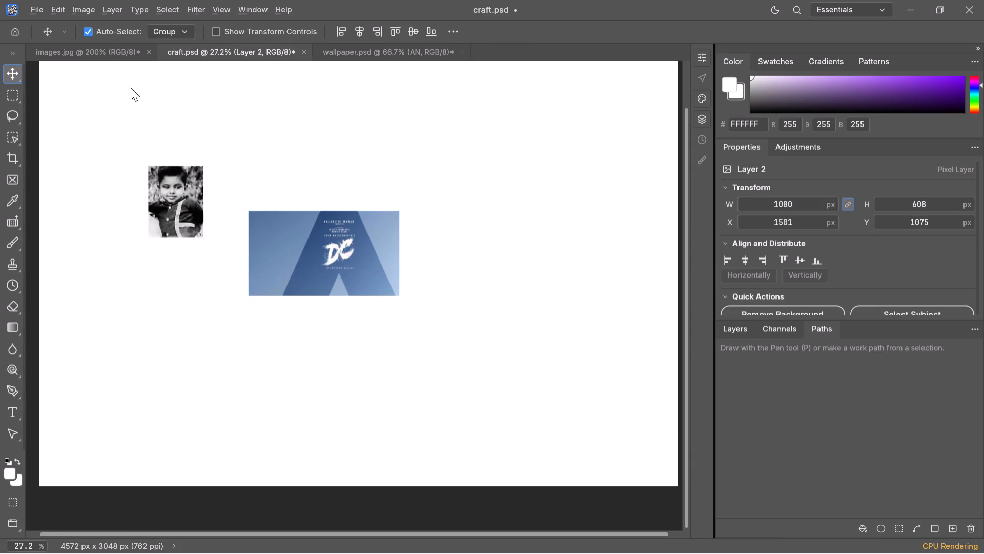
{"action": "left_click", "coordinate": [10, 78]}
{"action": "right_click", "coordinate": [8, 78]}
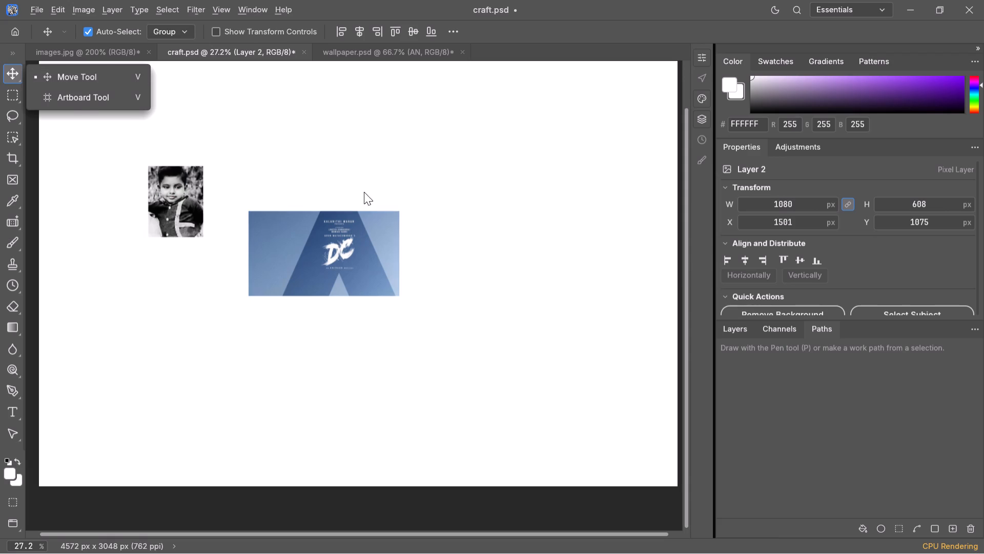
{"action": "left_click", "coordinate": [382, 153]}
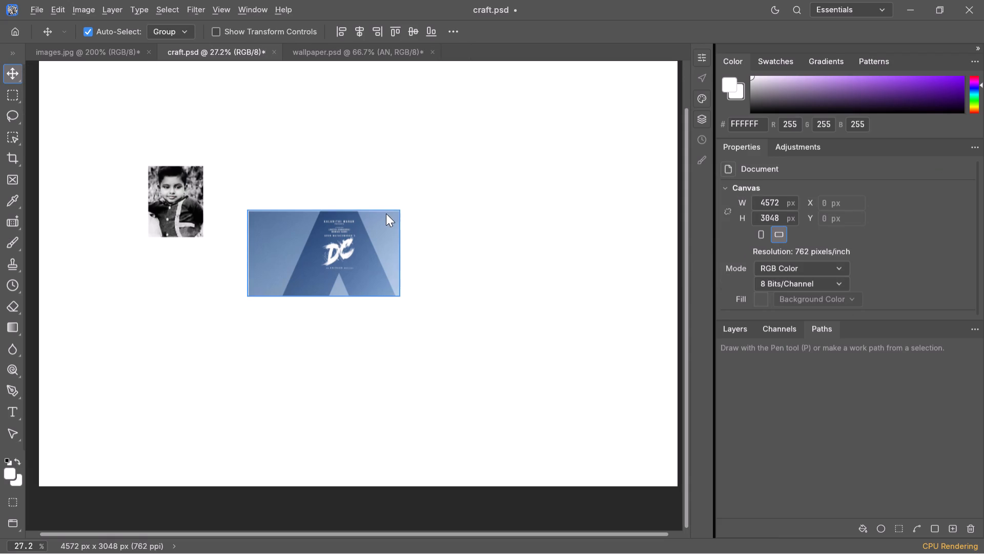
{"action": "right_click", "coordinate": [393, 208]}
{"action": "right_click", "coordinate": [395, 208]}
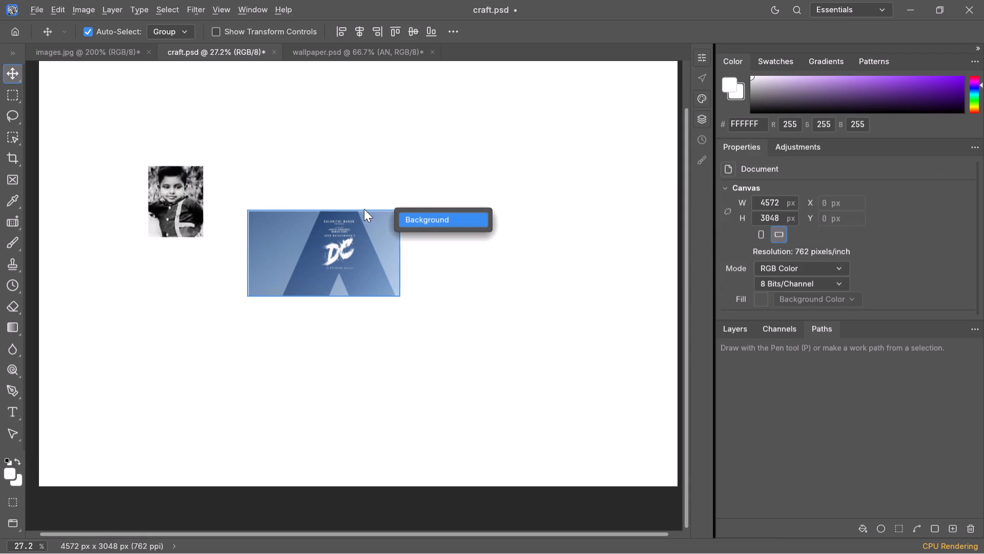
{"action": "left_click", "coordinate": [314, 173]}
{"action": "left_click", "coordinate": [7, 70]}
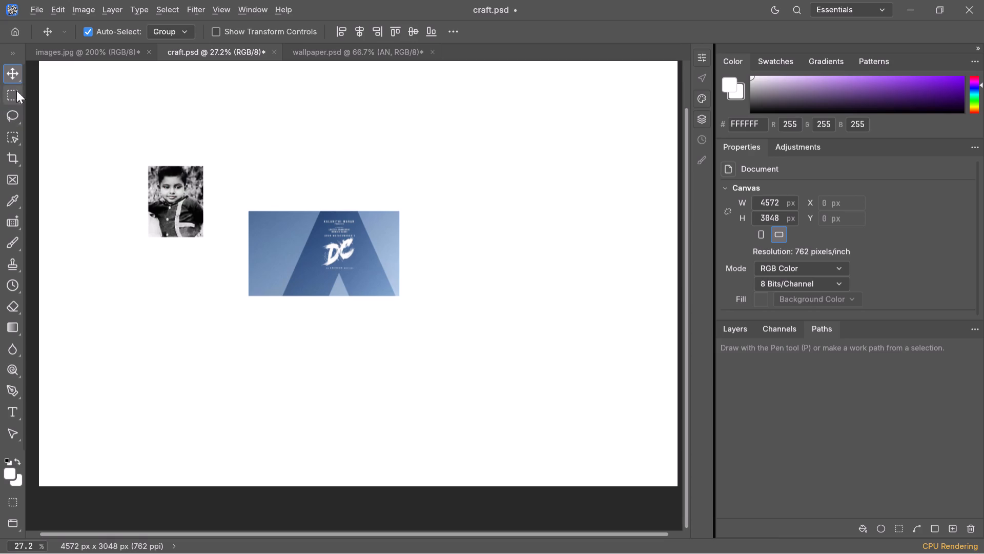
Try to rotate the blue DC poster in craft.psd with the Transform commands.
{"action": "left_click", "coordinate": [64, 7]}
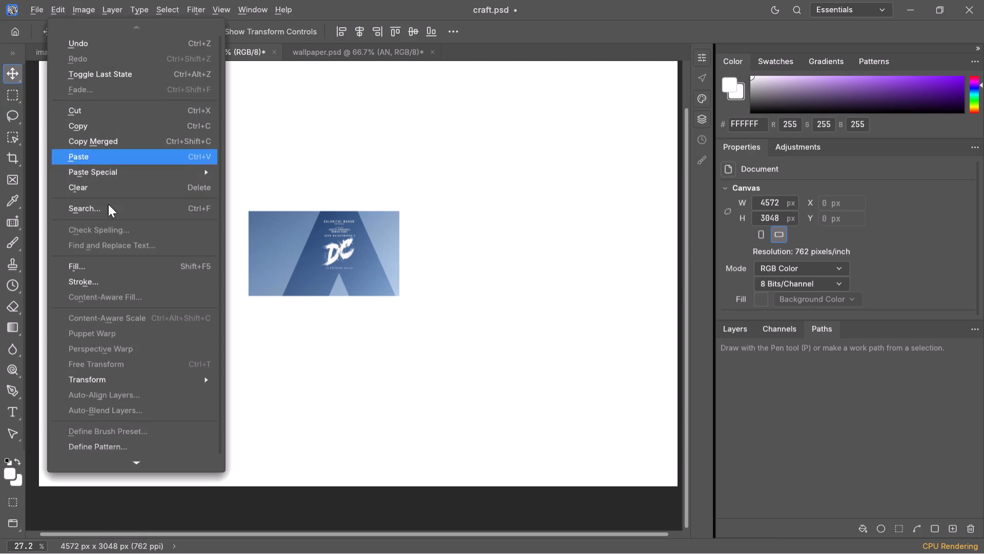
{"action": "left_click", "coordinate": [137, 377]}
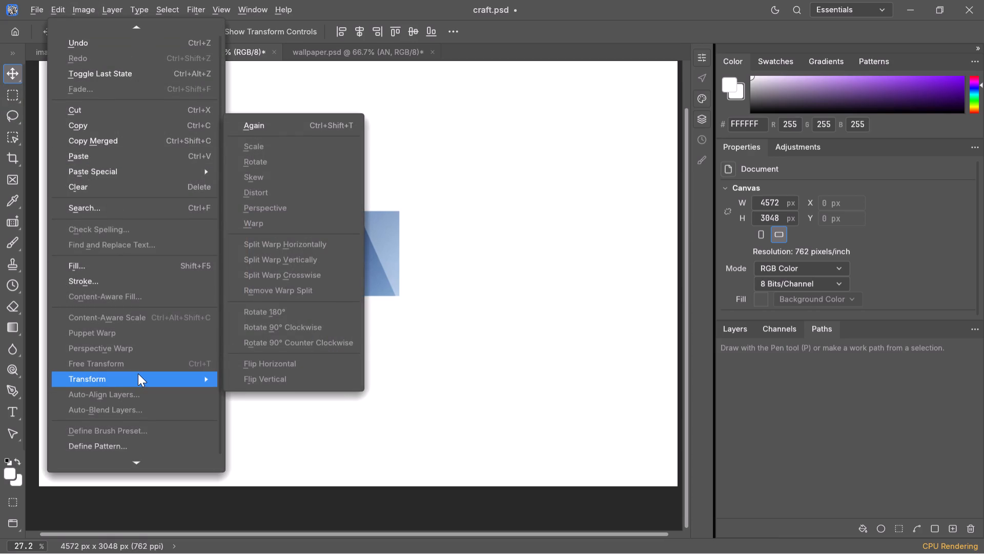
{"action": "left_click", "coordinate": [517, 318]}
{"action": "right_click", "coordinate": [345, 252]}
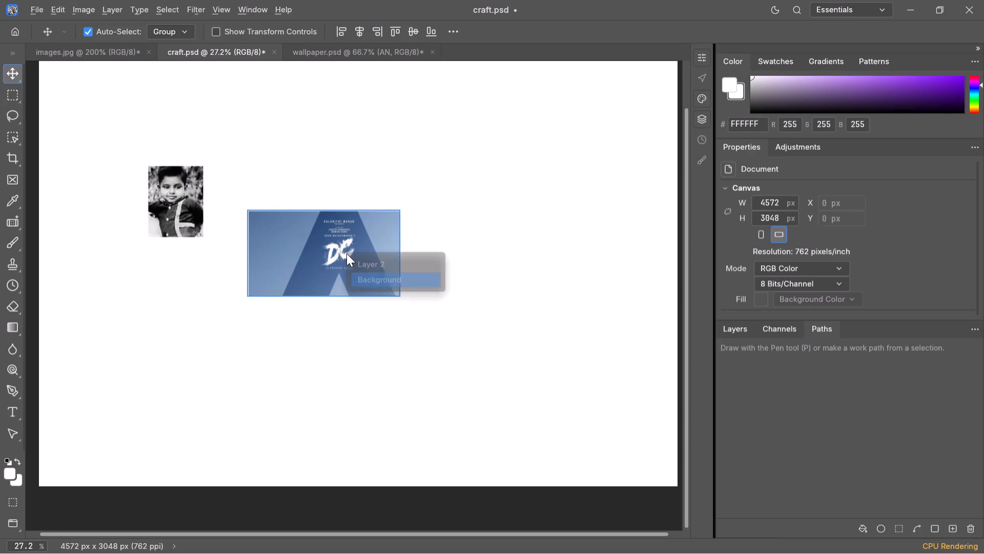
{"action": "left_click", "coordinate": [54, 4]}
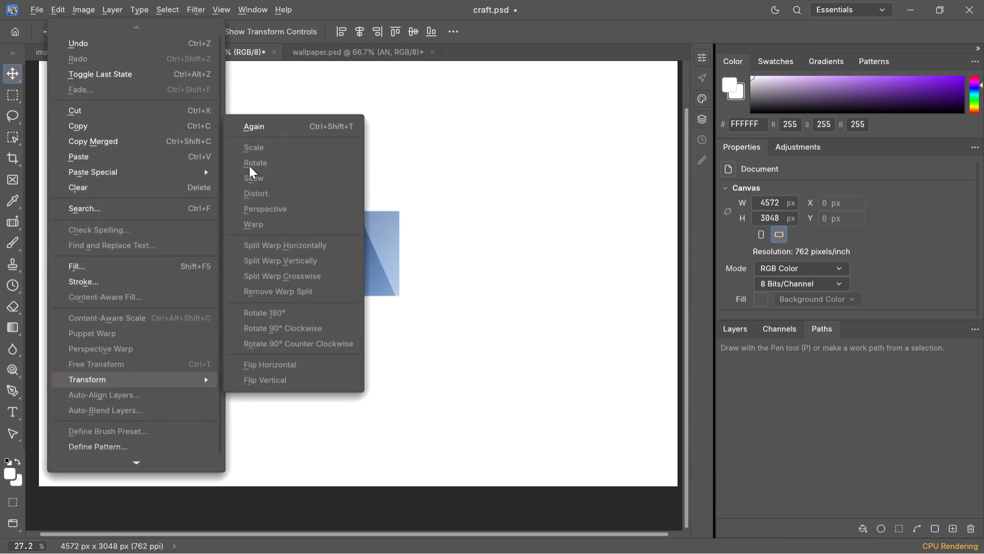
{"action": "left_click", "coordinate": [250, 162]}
Select the blue DC poster layer in craft.psd and rotate it freehand to about -14.6°.
{"action": "left_click", "coordinate": [285, 247]}
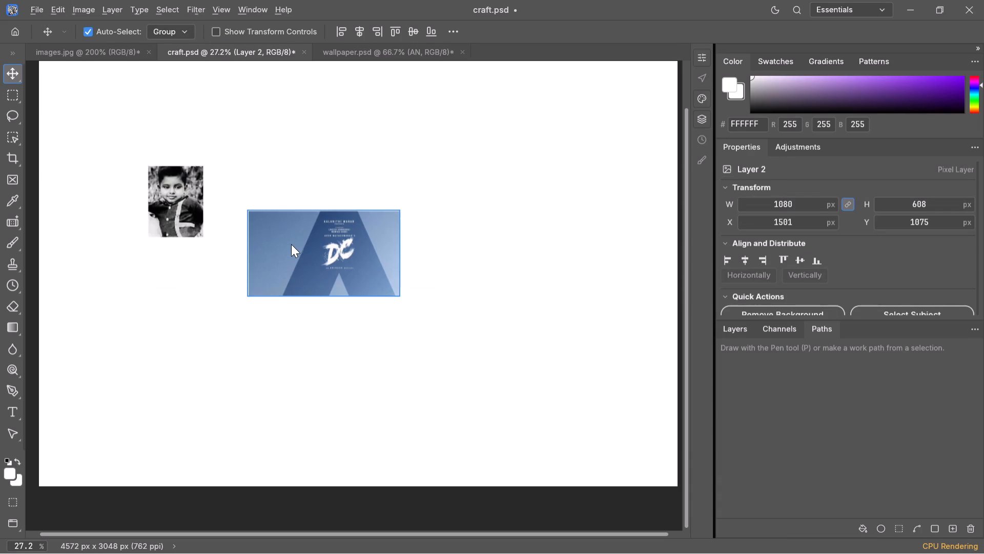
{"action": "right_click", "coordinate": [389, 222]}
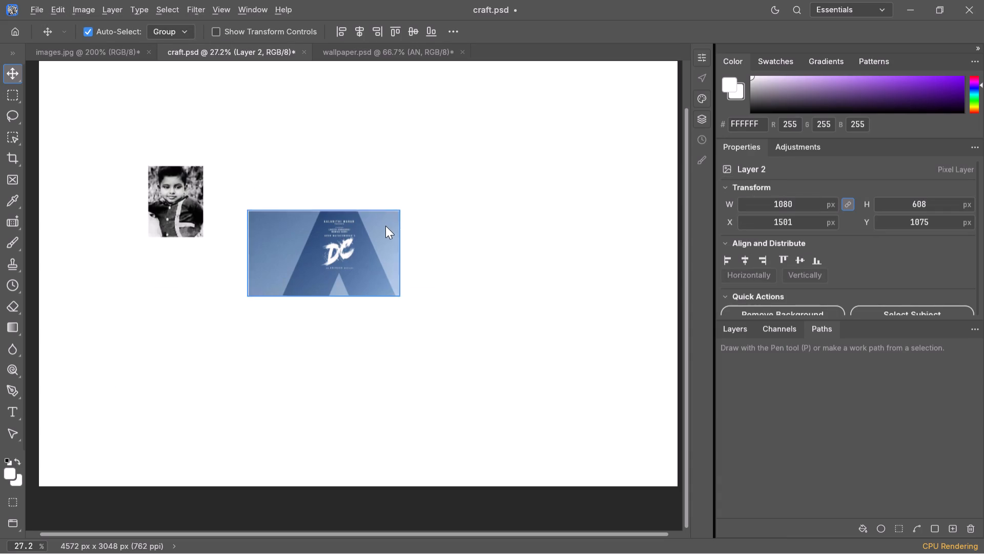
{"action": "right_click", "coordinate": [385, 226]}
{"action": "left_click", "coordinate": [297, 245]}
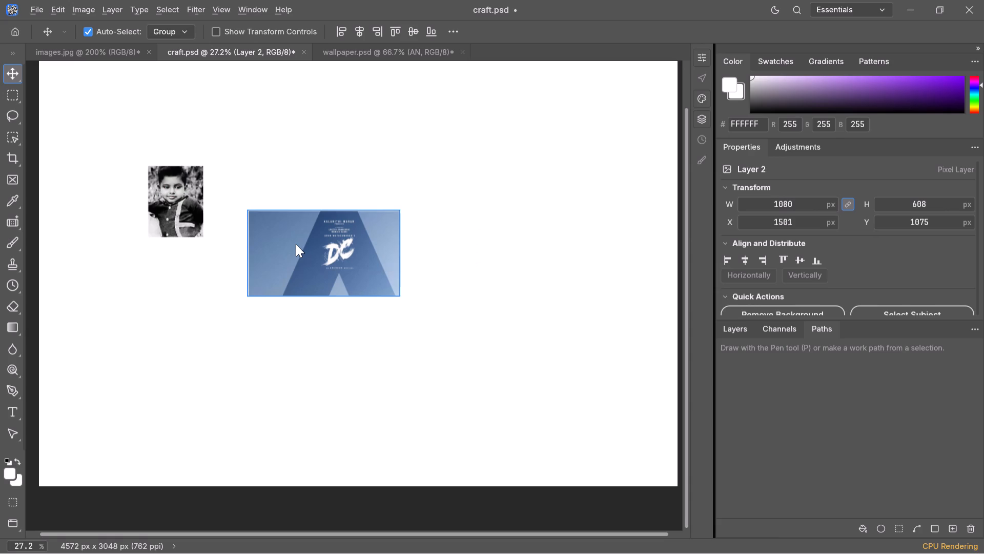
{"action": "left_click", "coordinate": [296, 244]}
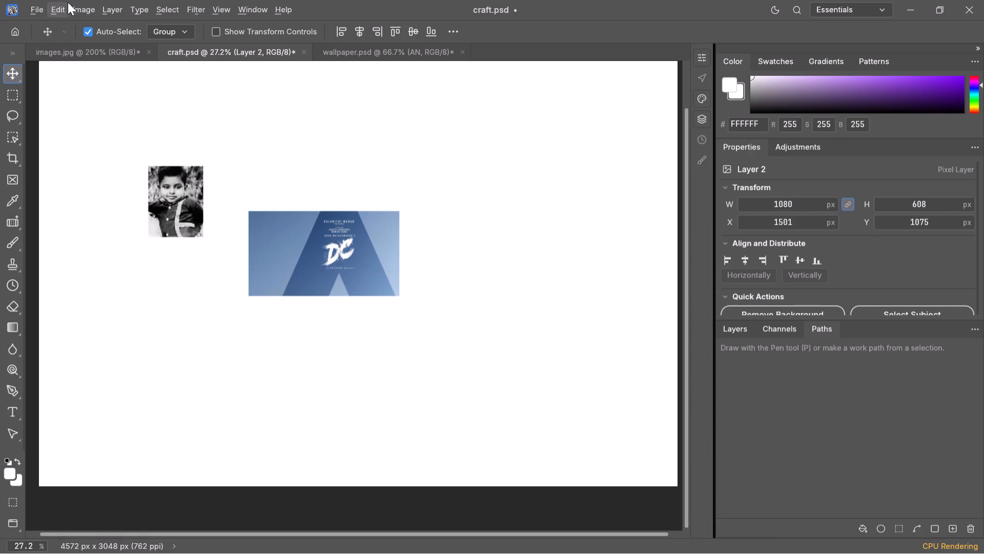
{"action": "left_click", "coordinate": [63, 8]}
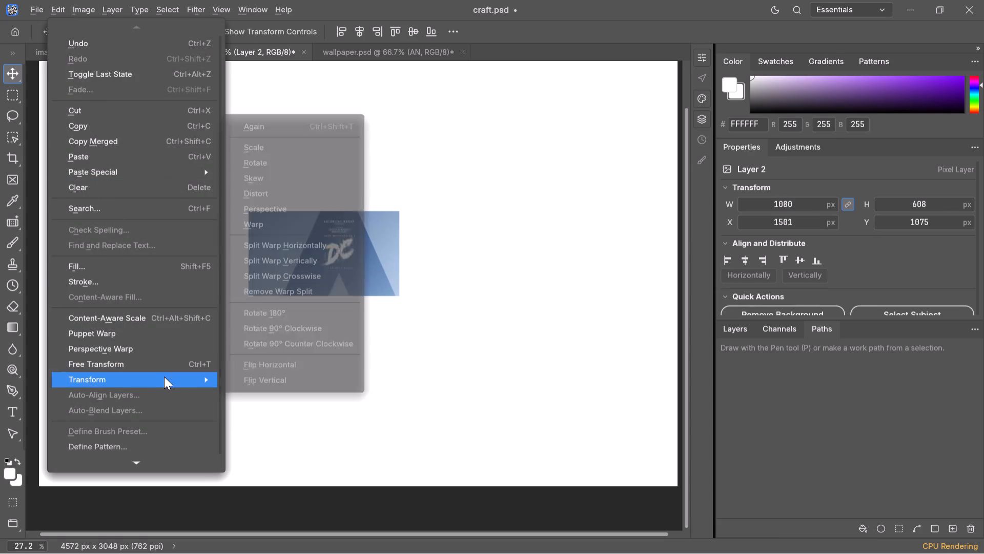
{"action": "left_click", "coordinate": [255, 166]}
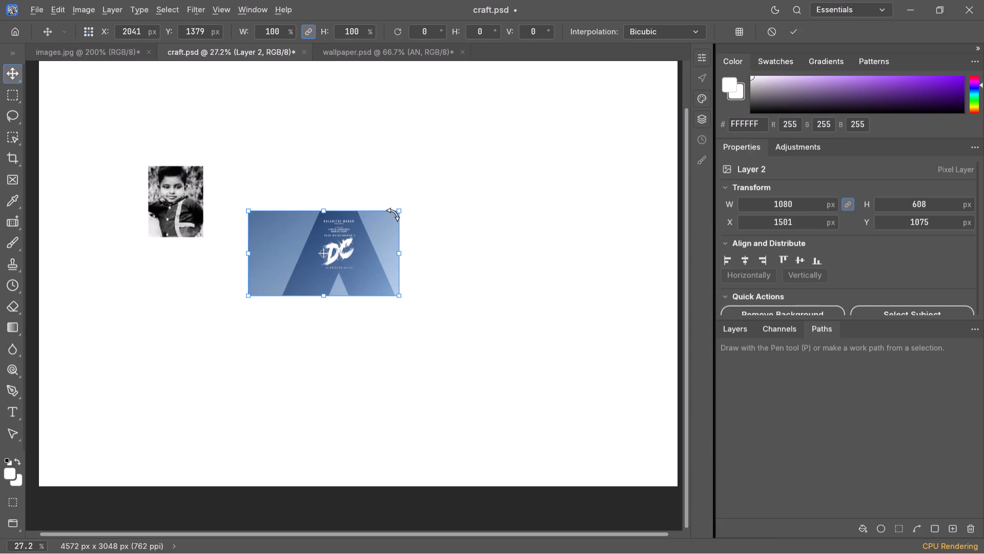
{"action": "left_click_drag", "start_coordinate": [402, 211], "coordinate": [401, 247]}
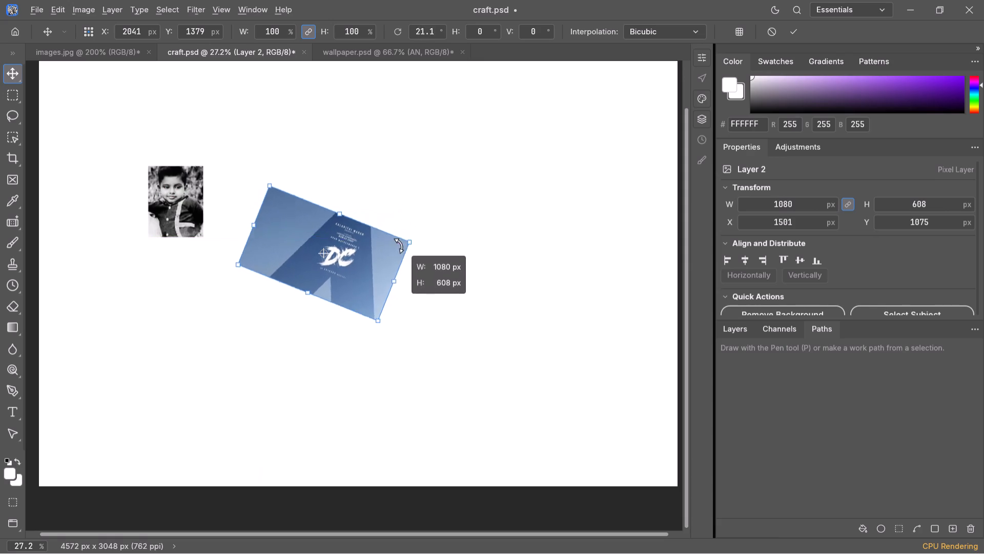
{"action": "left_click_drag", "start_coordinate": [401, 247], "coordinate": [401, 269]}
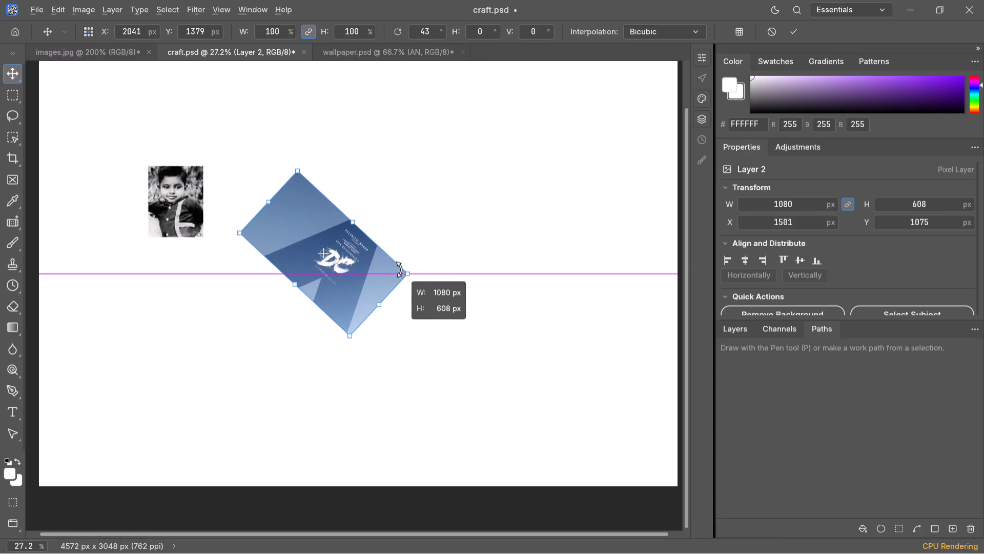
{"action": "left_click_drag", "start_coordinate": [401, 269], "coordinate": [370, 211]}
{"action": "left_click", "coordinate": [370, 211]}
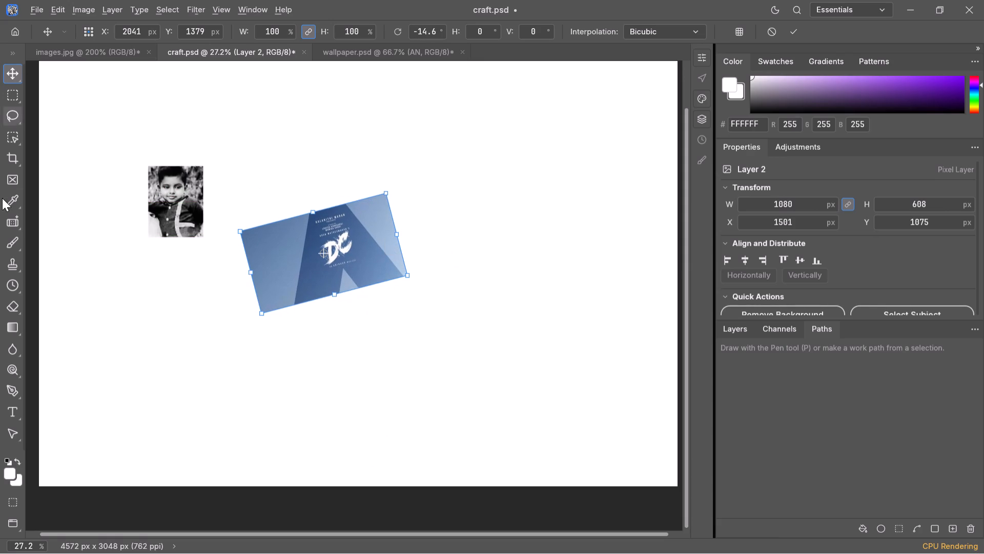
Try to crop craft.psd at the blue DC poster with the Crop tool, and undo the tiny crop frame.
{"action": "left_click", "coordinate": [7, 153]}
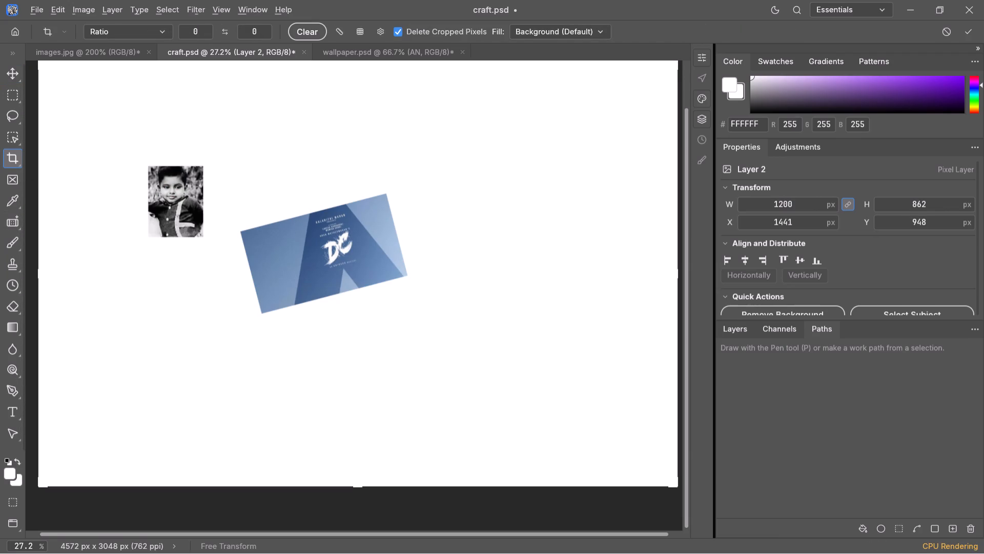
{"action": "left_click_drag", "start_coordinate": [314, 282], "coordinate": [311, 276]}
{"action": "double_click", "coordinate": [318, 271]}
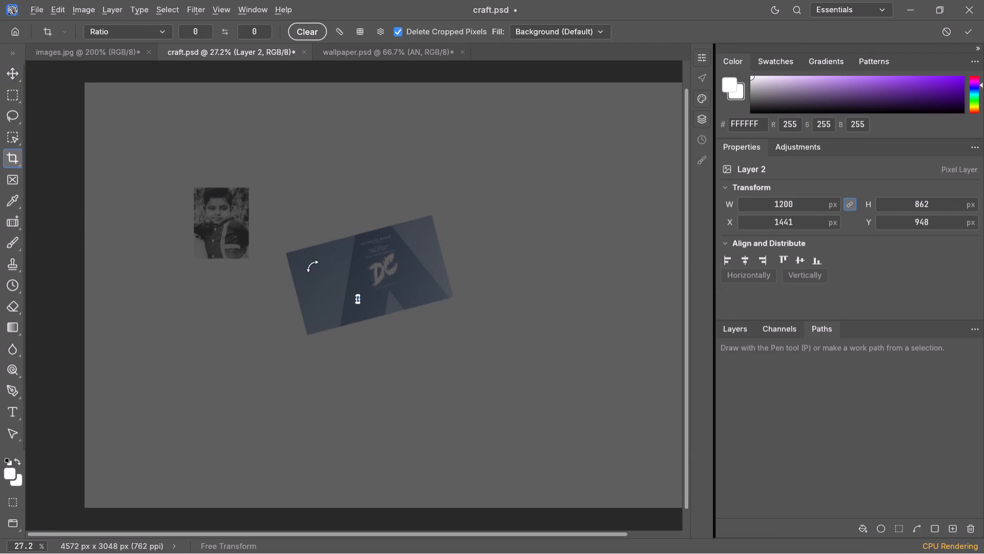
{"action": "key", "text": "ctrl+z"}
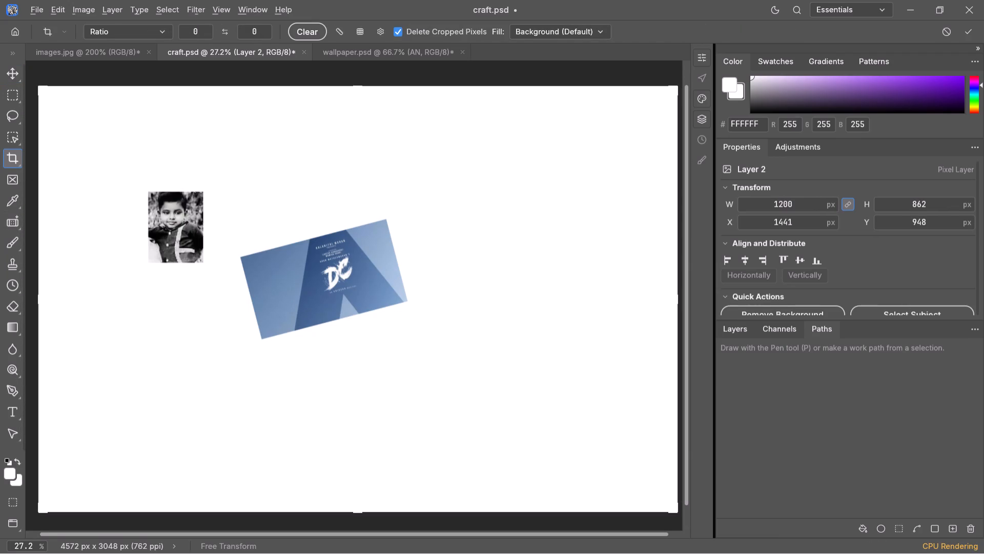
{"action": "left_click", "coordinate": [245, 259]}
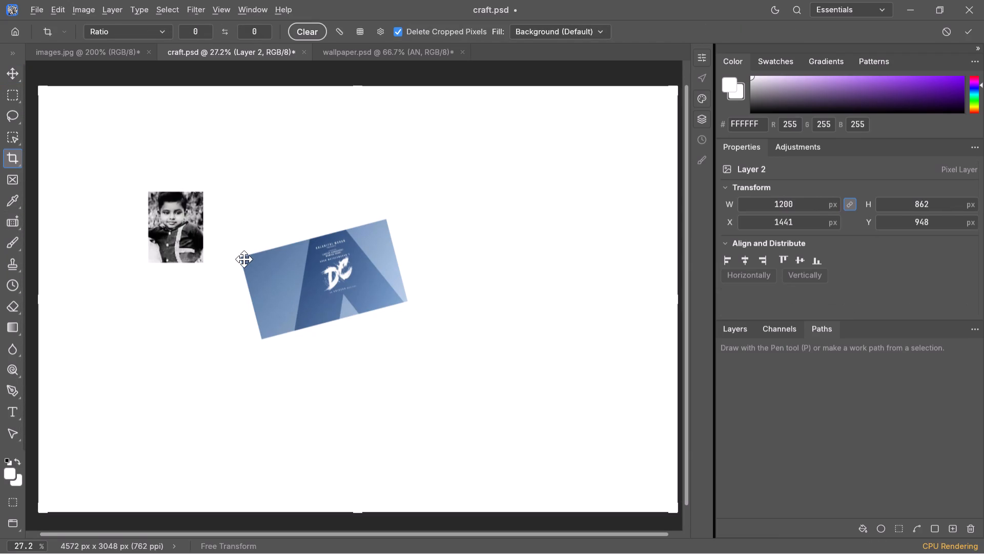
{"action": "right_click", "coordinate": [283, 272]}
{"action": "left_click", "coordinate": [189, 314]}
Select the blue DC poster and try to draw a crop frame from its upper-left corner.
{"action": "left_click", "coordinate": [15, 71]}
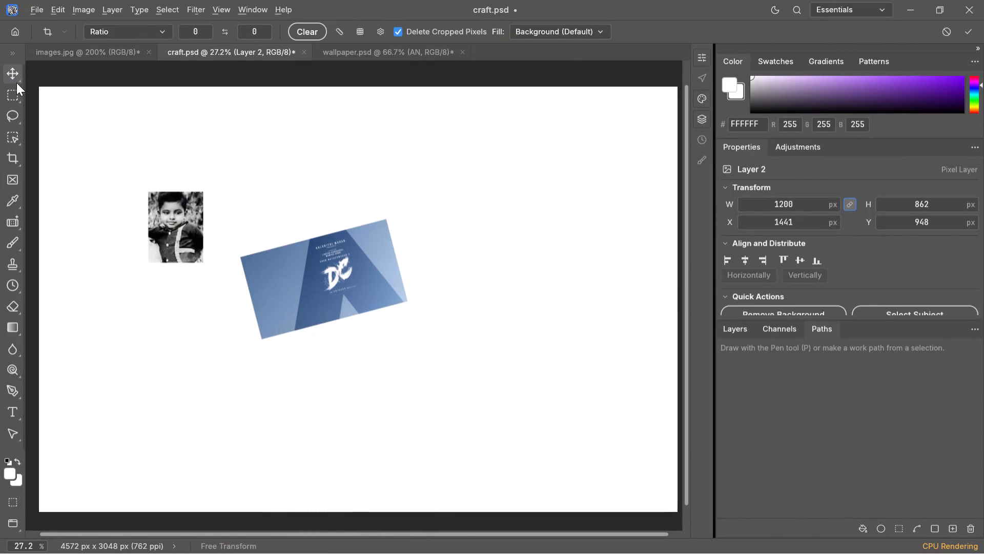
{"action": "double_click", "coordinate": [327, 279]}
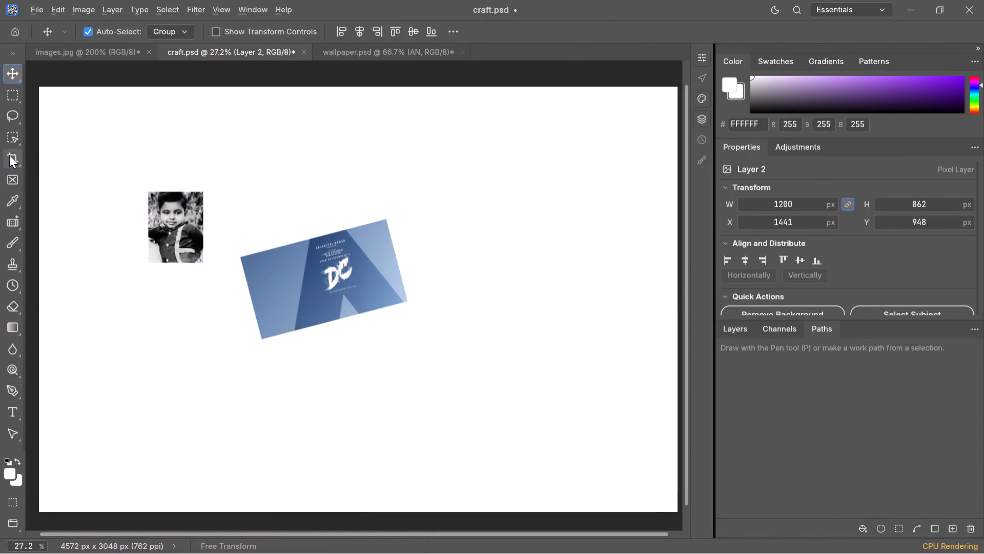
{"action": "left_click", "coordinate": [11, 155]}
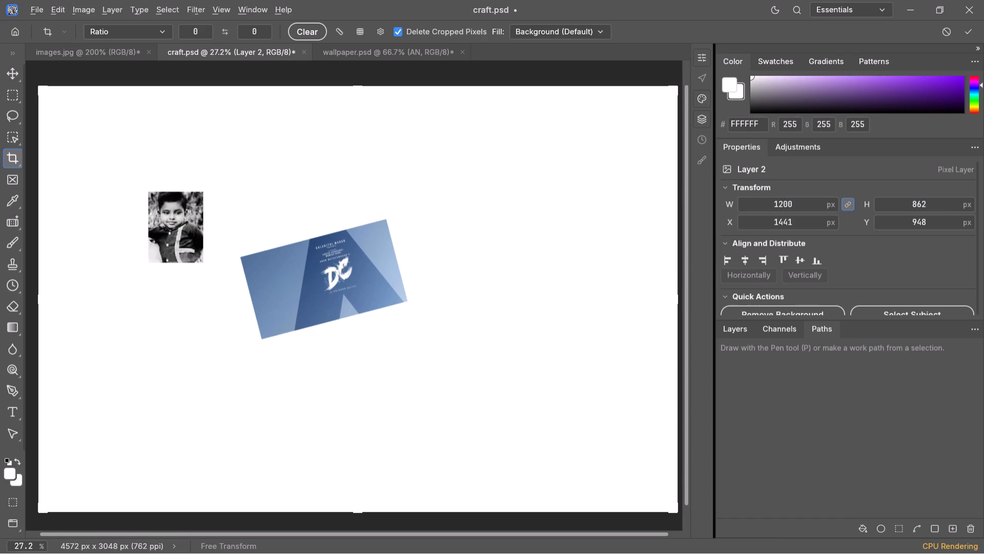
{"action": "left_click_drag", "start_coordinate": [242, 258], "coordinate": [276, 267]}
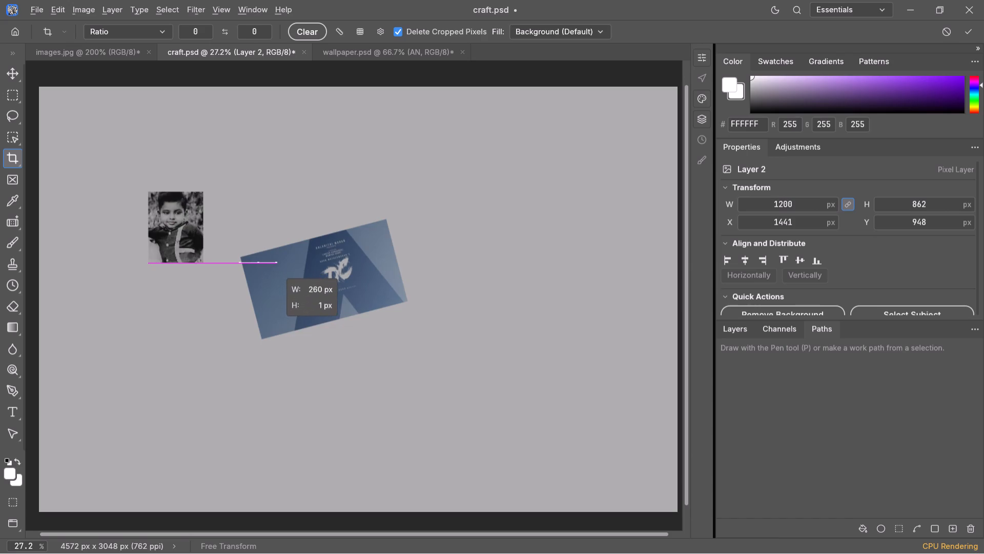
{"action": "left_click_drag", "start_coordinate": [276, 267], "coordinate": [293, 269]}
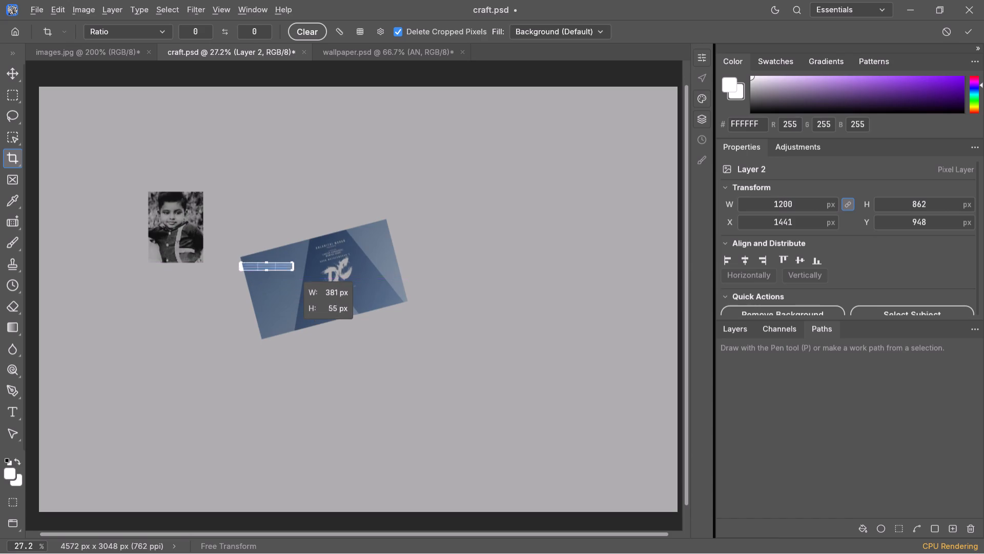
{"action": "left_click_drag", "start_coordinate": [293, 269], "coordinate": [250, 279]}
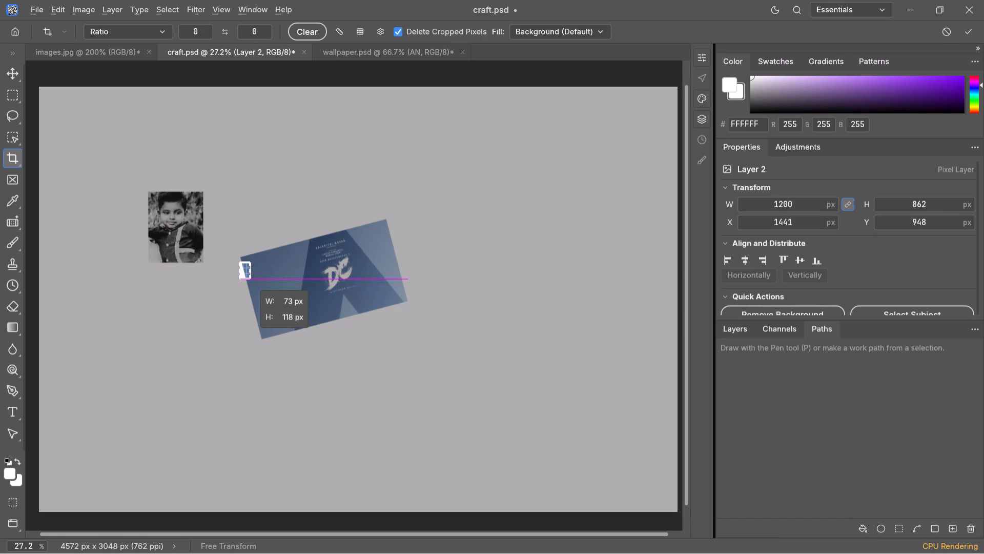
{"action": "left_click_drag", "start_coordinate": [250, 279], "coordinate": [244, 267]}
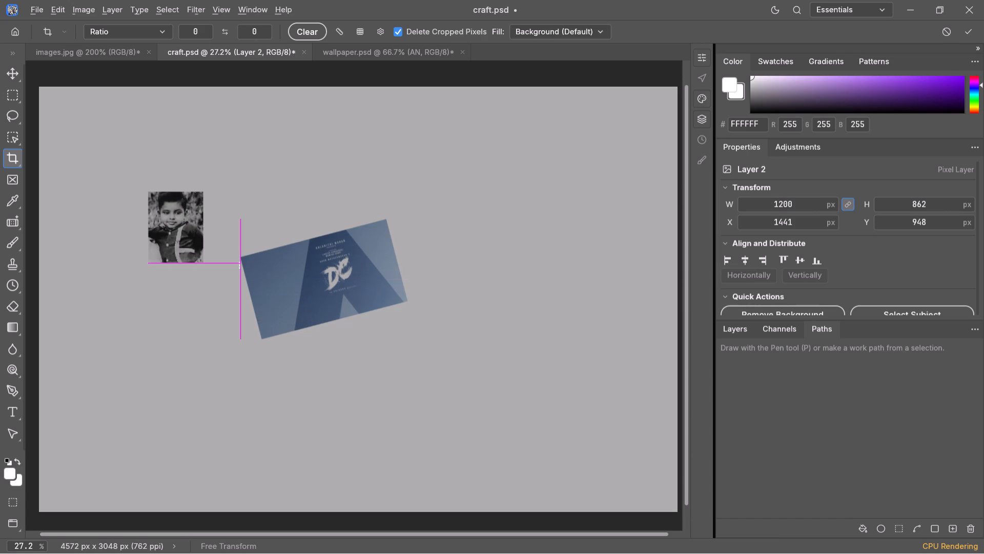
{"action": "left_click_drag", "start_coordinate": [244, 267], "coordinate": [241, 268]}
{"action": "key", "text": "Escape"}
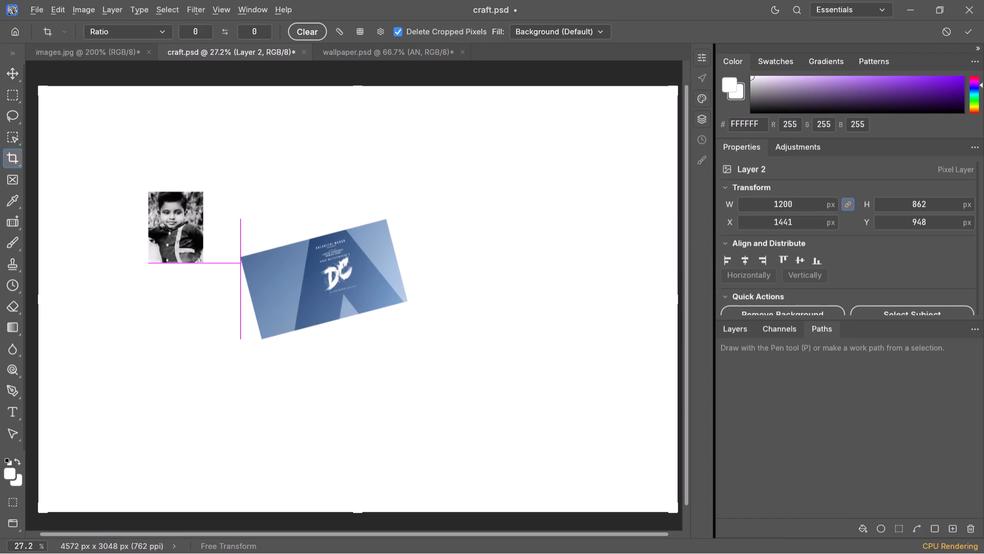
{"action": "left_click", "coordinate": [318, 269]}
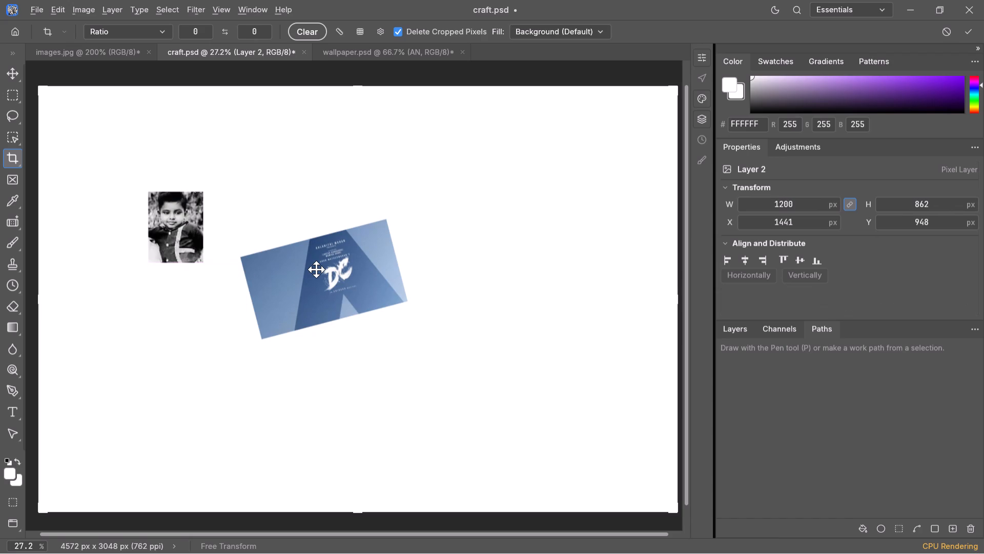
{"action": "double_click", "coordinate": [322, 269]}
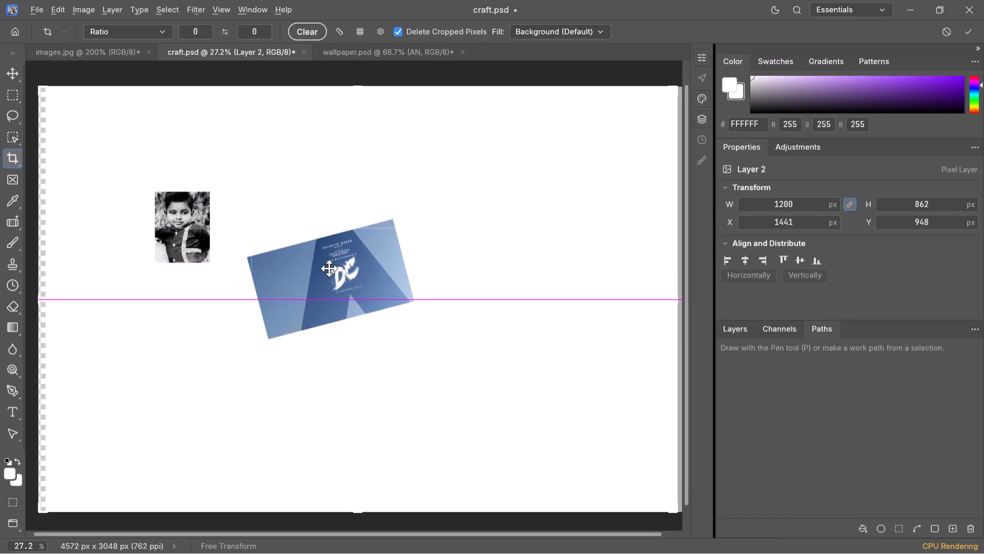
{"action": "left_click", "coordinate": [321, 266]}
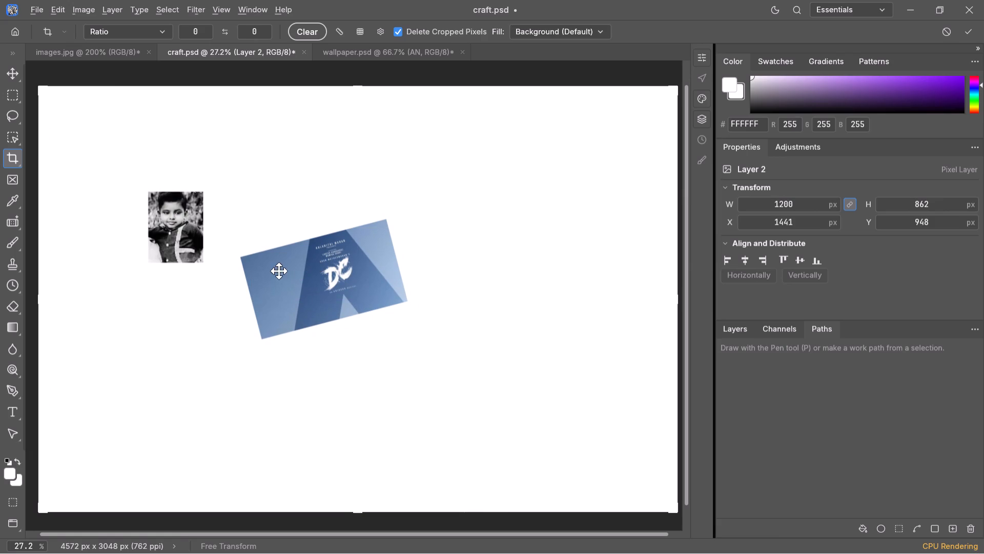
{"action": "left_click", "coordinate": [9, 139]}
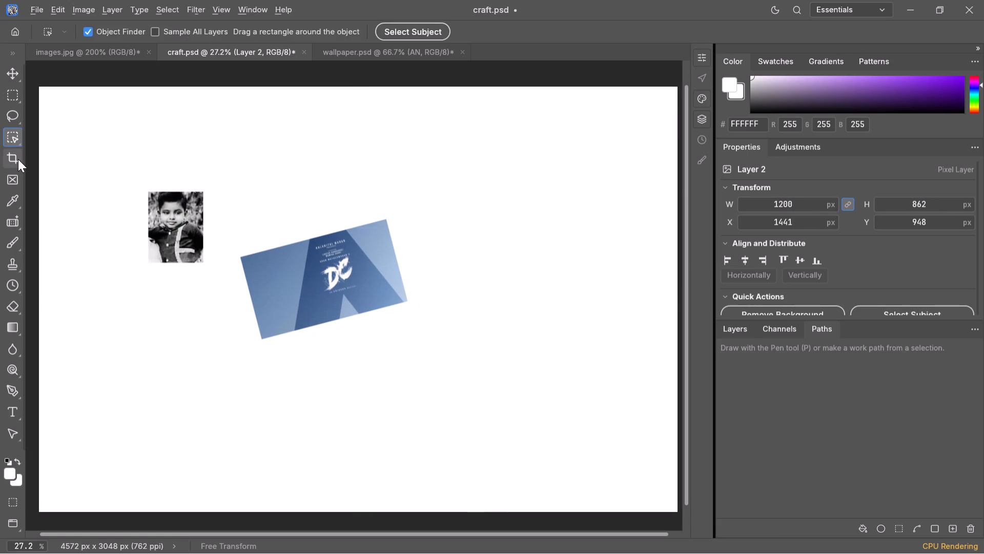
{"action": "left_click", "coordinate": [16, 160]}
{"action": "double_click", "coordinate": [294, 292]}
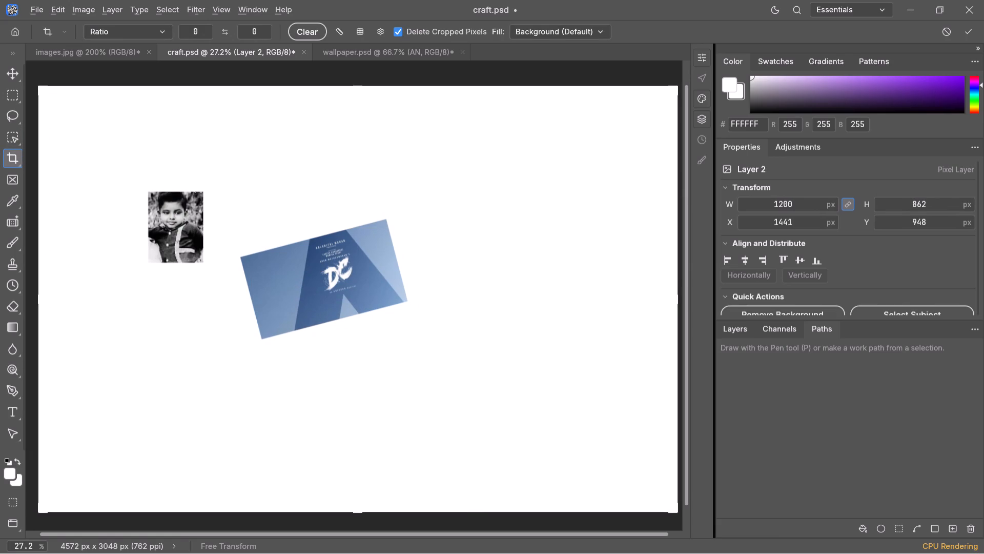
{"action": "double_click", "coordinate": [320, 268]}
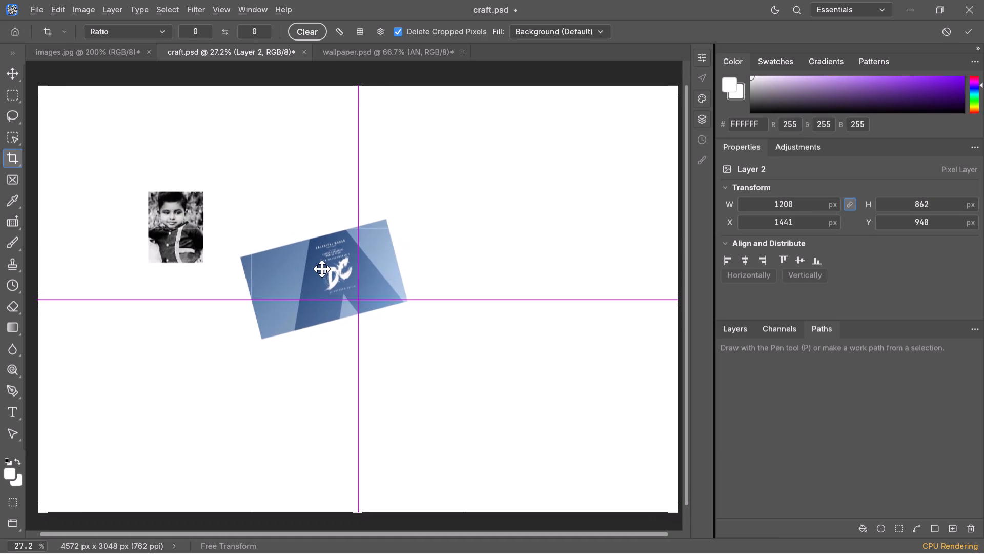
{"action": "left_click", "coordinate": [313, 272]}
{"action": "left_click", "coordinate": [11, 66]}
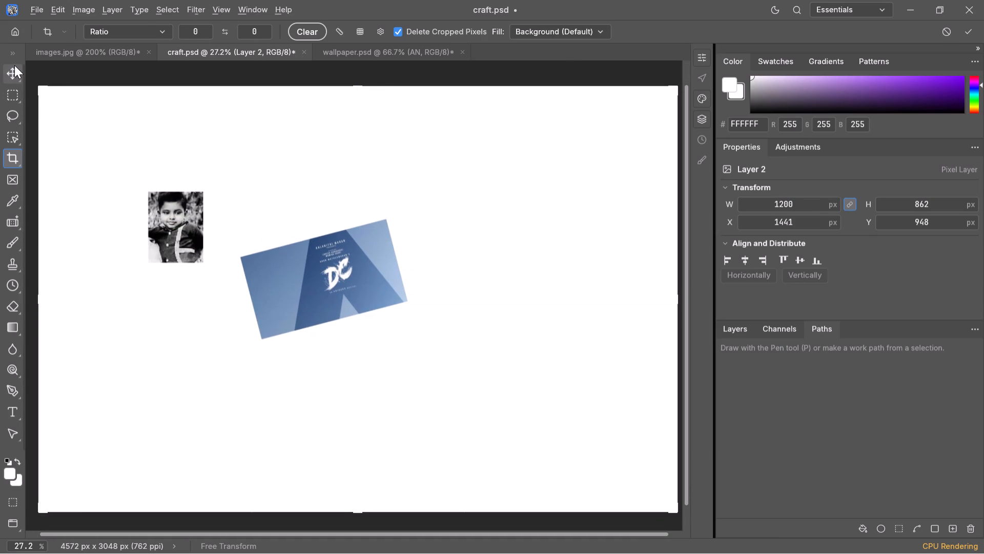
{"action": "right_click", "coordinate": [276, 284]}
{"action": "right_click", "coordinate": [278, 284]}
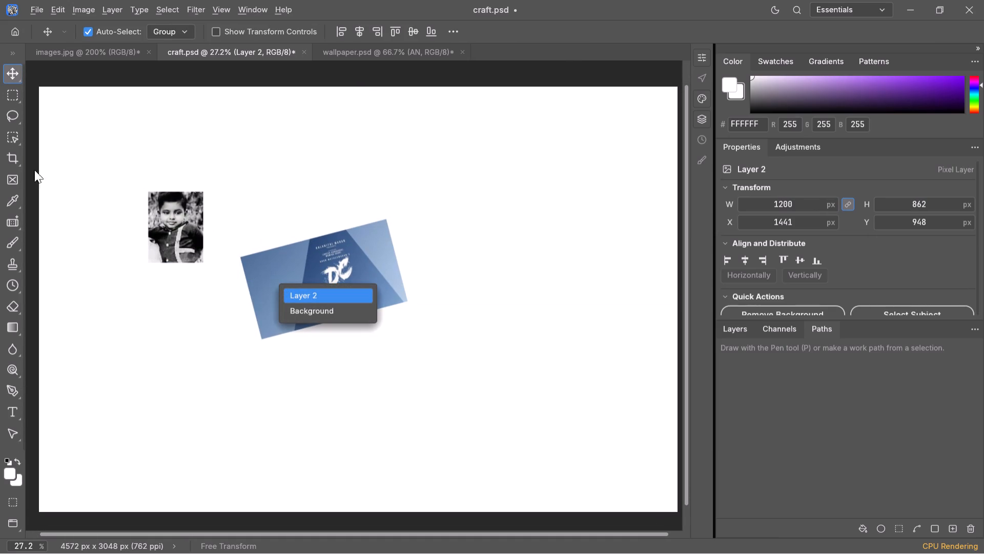
Draw a crop frame over the blue DC poster and tighten it around the DC logo to about 390 × 340 px.
{"action": "left_click", "coordinate": [13, 154]}
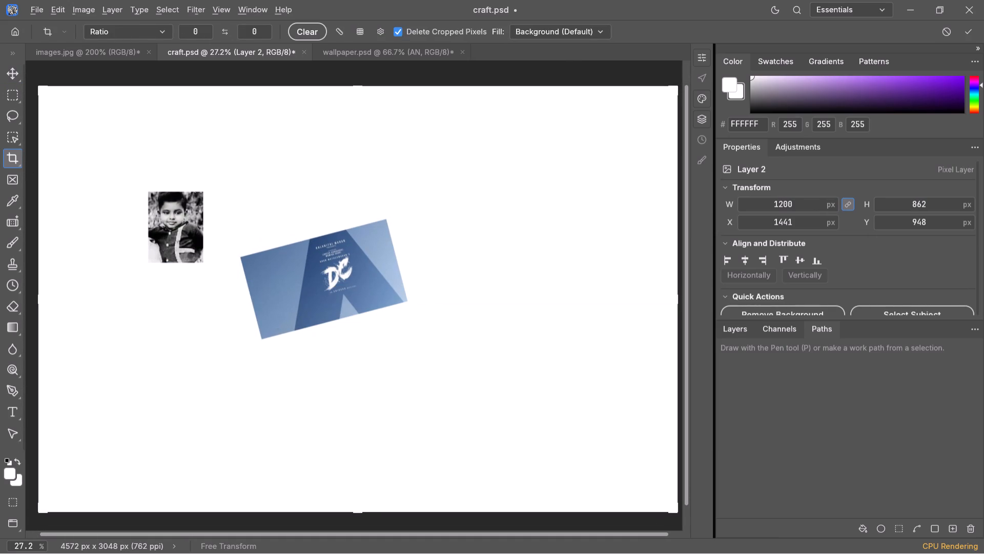
{"action": "left_click_drag", "start_coordinate": [241, 257], "coordinate": [260, 267]}
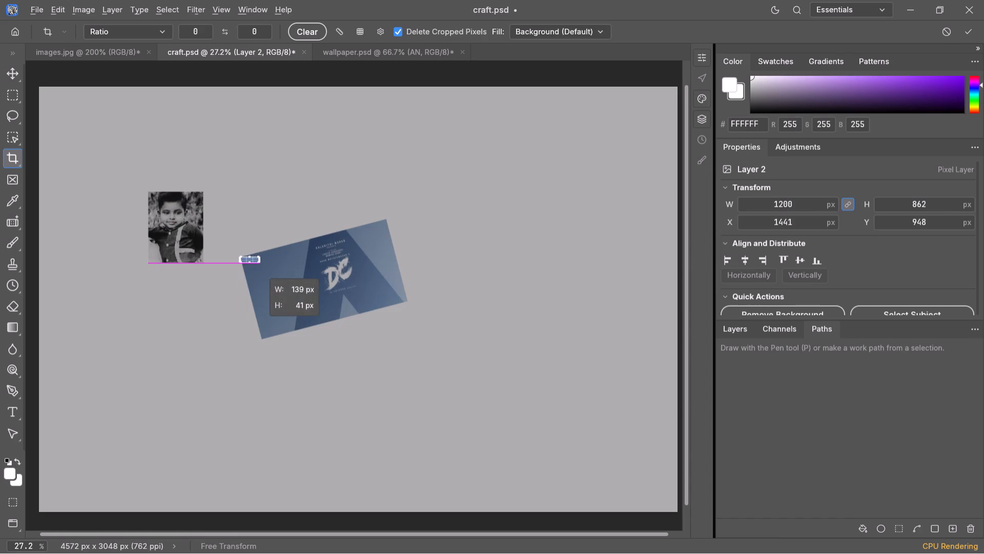
{"action": "left_click_drag", "start_coordinate": [260, 267], "coordinate": [393, 292]}
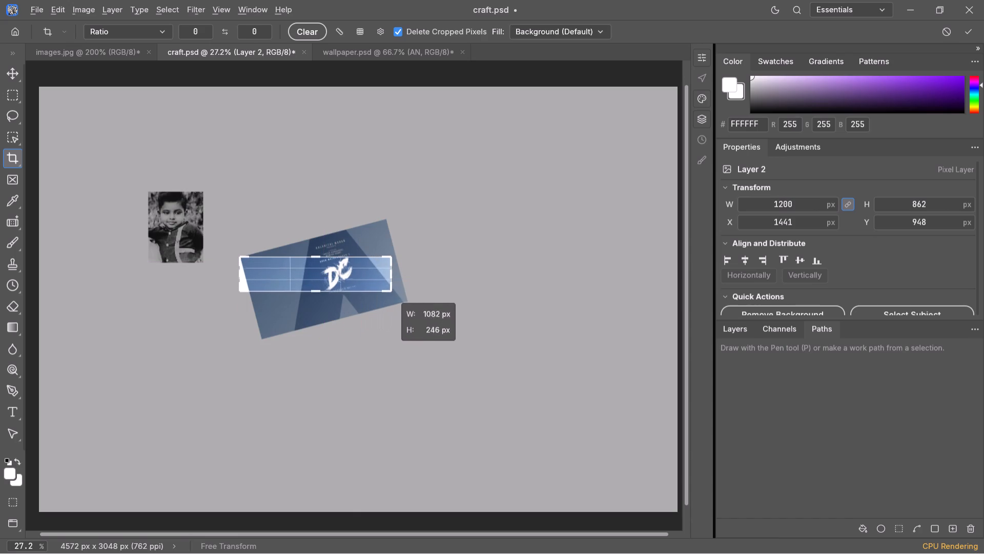
{"action": "left_click_drag", "start_coordinate": [393, 292], "coordinate": [404, 292]}
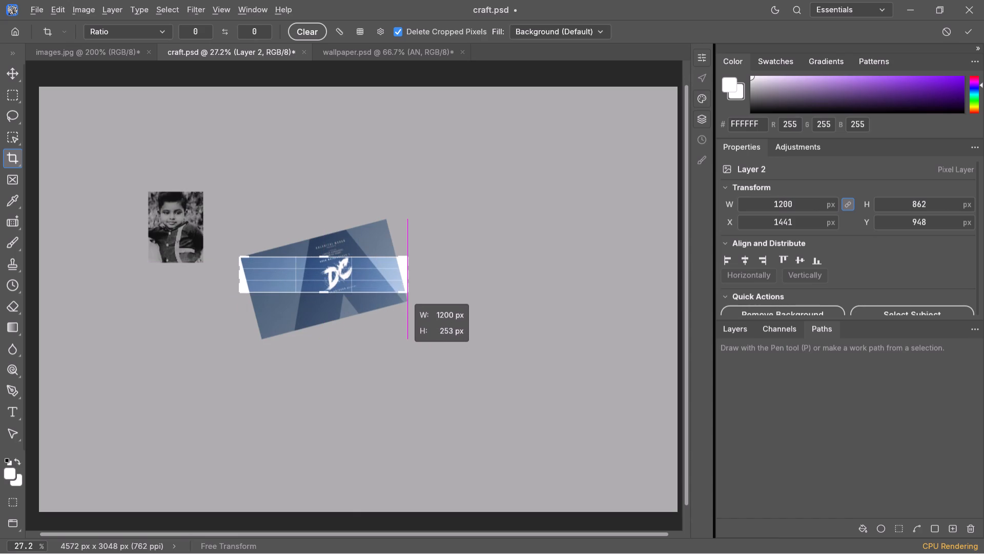
{"action": "left_click_drag", "start_coordinate": [404, 292], "coordinate": [406, 303]}
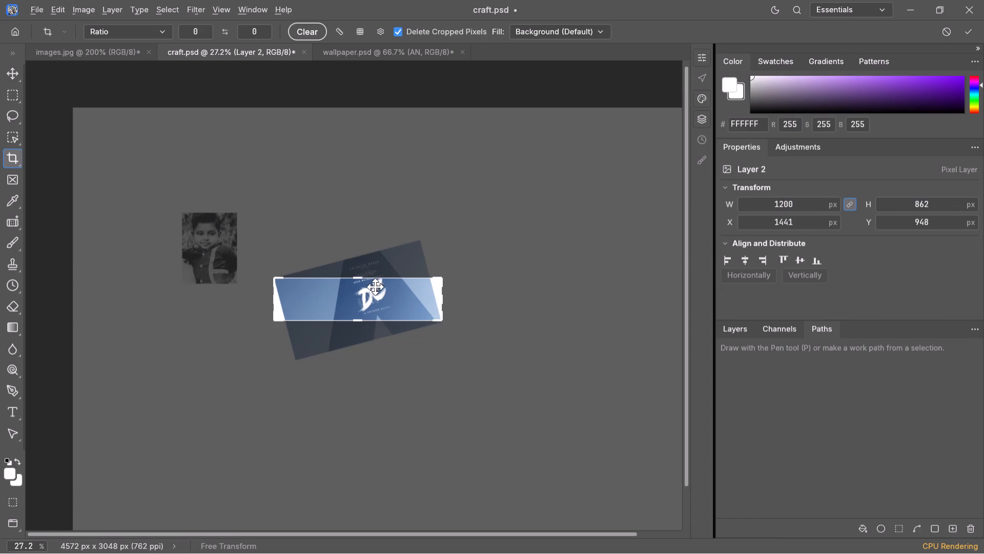
{"action": "left_click_drag", "start_coordinate": [276, 276], "coordinate": [278, 275]}
{"action": "left_click_drag", "start_coordinate": [278, 275], "coordinate": [307, 273]}
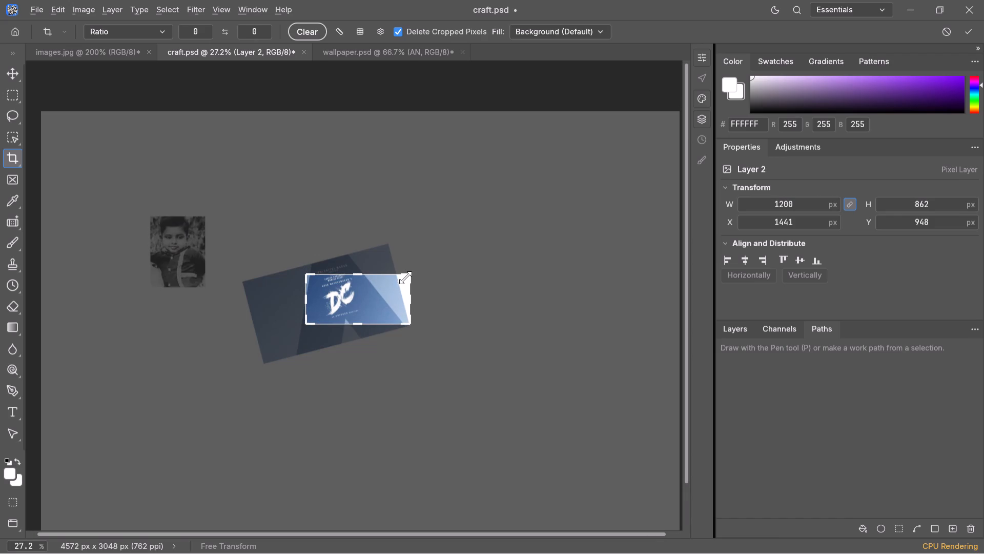
{"action": "left_click_drag", "start_coordinate": [409, 277], "coordinate": [385, 278]}
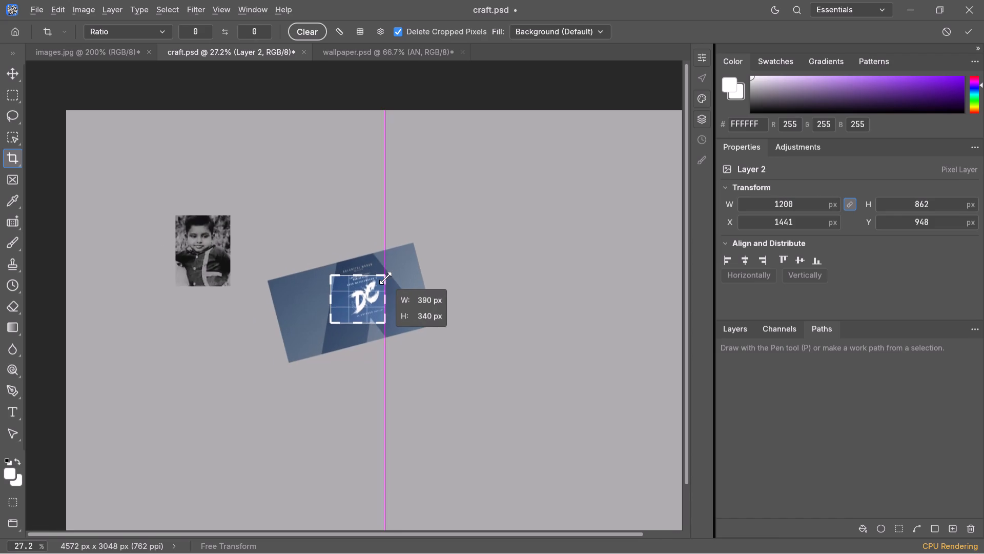
{"action": "left_click_drag", "start_coordinate": [385, 278], "coordinate": [385, 278]}
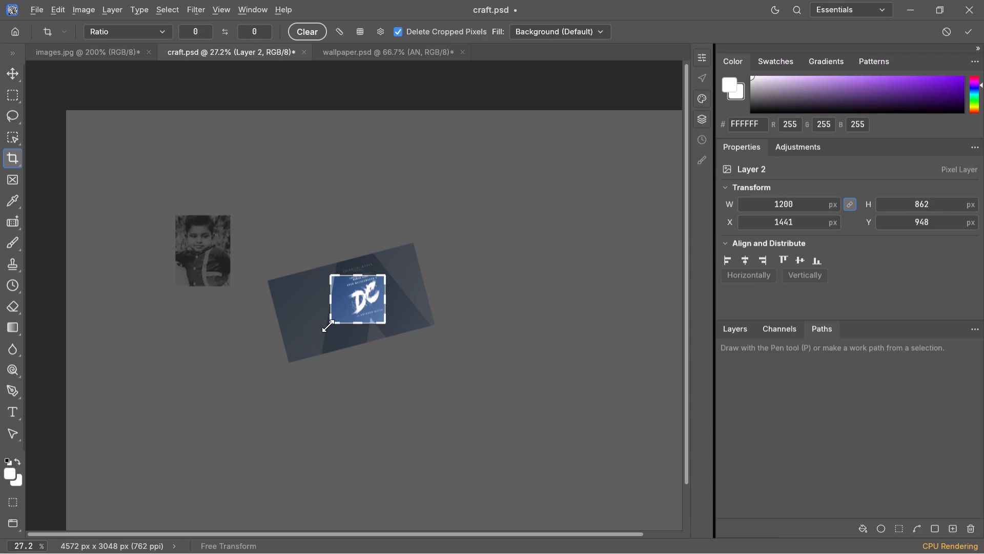
Rotate the canvas freehand slightly counterclockwise beneath the crop frame around the DC logo.
{"action": "left_click", "coordinate": [325, 317]}
{"action": "left_click_drag", "start_coordinate": [334, 329], "coordinate": [348, 323]}
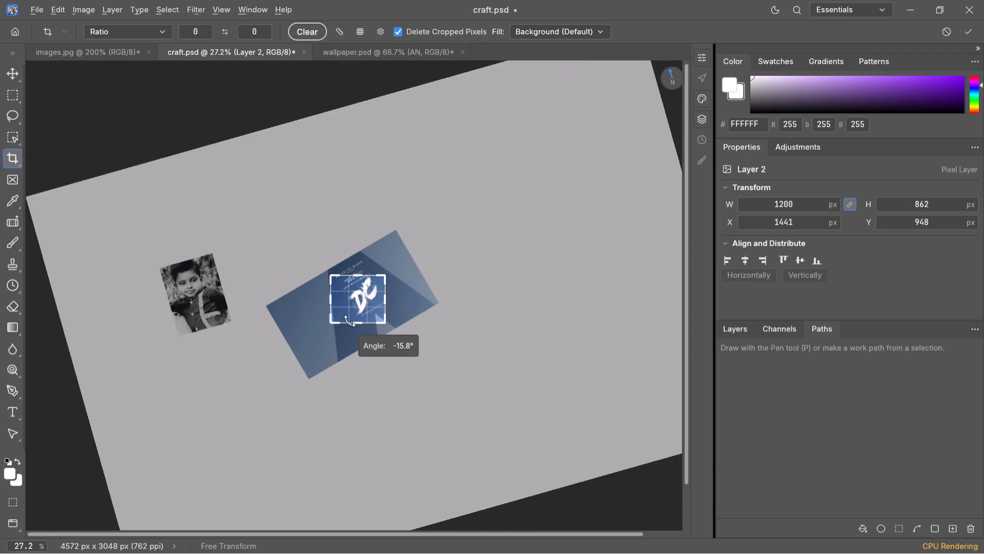
{"action": "left_click_drag", "start_coordinate": [348, 323], "coordinate": [355, 325]}
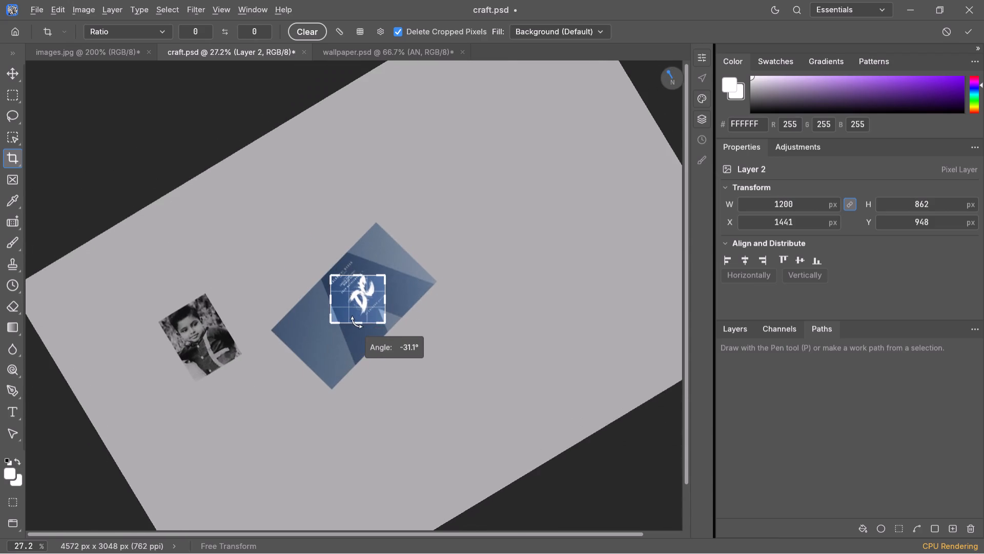
{"action": "left_click_drag", "start_coordinate": [355, 325], "coordinate": [327, 355]}
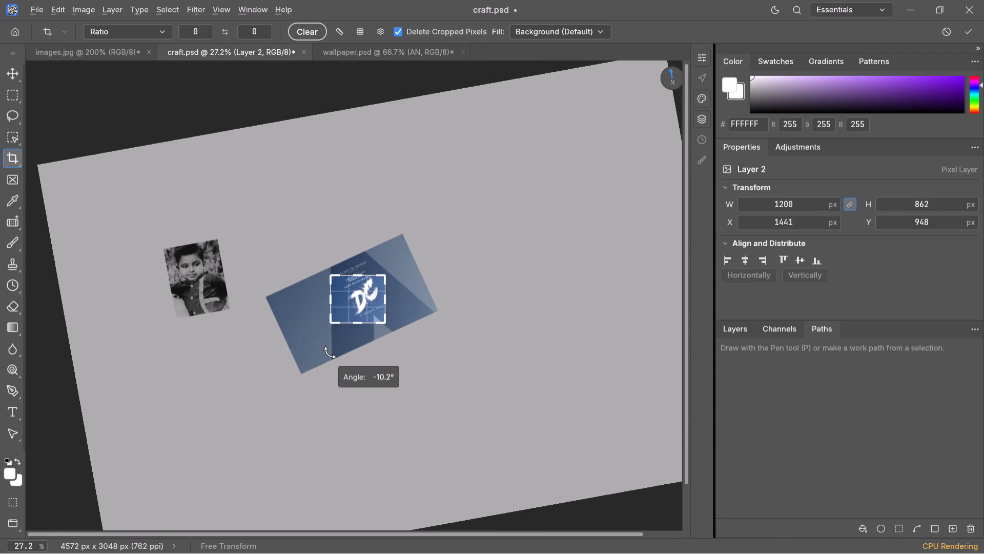
{"action": "left_click_drag", "start_coordinate": [327, 355], "coordinate": [317, 365]}
{"action": "left_click", "coordinate": [317, 365]}
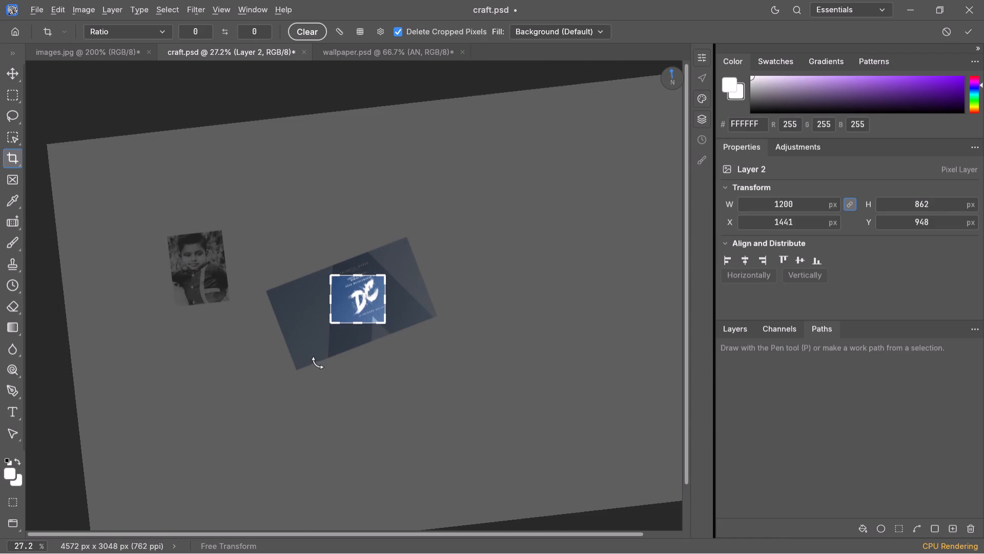
Tighten the crop frame closely around the DC logo and crop craft.psd to 281 × 322 px.
{"action": "left_click_drag", "start_coordinate": [332, 325], "coordinate": [339, 320]}
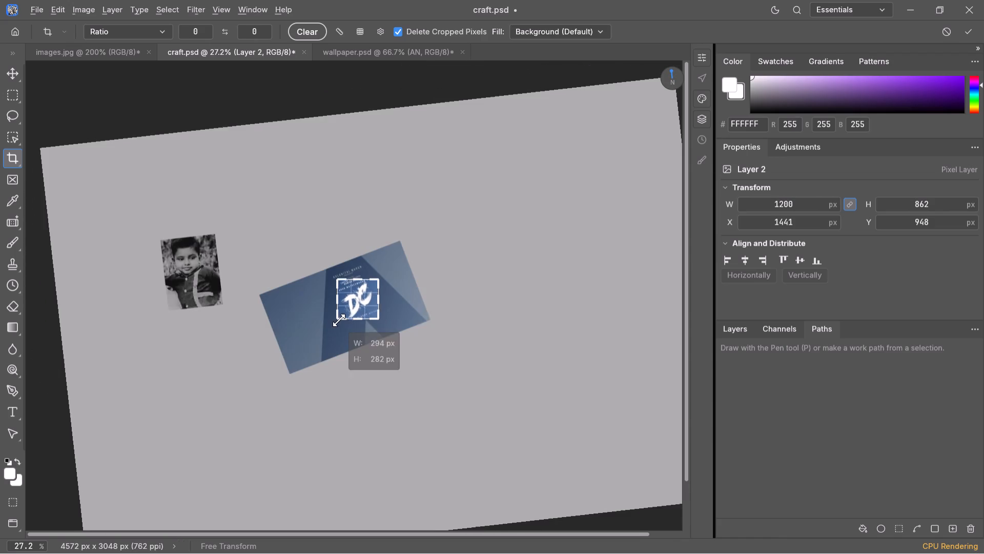
{"action": "left_click_drag", "start_coordinate": [339, 320], "coordinate": [338, 321]}
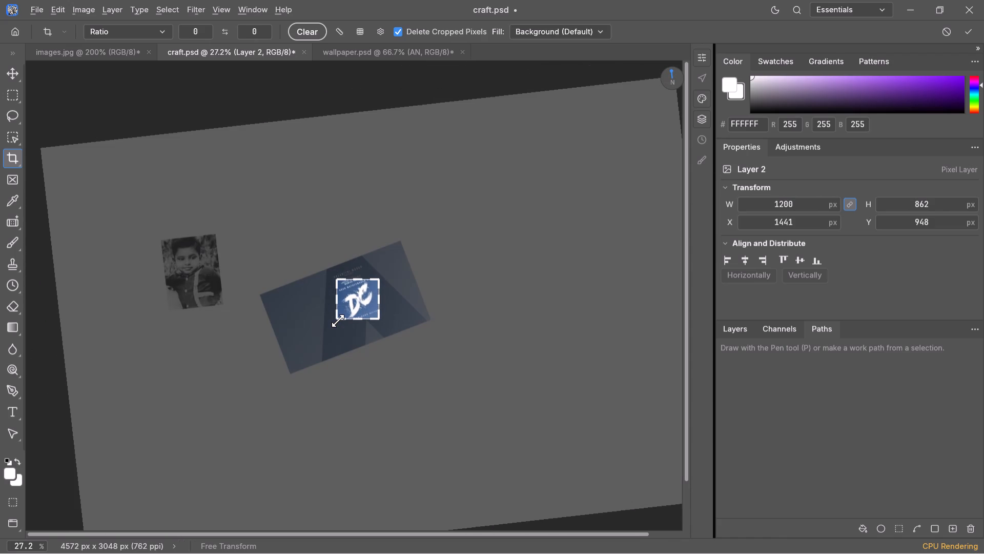
{"action": "left_click", "coordinate": [338, 321]}
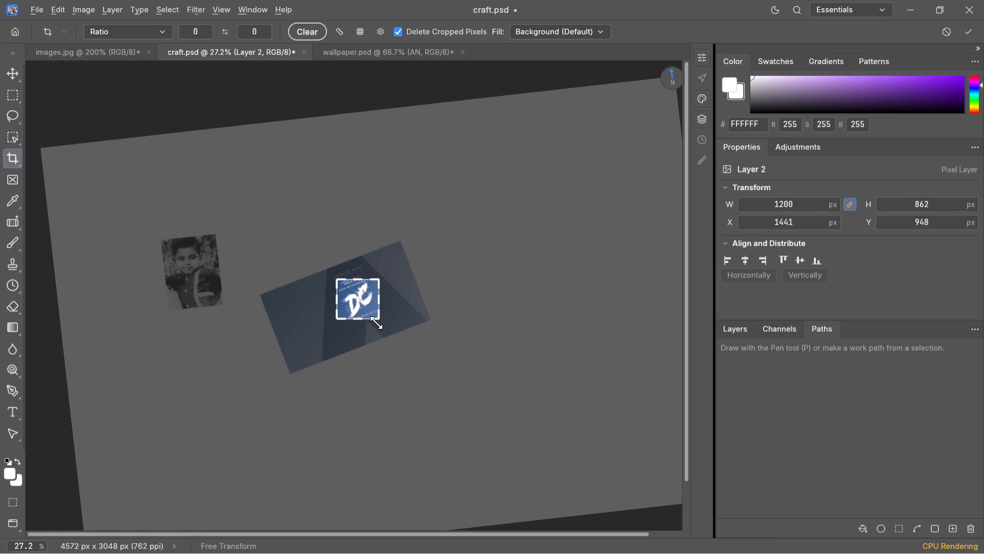
{"action": "left_click", "coordinate": [376, 320]}
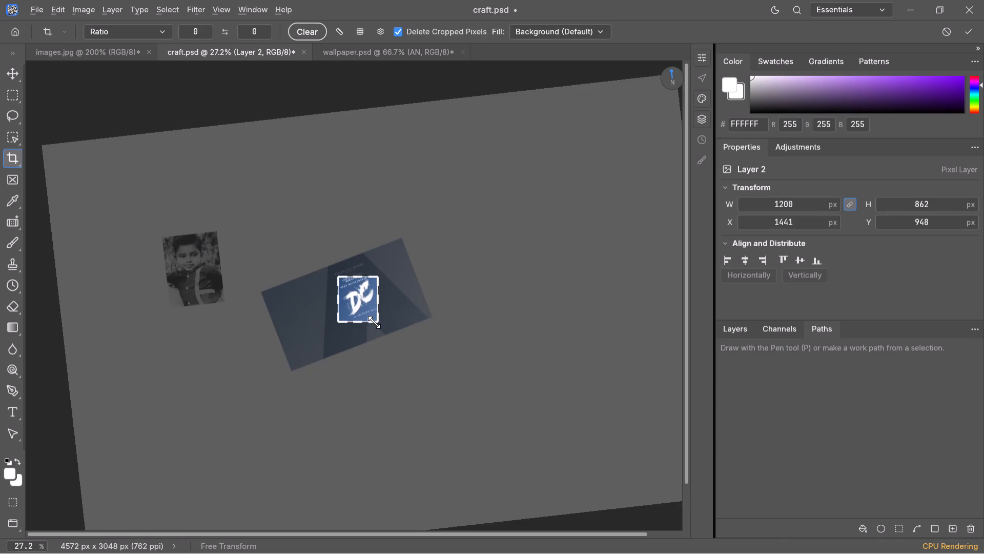
{"action": "left_click", "coordinate": [374, 322]}
{"action": "key", "text": "Return"}
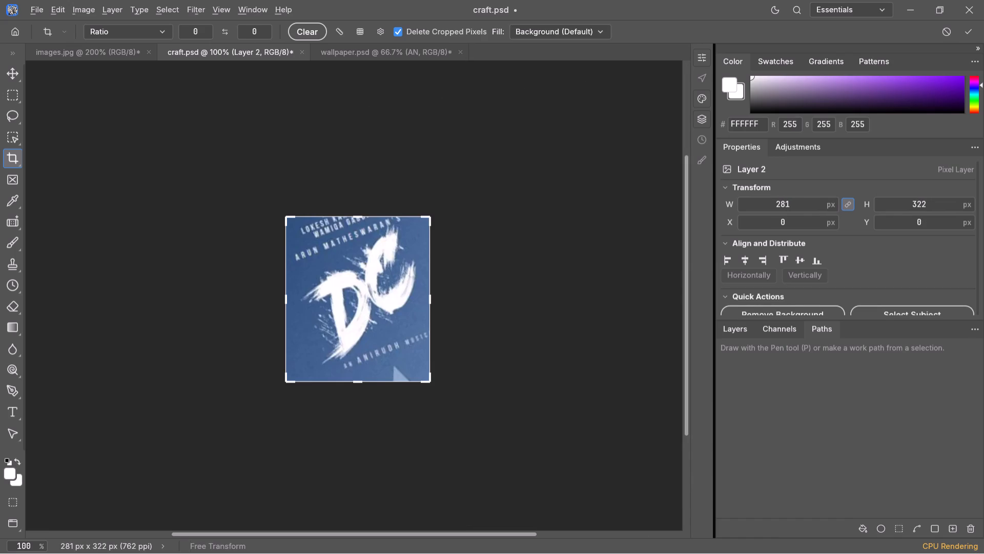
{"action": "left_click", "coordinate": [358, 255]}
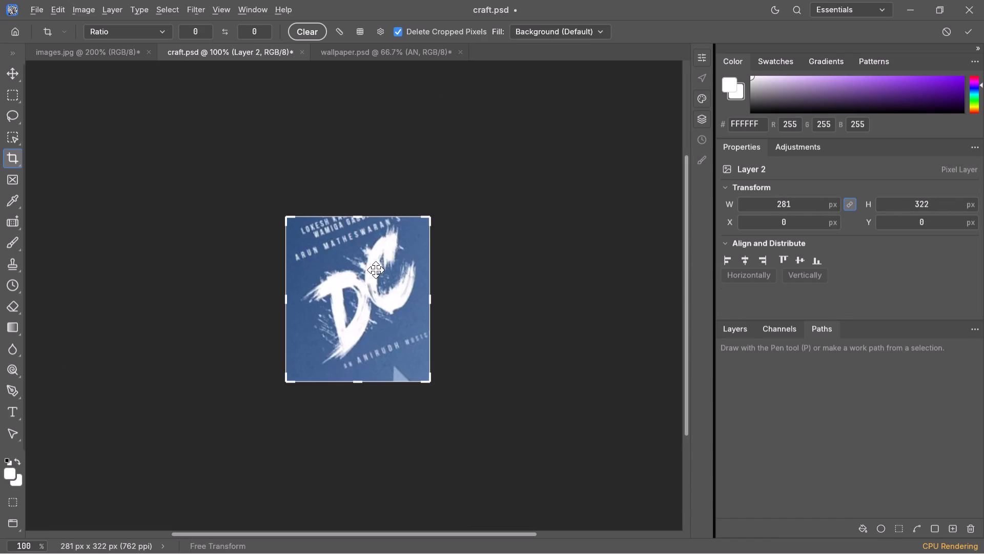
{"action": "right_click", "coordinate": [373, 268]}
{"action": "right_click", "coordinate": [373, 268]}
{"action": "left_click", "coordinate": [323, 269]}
Copy the cropped DC logo layer from craft.psd into wallpaper.psd with the Move tool.
{"action": "left_click", "coordinate": [12, 73]}
{"action": "left_click", "coordinate": [15, 76]}
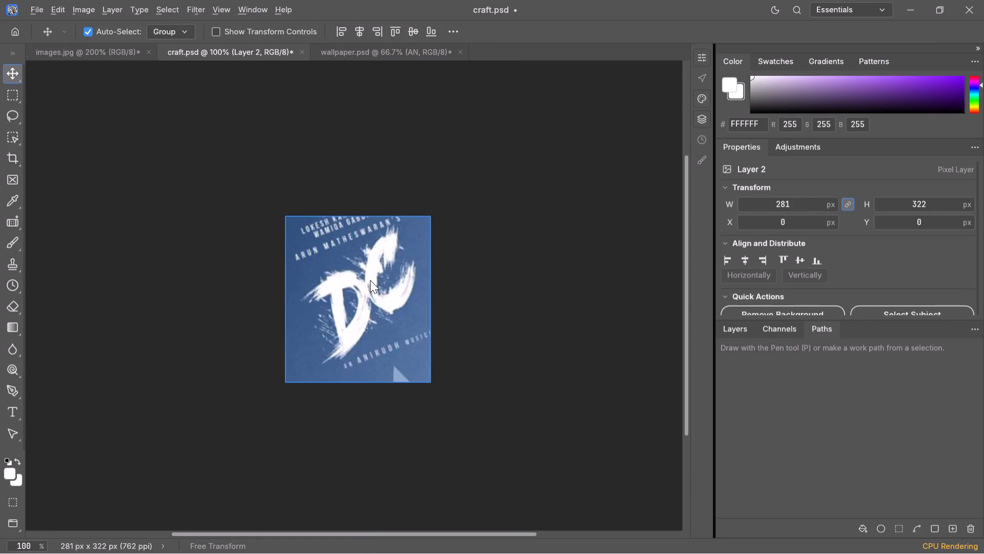
{"action": "left_click", "coordinate": [363, 280]}
{"action": "left_click_drag", "start_coordinate": [361, 280], "coordinate": [375, 36]}
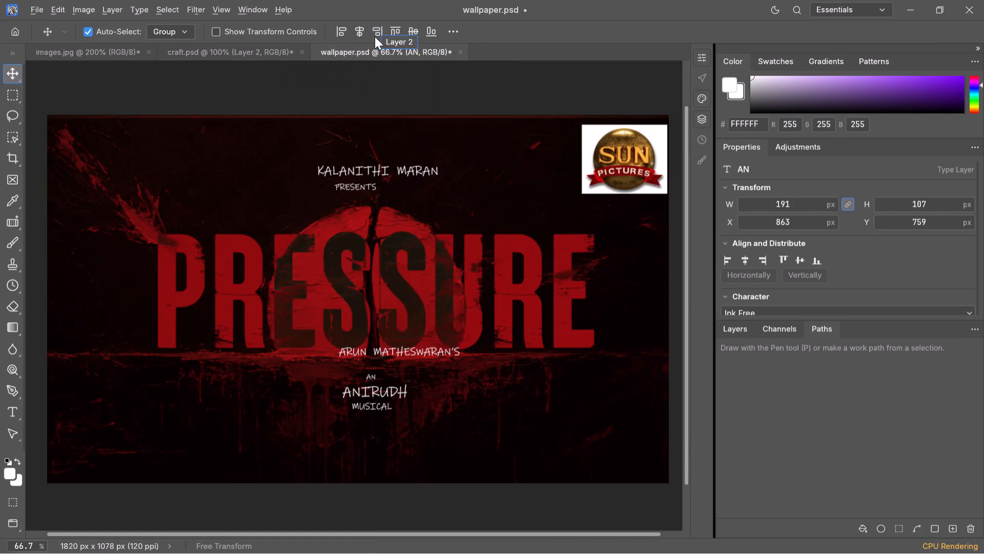
{"action": "left_click_drag", "start_coordinate": [375, 36], "coordinate": [377, 53]}
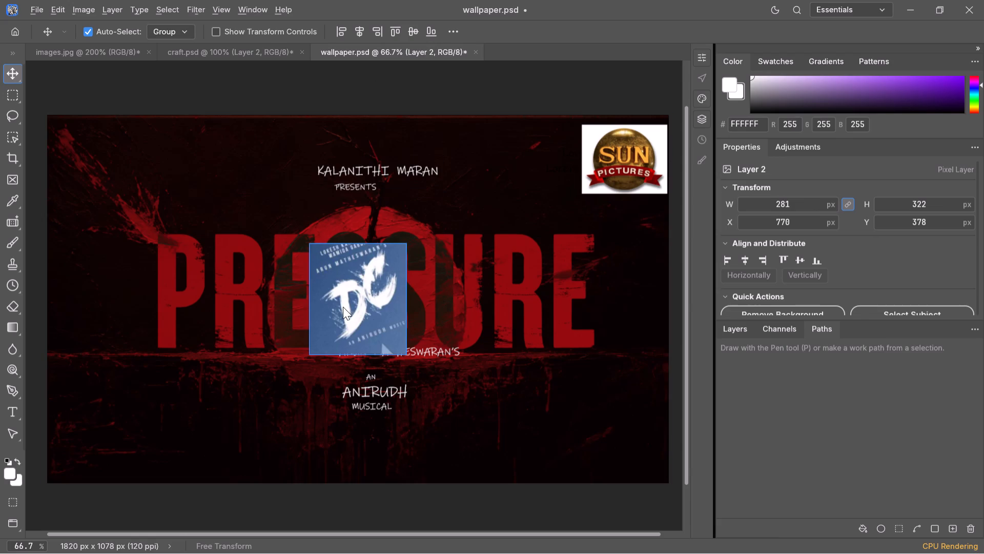
Move the DC logo to the upper-left corner of the PRESSURE poster, at about X 23, Y 61 px.
{"action": "left_click", "coordinate": [342, 297]}
{"action": "left_click_drag", "start_coordinate": [342, 297], "coordinate": [148, 197]}
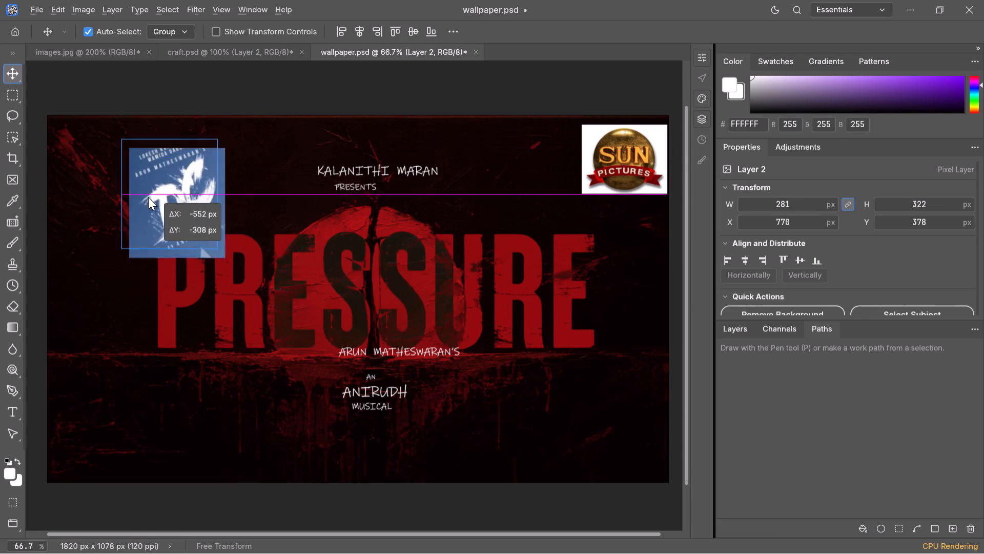
{"action": "left_click_drag", "start_coordinate": [148, 197], "coordinate": [88, 188]}
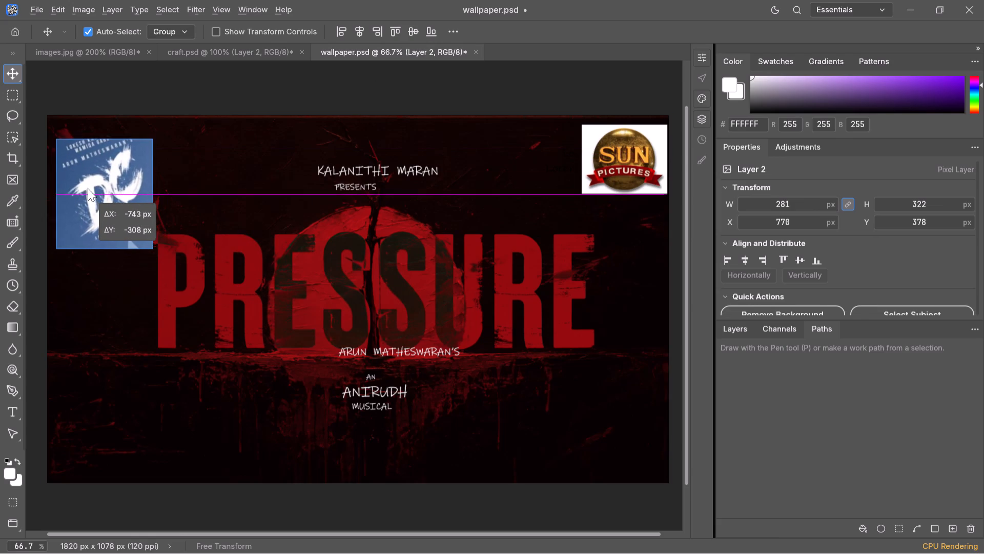
{"action": "left_click_drag", "start_coordinate": [88, 188], "coordinate": [86, 189]}
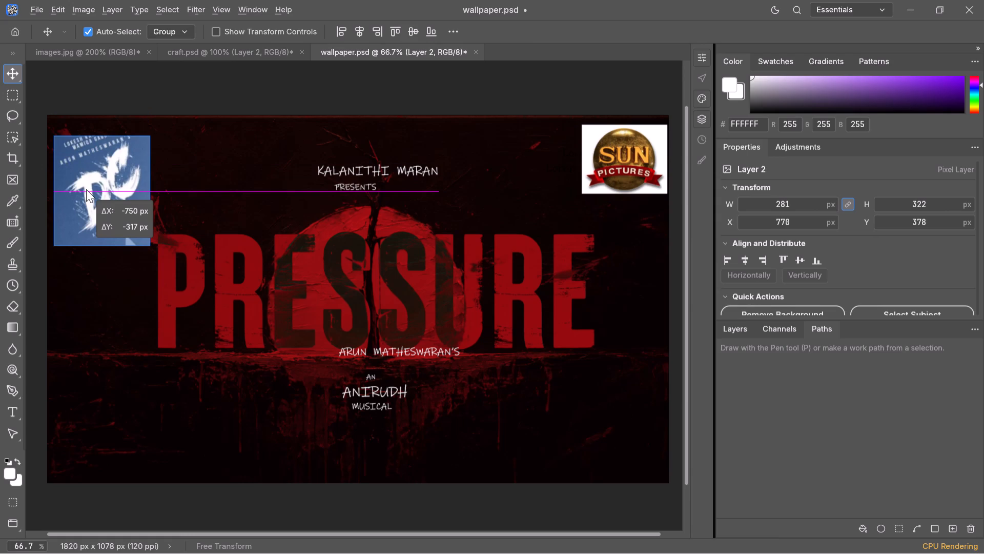
{"action": "left_click_drag", "start_coordinate": [86, 189], "coordinate": [87, 190]}
Return to craft.psd and pull the crop frame's upper-left corner in towards the DC logo, to about 251 px wide.
{"action": "left_click", "coordinate": [97, 188]}
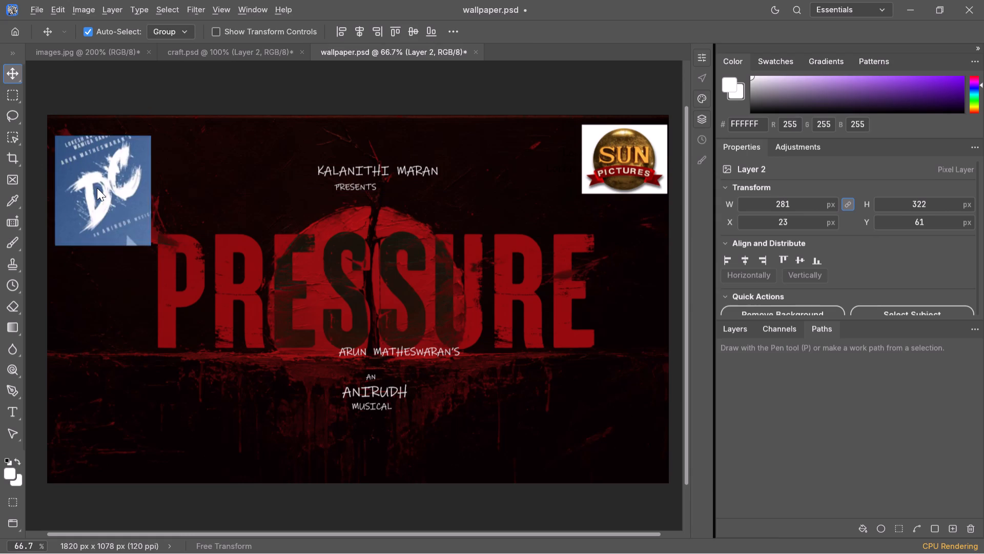
{"action": "left_click_drag", "start_coordinate": [97, 188], "coordinate": [217, 57]}
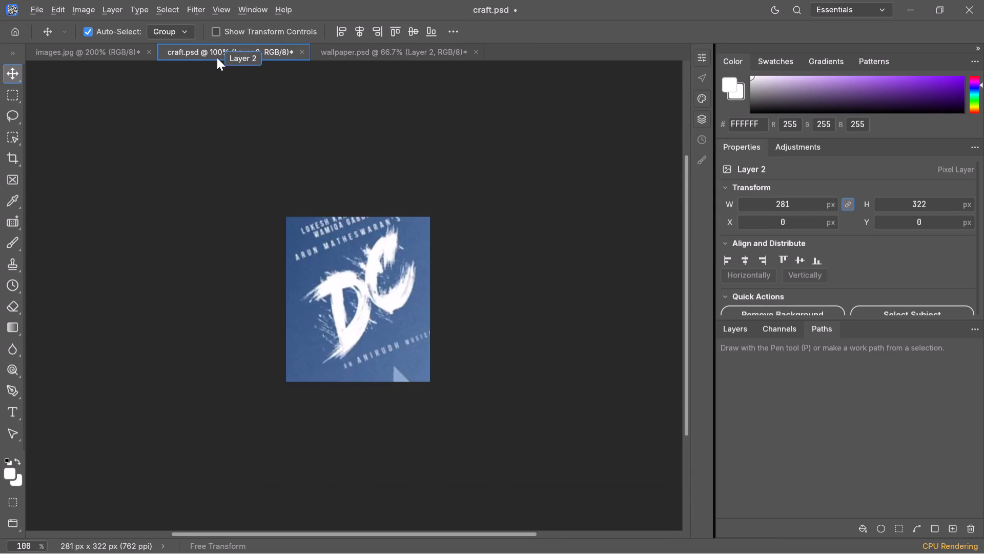
{"action": "left_click_drag", "start_coordinate": [217, 57], "coordinate": [218, 56]}
{"action": "left_click", "coordinate": [218, 57]}
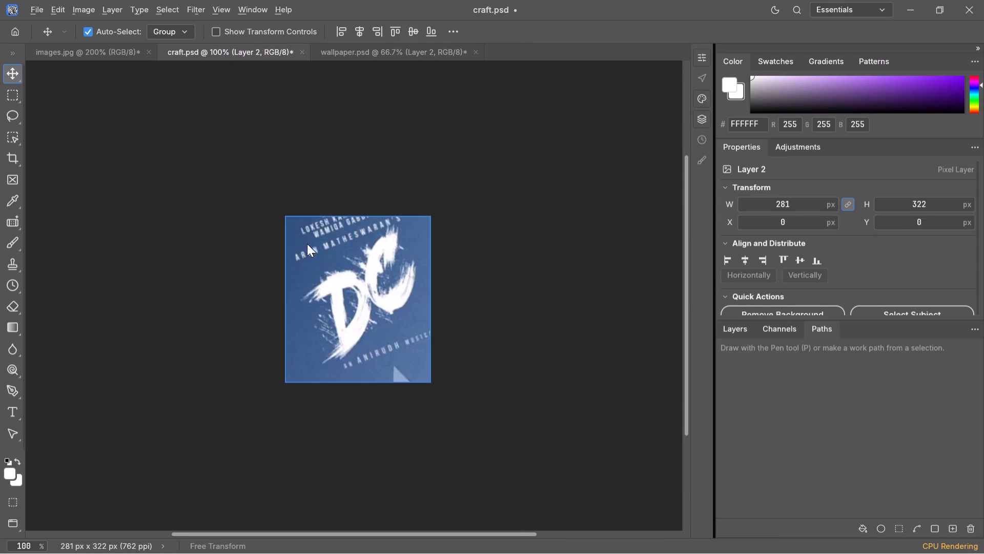
{"action": "right_click", "coordinate": [304, 243]}
{"action": "left_click", "coordinate": [8, 198]}
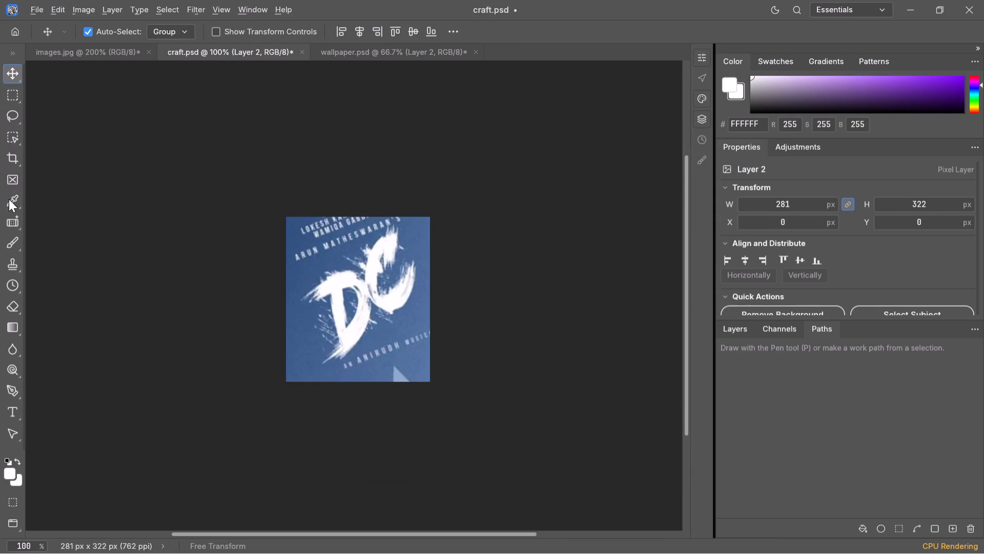
{"action": "left_click", "coordinate": [17, 157]}
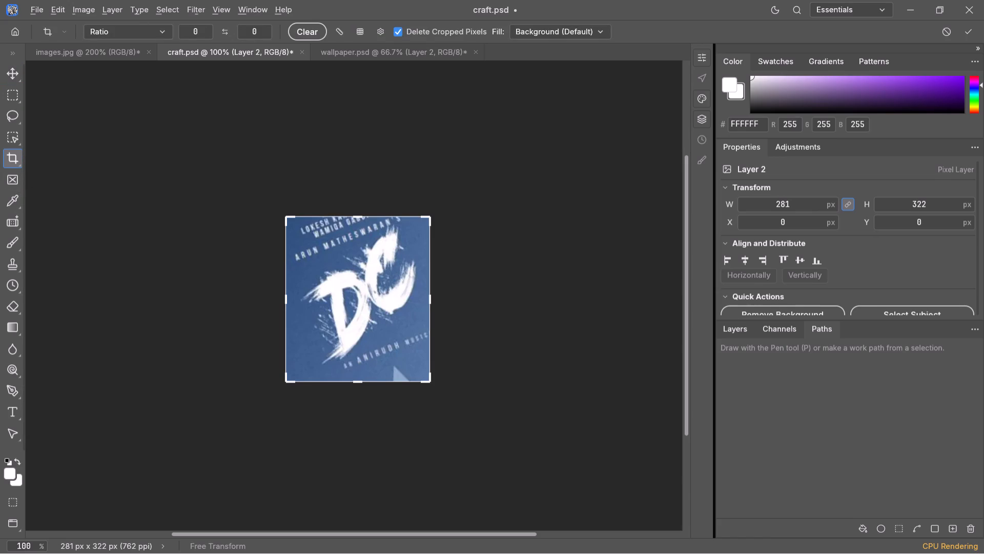
{"action": "left_click_drag", "start_coordinate": [288, 219], "coordinate": [306, 220]}
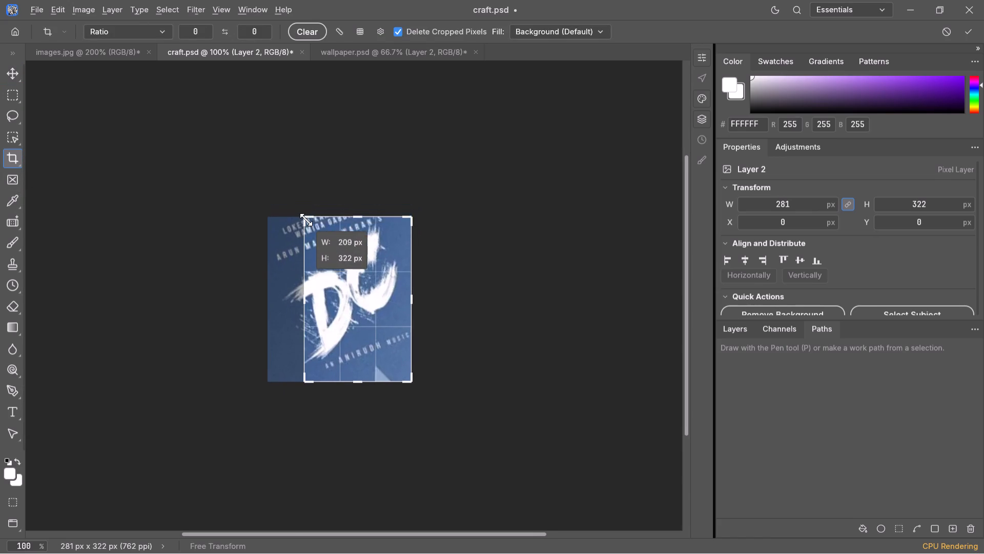
{"action": "left_click_drag", "start_coordinate": [306, 220], "coordinate": [302, 221]}
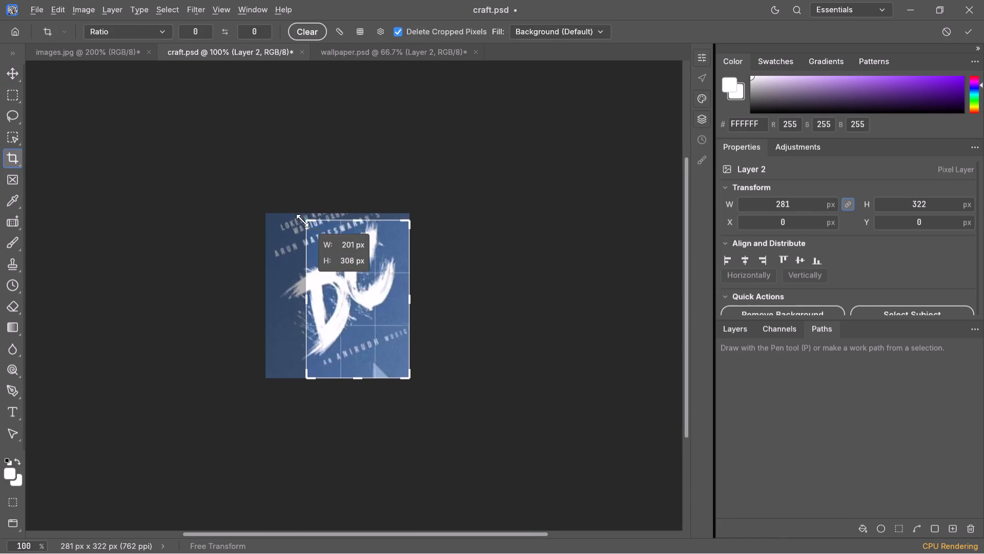
{"action": "left_click_drag", "start_coordinate": [302, 221], "coordinate": [295, 224]}
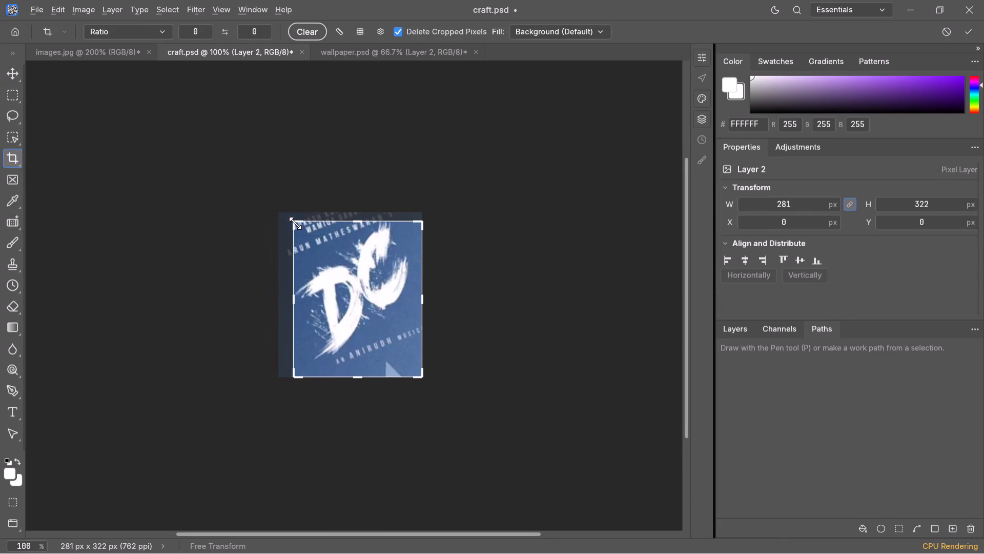
{"action": "left_click", "coordinate": [295, 223]}
Pull the crop frame's lower and right edges in closer around the DC logo, to about 272 px high.
{"action": "left_click_drag", "start_coordinate": [416, 378], "coordinate": [420, 375]}
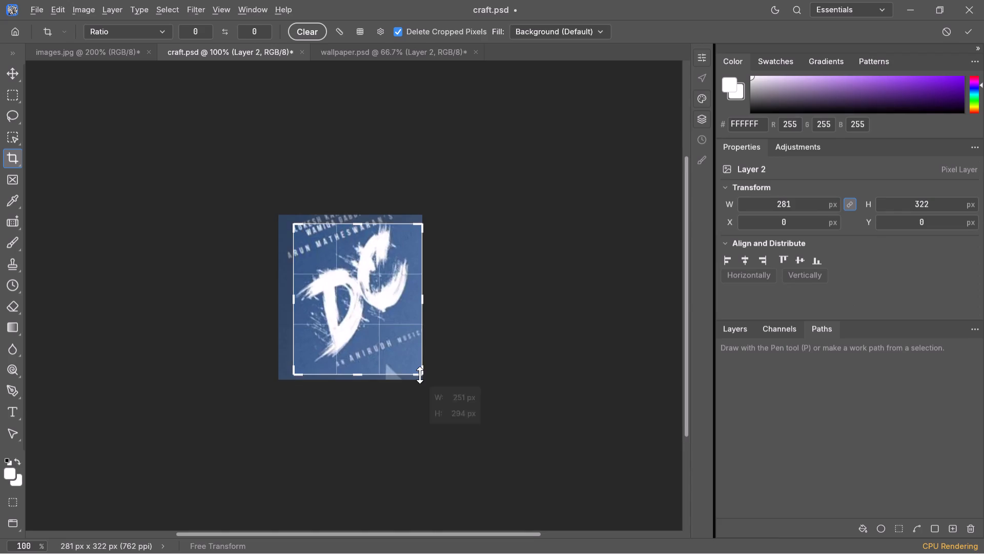
{"action": "left_click_drag", "start_coordinate": [420, 375], "coordinate": [414, 369]}
{"action": "left_click", "coordinate": [409, 370]}
{"action": "left_click_drag", "start_coordinate": [420, 303], "coordinate": [423, 299]}
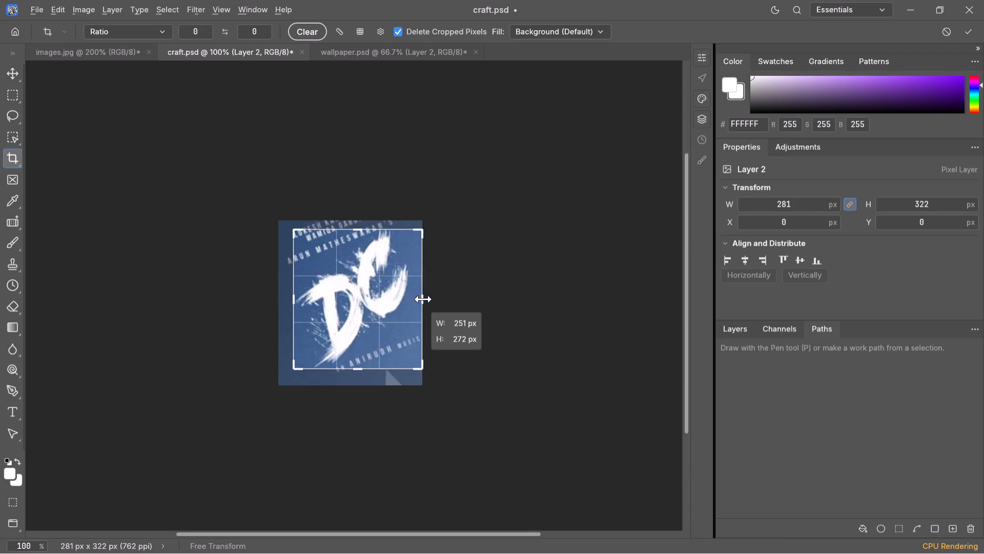
{"action": "left_click_drag", "start_coordinate": [423, 299], "coordinate": [416, 298]}
{"action": "left_click", "coordinate": [416, 298]}
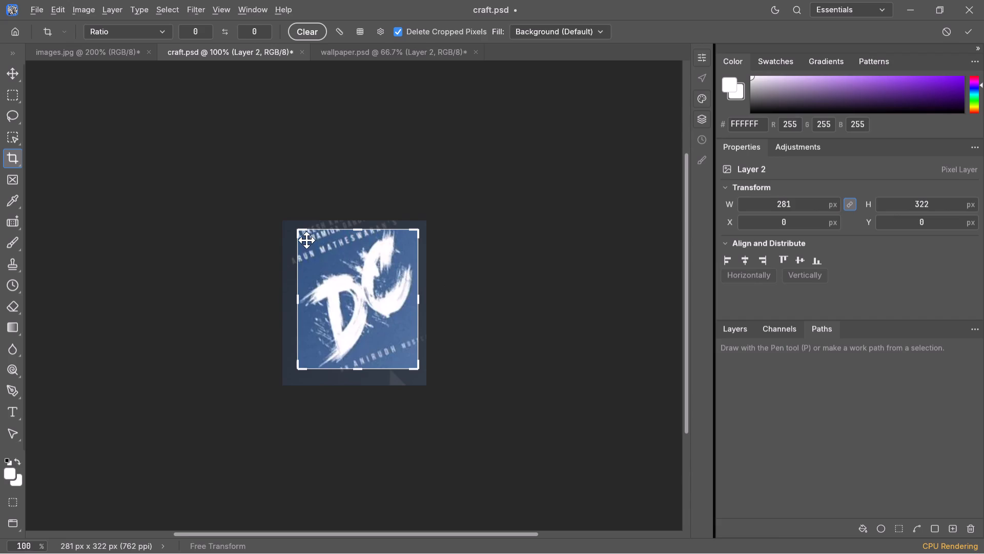
Readjust the crop frame's top and left edges around the DC logo and crop craft.psd to 243 × 290 px.
{"action": "left_click_drag", "start_coordinate": [301, 231], "coordinate": [303, 231]}
{"action": "left_click_drag", "start_coordinate": [303, 231], "coordinate": [309, 229]}
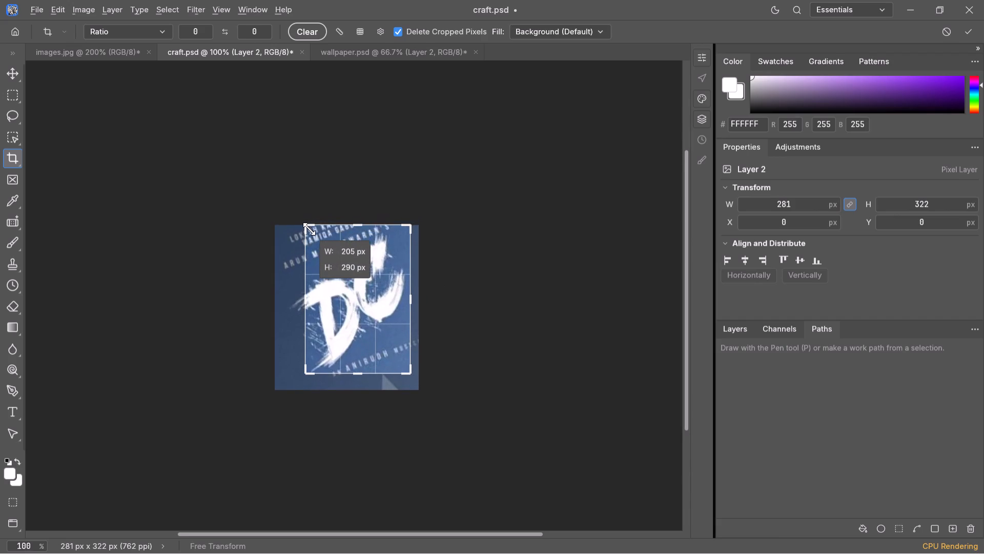
{"action": "left_click_drag", "start_coordinate": [309, 229], "coordinate": [307, 234]}
{"action": "left_click", "coordinate": [307, 234]}
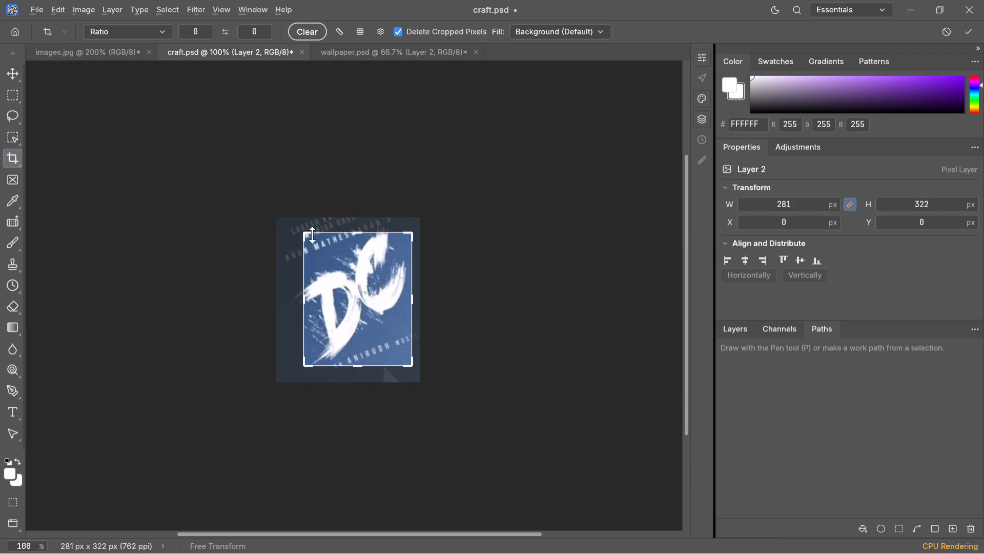
{"action": "left_click_drag", "start_coordinate": [309, 236], "coordinate": [316, 234]}
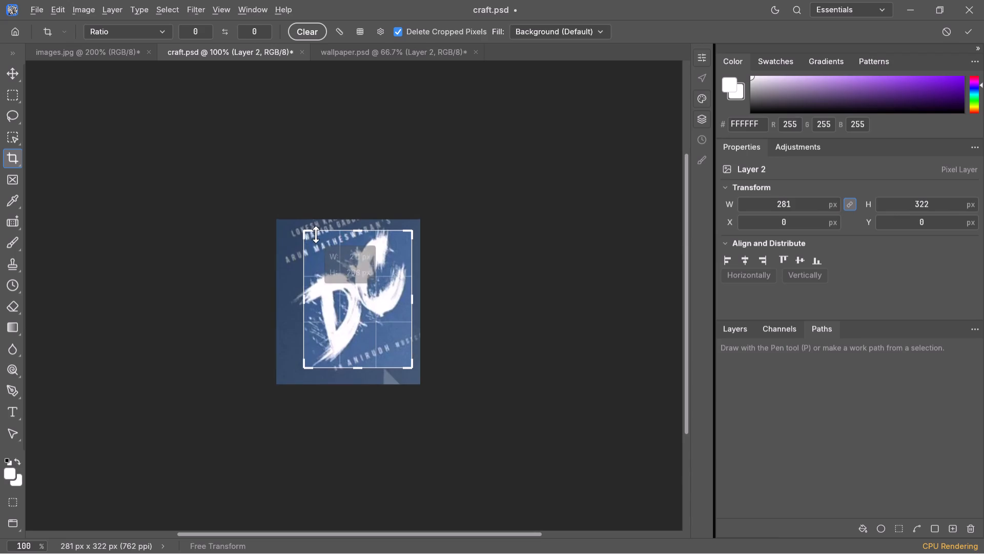
{"action": "left_click_drag", "start_coordinate": [316, 234], "coordinate": [284, 232]}
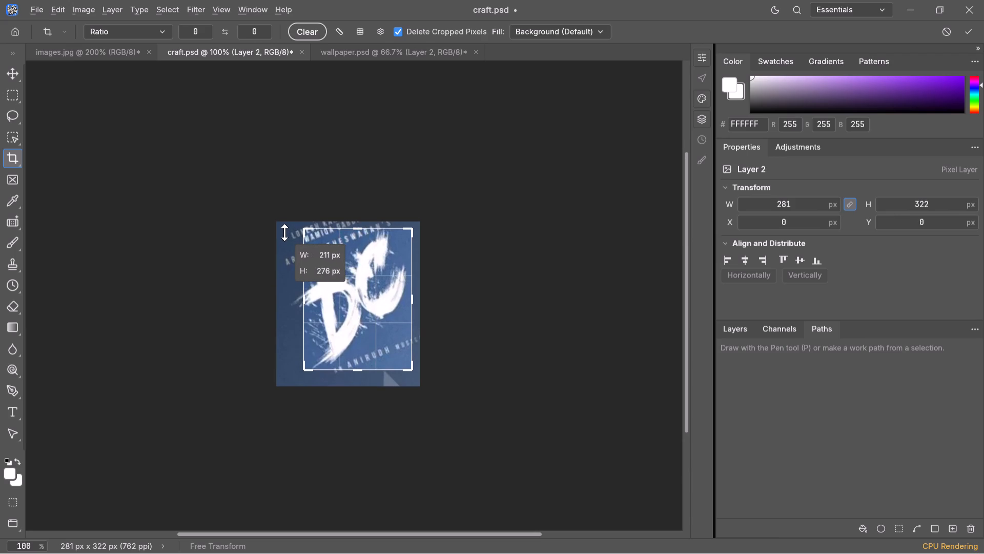
{"action": "left_click_drag", "start_coordinate": [284, 232], "coordinate": [281, 231]}
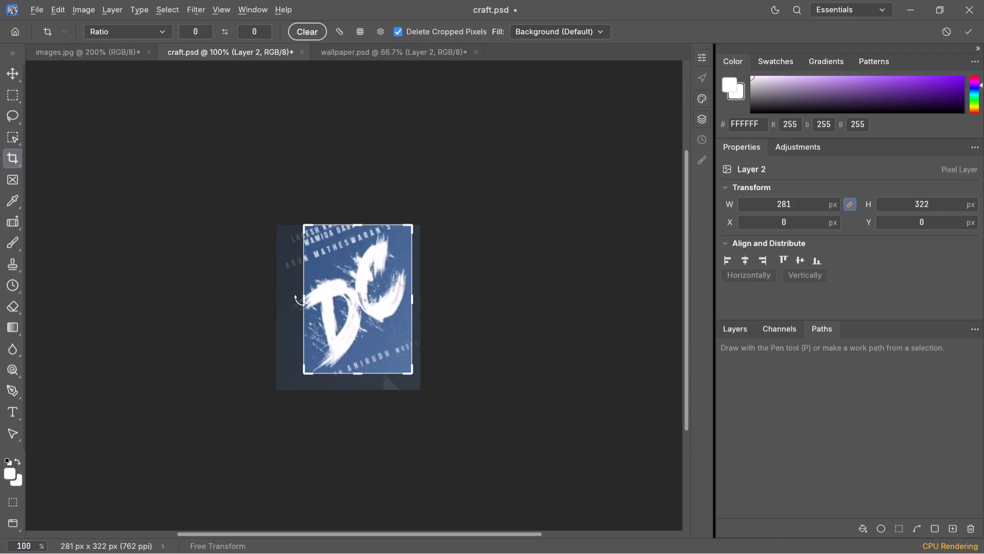
{"action": "left_click_drag", "start_coordinate": [303, 299], "coordinate": [295, 295]}
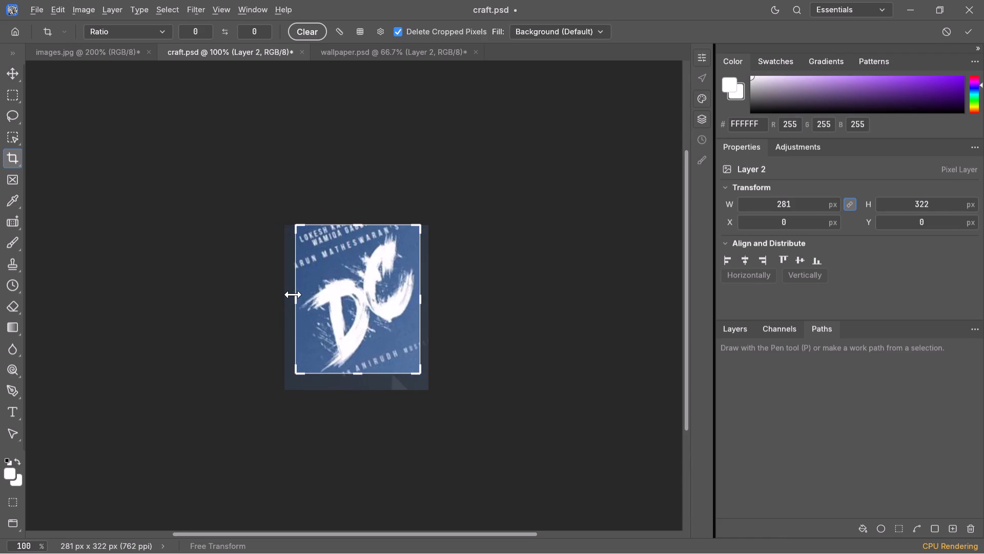
{"action": "left_click", "coordinate": [293, 294]}
{"action": "left_click", "coordinate": [59, 10]}
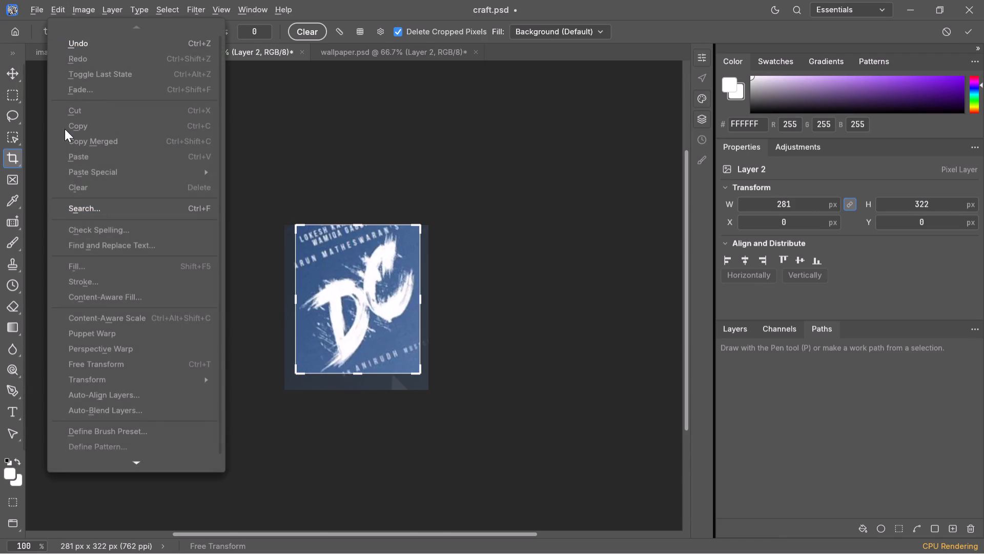
{"action": "left_click", "coordinate": [336, 150]}
{"action": "left_click", "coordinate": [17, 70]}
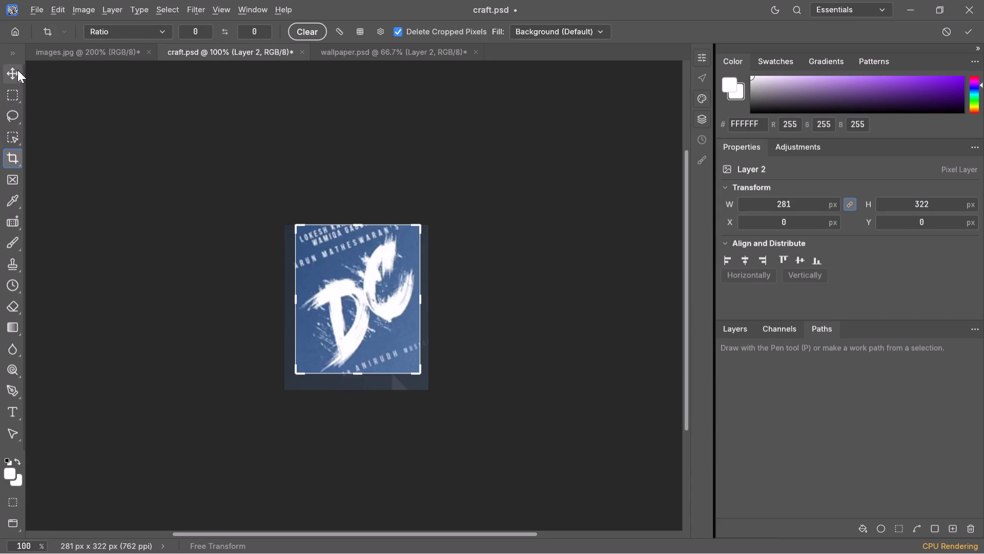
{"action": "double_click", "coordinate": [354, 286]}
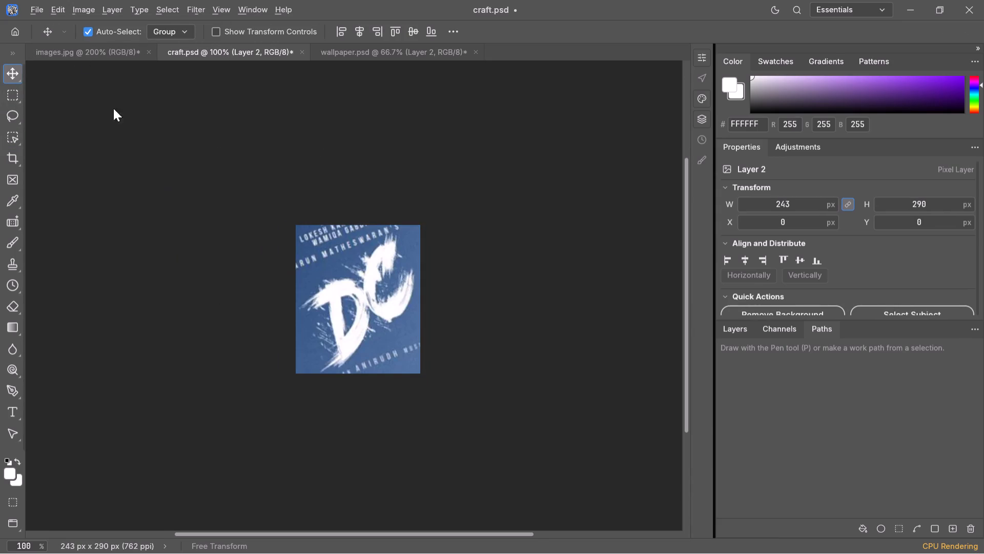
Rotate the DC logo layer clockwise by about 30.2° so the lettering sits nearly level, and apply the transform.
{"action": "left_click", "coordinate": [56, 1]}
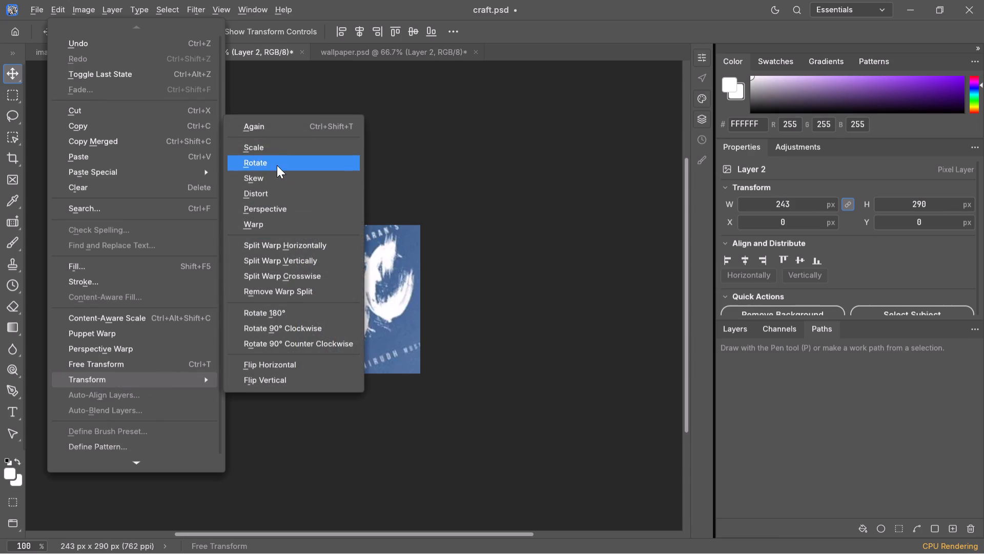
{"action": "left_click", "coordinate": [277, 165]}
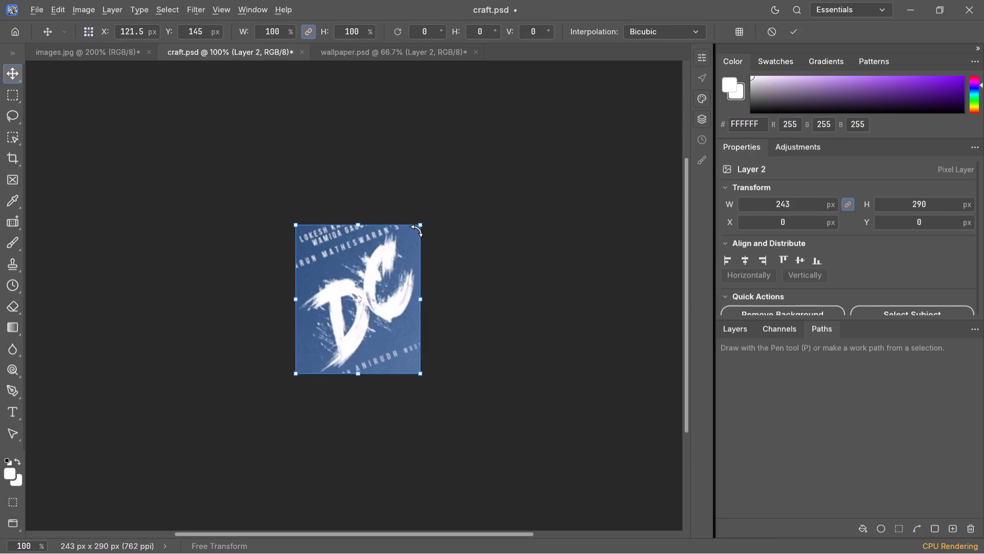
{"action": "left_click_drag", "start_coordinate": [419, 228], "coordinate": [428, 258]}
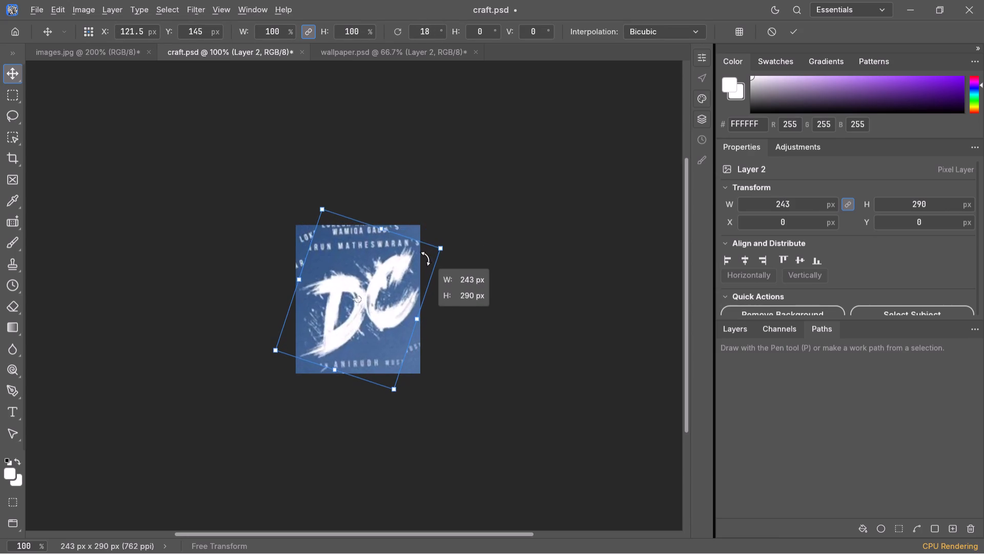
{"action": "left_click_drag", "start_coordinate": [428, 258], "coordinate": [429, 272]}
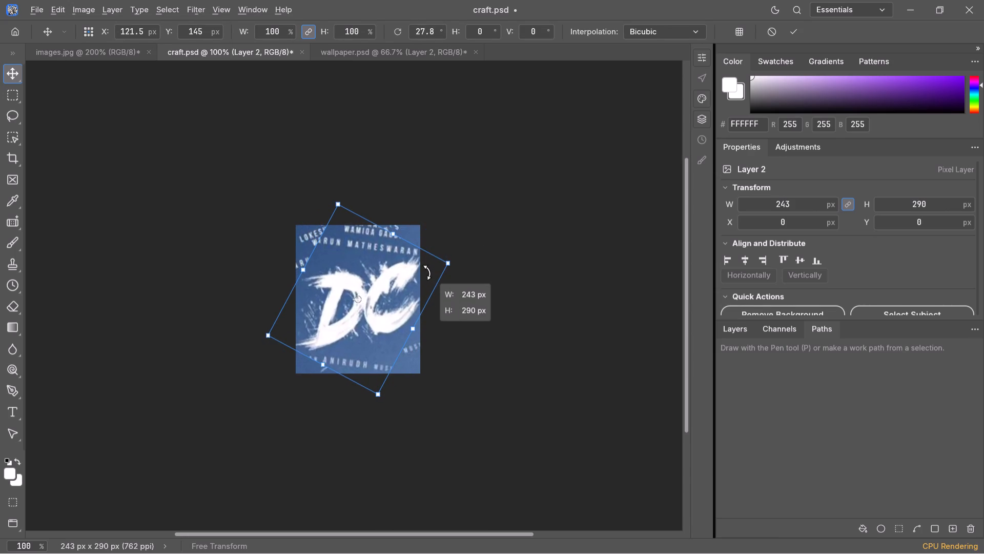
{"action": "left_click_drag", "start_coordinate": [429, 272], "coordinate": [427, 275]}
{"action": "left_click", "coordinate": [426, 275]}
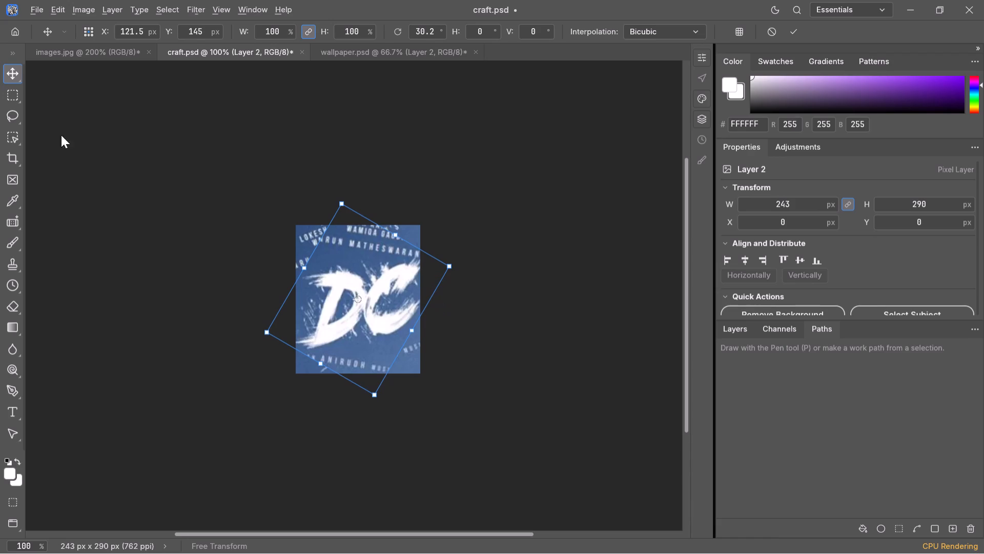
{"action": "left_click", "coordinate": [324, 283]}
{"action": "double_click", "coordinate": [325, 286]}
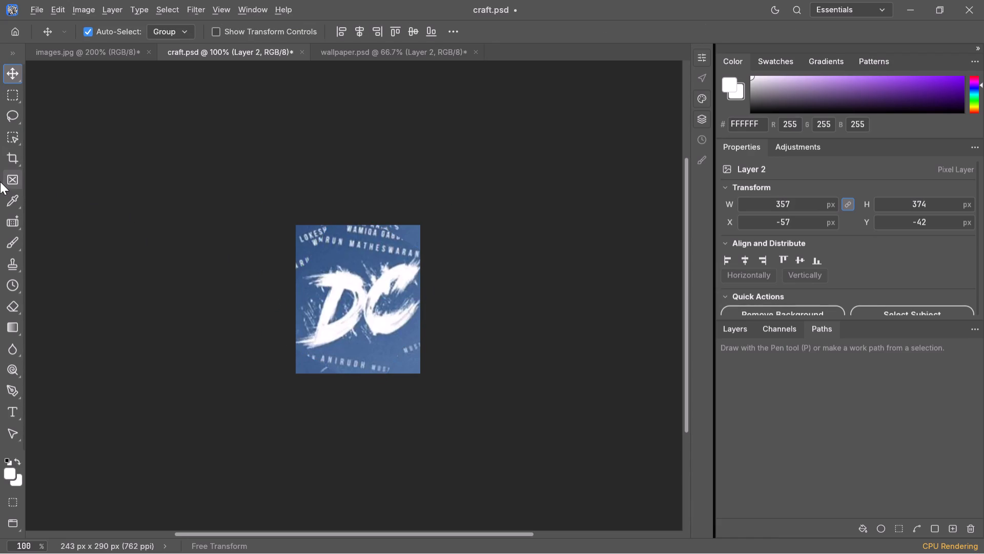
Trim the areas above and below the rotated DC logo, cropping craft.psd to 243 × 192 px.
{"action": "left_click", "coordinate": [15, 152]}
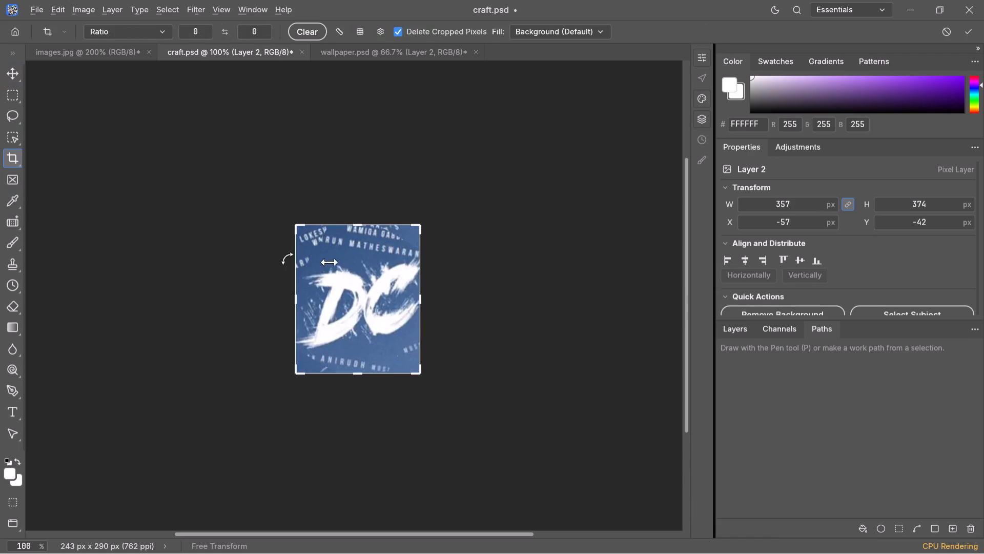
{"action": "left_click_drag", "start_coordinate": [354, 229], "coordinate": [358, 242]}
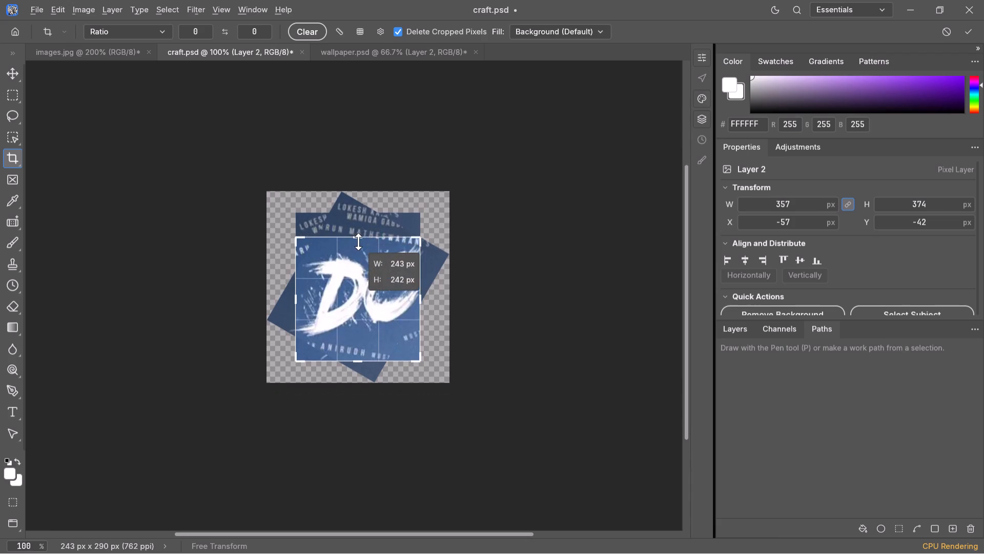
{"action": "left_click_drag", "start_coordinate": [358, 242], "coordinate": [360, 242]}
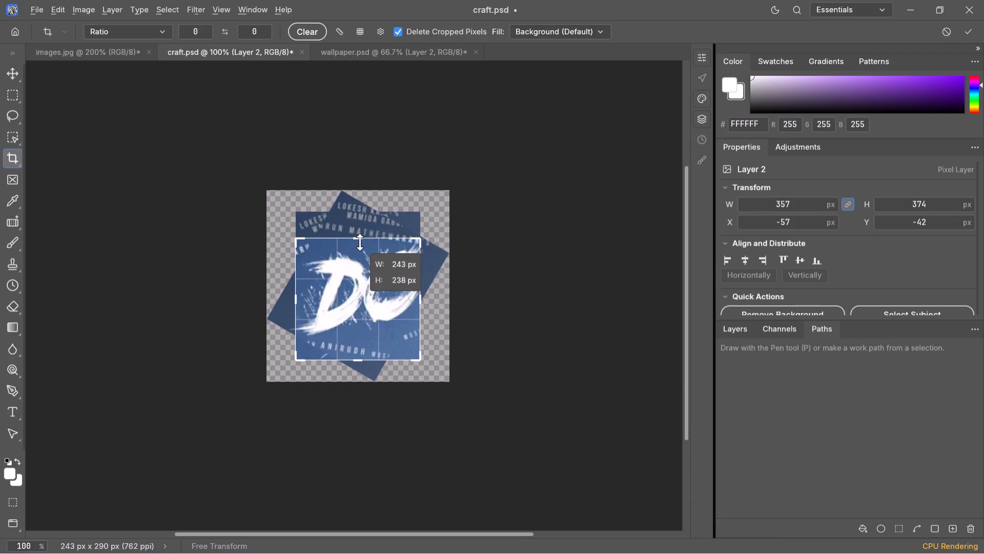
{"action": "left_click_drag", "start_coordinate": [360, 242], "coordinate": [358, 243]}
{"action": "left_click", "coordinate": [357, 246]}
{"action": "left_click_drag", "start_coordinate": [362, 352], "coordinate": [363, 352]}
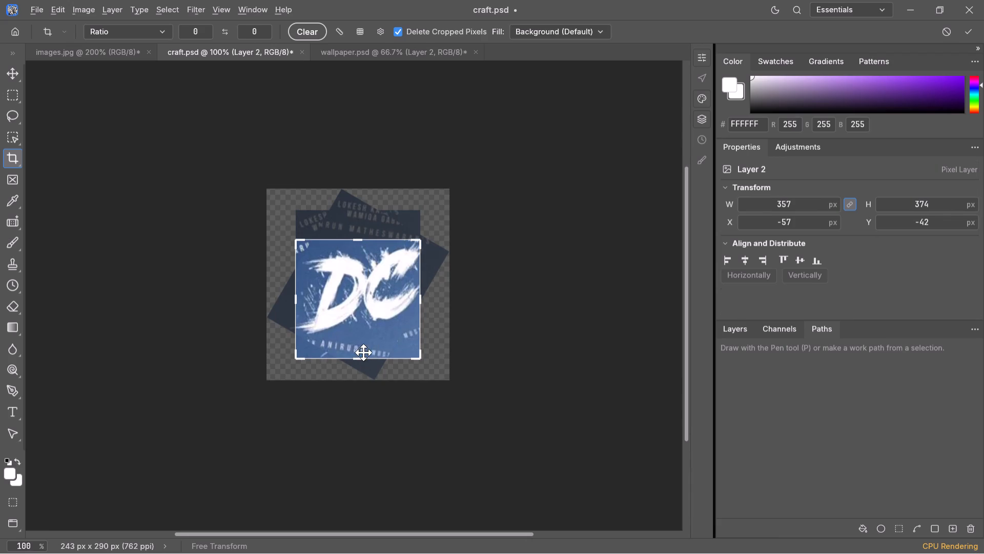
{"action": "left_click_drag", "start_coordinate": [363, 352], "coordinate": [359, 348]}
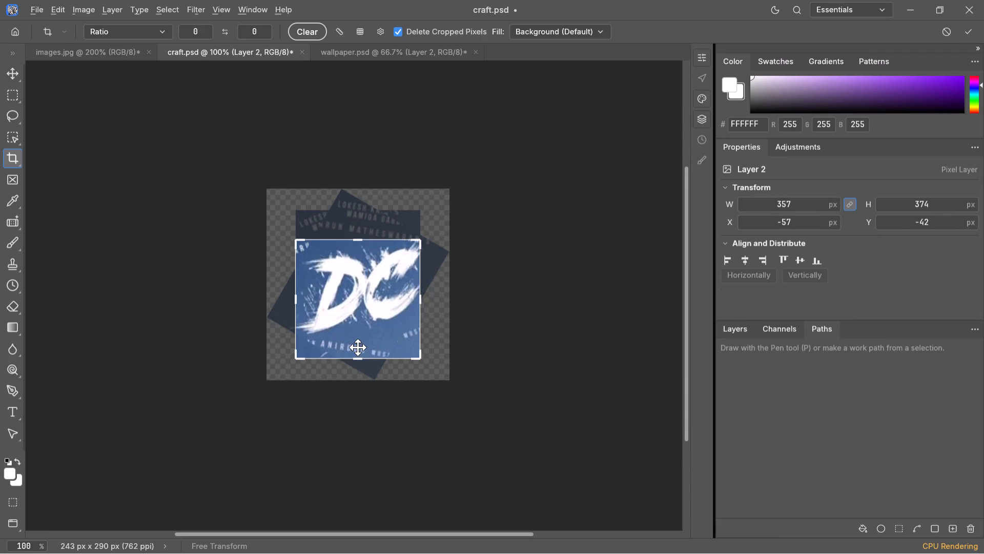
{"action": "left_click", "coordinate": [358, 347]}
{"action": "left_click_drag", "start_coordinate": [358, 359], "coordinate": [359, 346]}
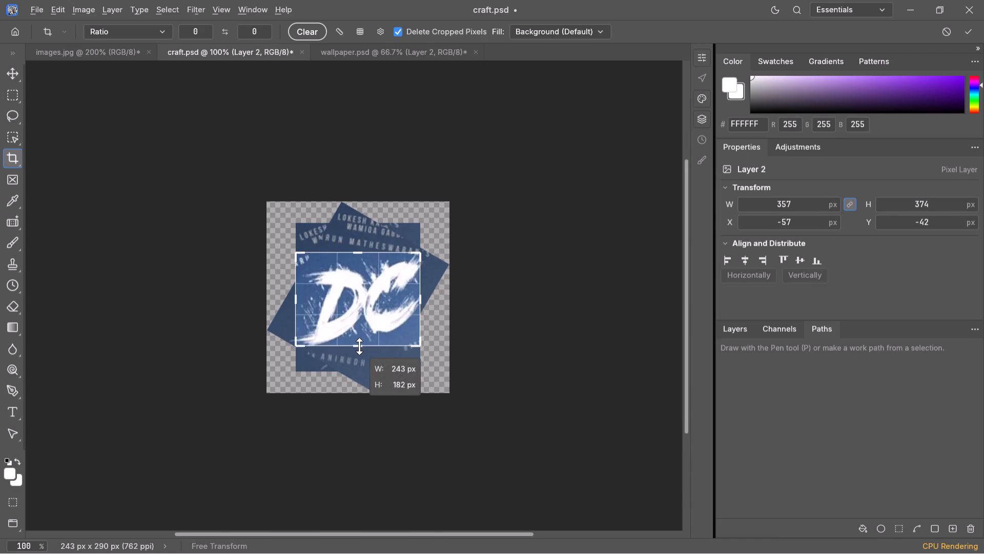
{"action": "left_click_drag", "start_coordinate": [359, 346], "coordinate": [358, 349]}
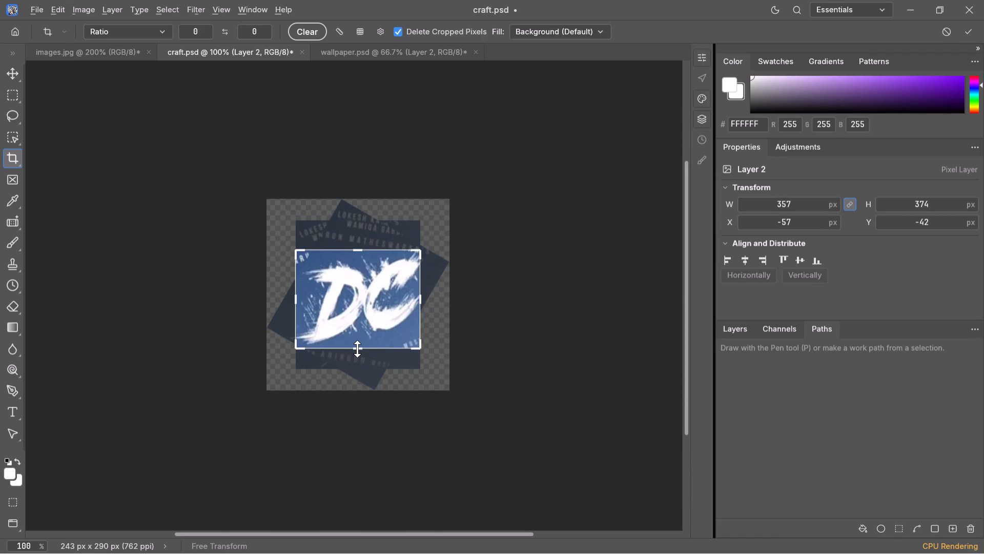
{"action": "left_click", "coordinate": [357, 349]}
{"action": "right_click", "coordinate": [364, 287]}
{"action": "right_click", "coordinate": [364, 287]}
{"action": "left_click", "coordinate": [330, 291]}
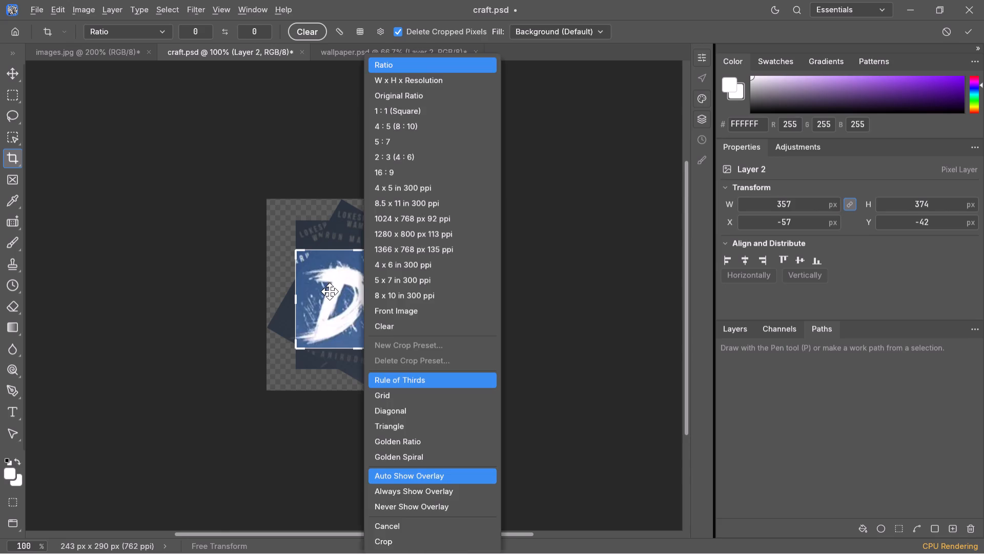
{"action": "double_click", "coordinate": [330, 291]}
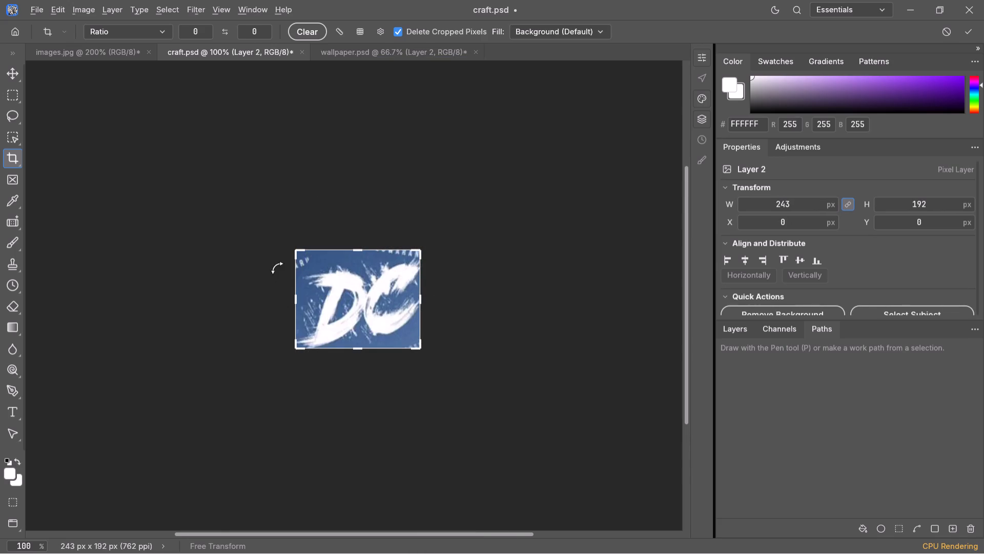
Shift the DC image about 4 px left within the crop frame at 300% zoom and apply the crop.
{"action": "left_click", "coordinate": [373, 281]}
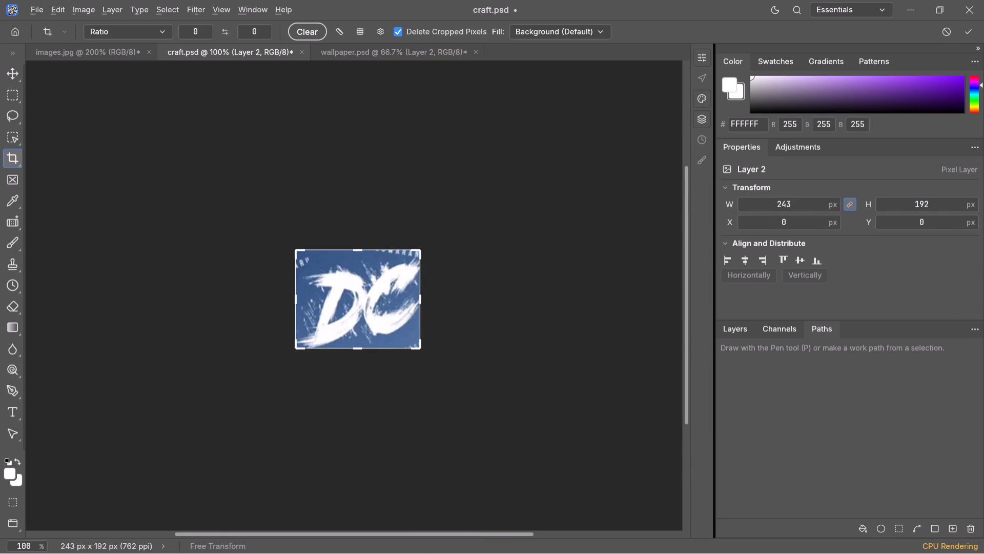
{"action": "key", "text": "ctrl+plus"}
{"action": "key", "text": "ctrl+plus"}
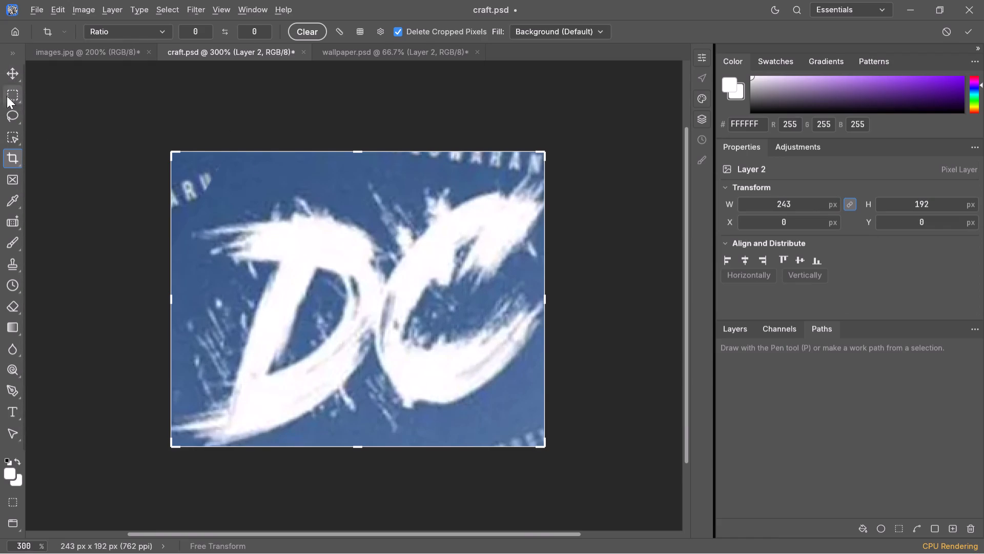
{"action": "double_click", "coordinate": [271, 243]}
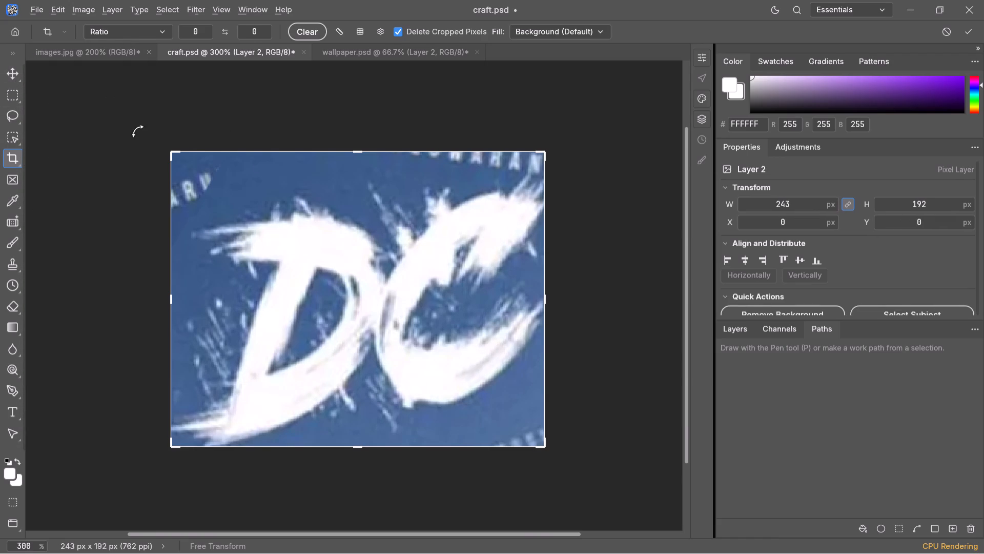
{"action": "left_click", "coordinate": [249, 256]}
{"action": "left_click_drag", "start_coordinate": [250, 254], "coordinate": [245, 253]}
{"action": "left_click", "coordinate": [12, 70]}
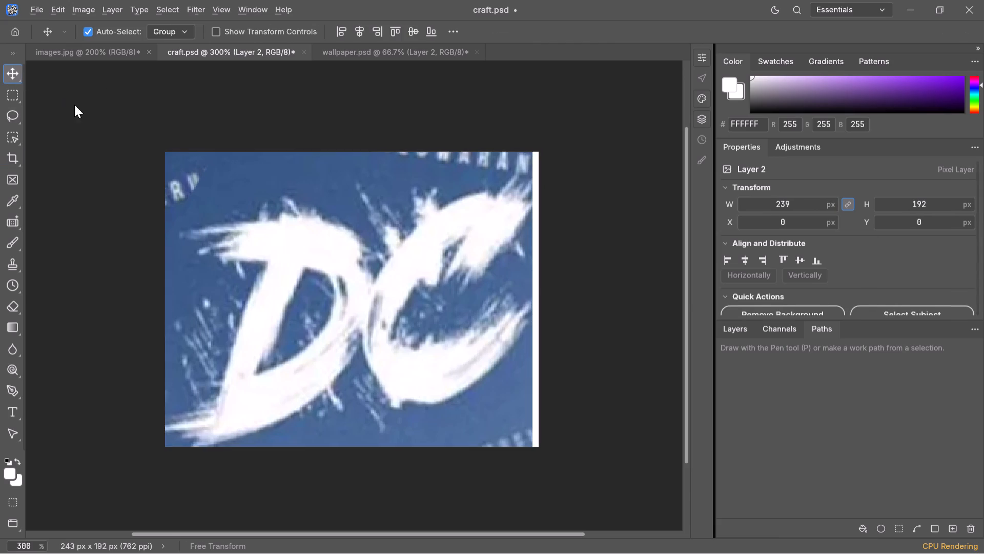
Move the DC logo layer left with the Move tool, to about X −8, Y 0 px.
{"action": "left_click_drag", "start_coordinate": [221, 220], "coordinate": [226, 227]}
{"action": "left_click_drag", "start_coordinate": [224, 227], "coordinate": [210, 218]}
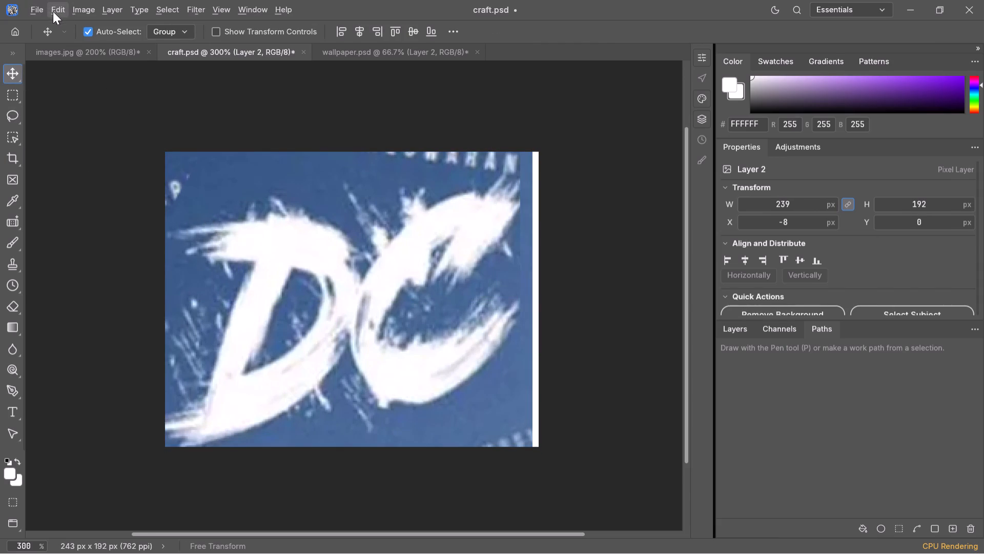
Rotate the DC logo layer clockwise by about 11.5° and apply the transform.
{"action": "left_click", "coordinate": [59, 14]}
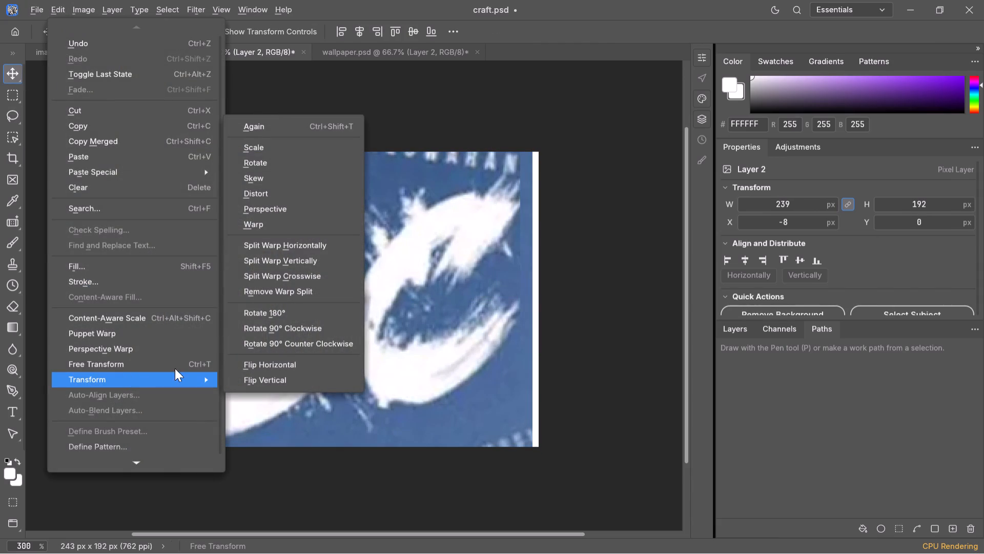
{"action": "left_click", "coordinate": [265, 169]}
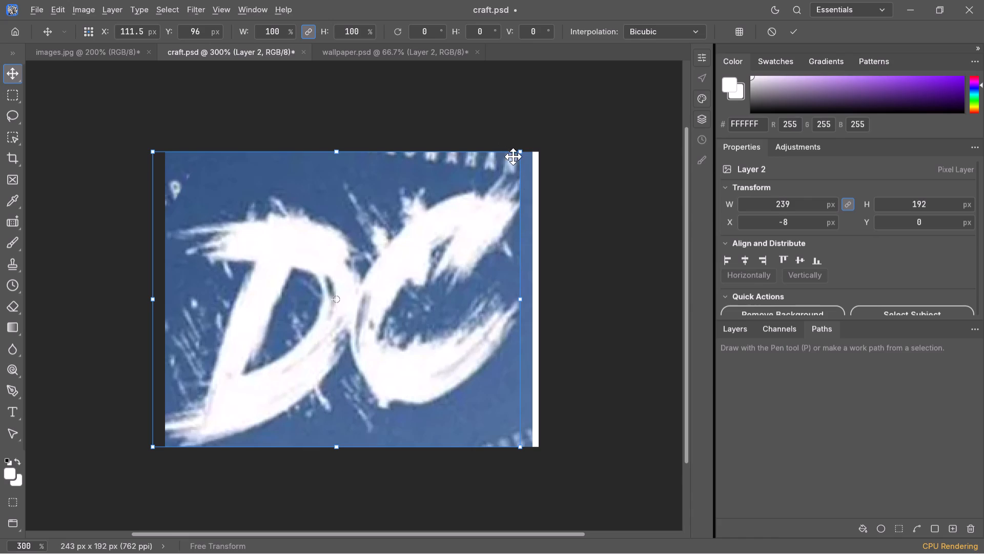
{"action": "left_click_drag", "start_coordinate": [514, 151], "coordinate": [528, 176]}
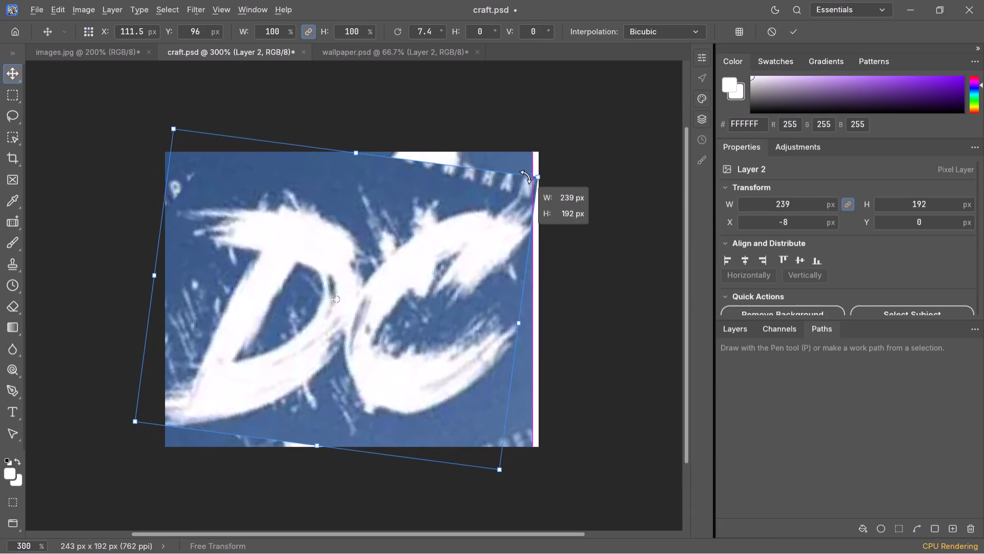
{"action": "left_click_drag", "start_coordinate": [528, 176], "coordinate": [537, 194]}
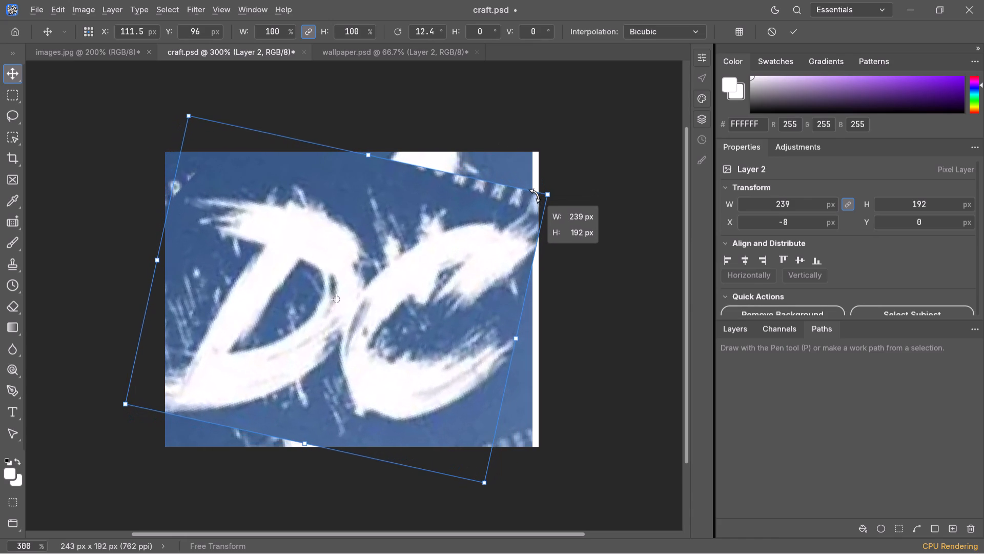
{"action": "left_click_drag", "start_coordinate": [537, 194], "coordinate": [537, 194]}
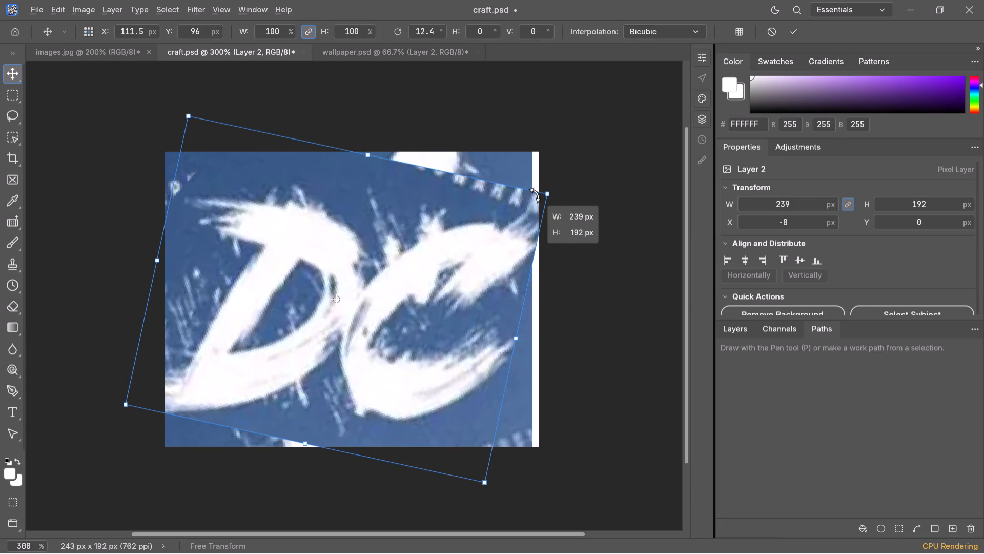
{"action": "left_click_drag", "start_coordinate": [537, 194], "coordinate": [537, 192]}
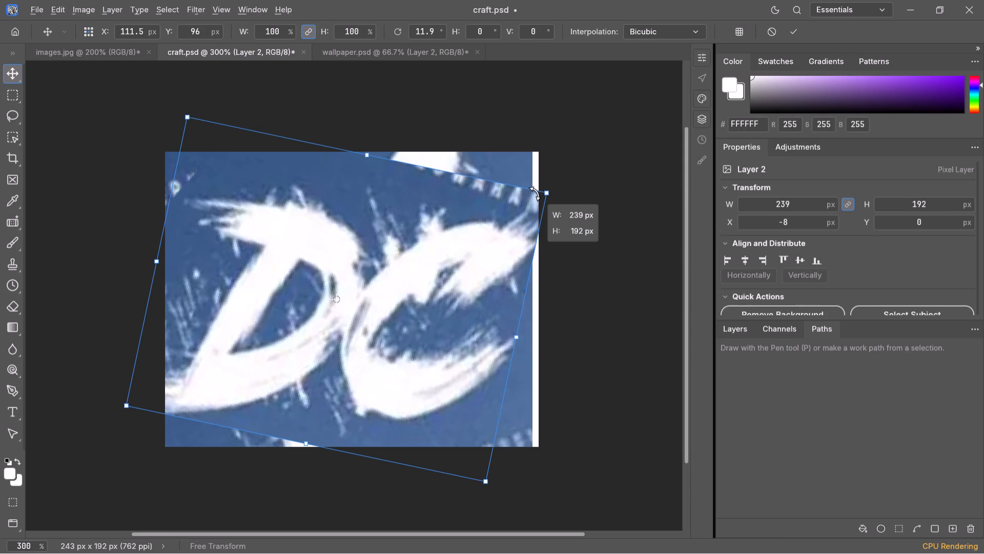
{"action": "left_click_drag", "start_coordinate": [537, 192], "coordinate": [537, 190]}
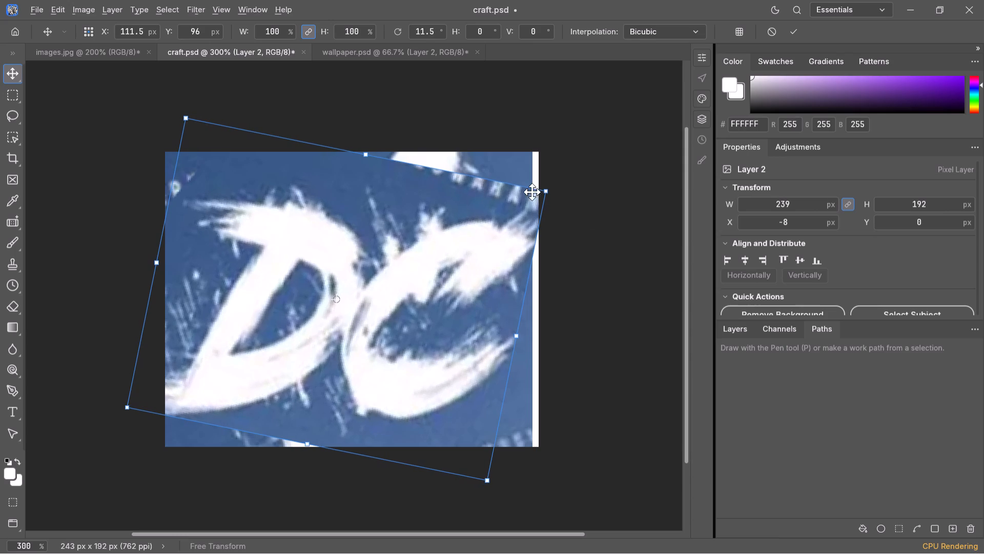
{"action": "double_click", "coordinate": [382, 201]}
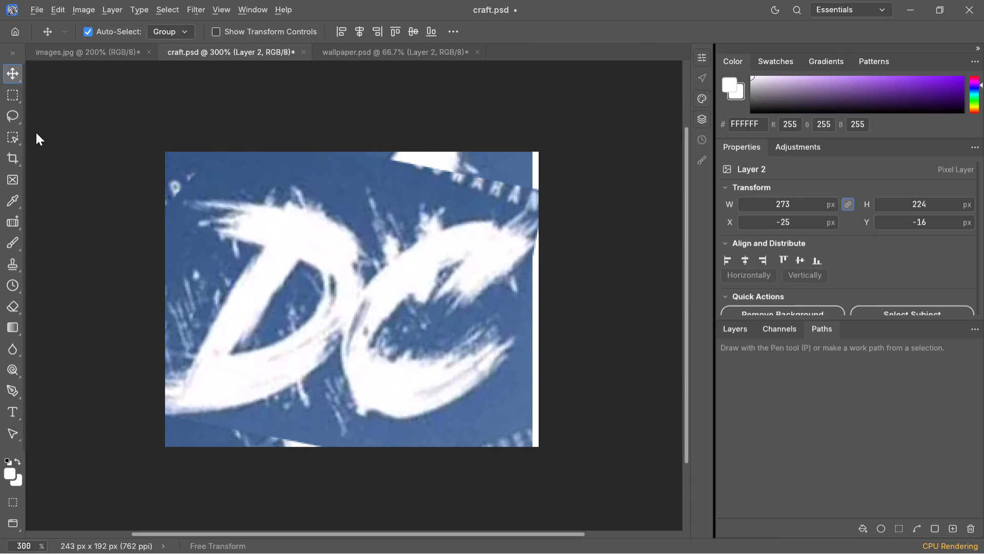
Crop craft.psd tightly around the DC lettering to 244 × 138 px, cutting off the strips above and below it.
{"action": "left_click", "coordinate": [19, 154]}
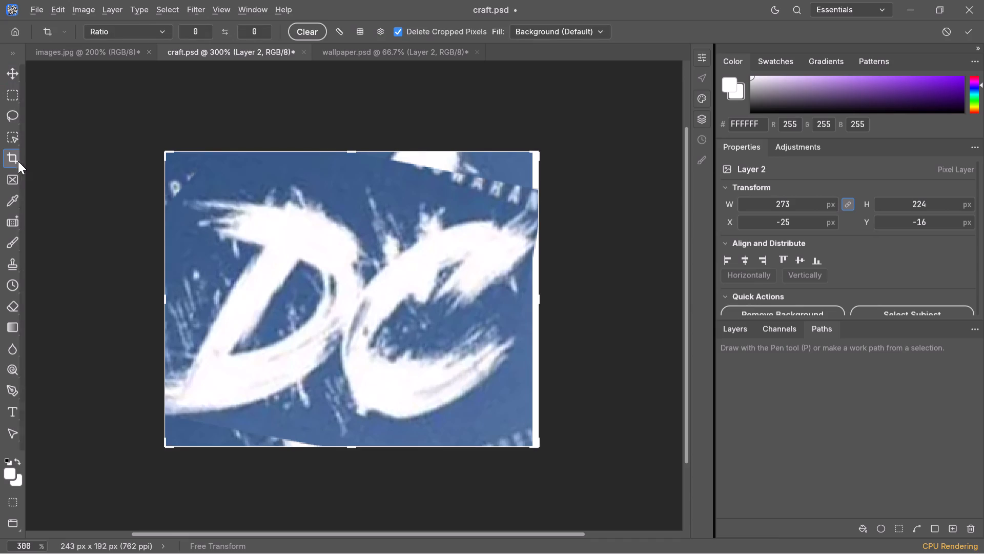
{"action": "left_click", "coordinate": [11, 155]}
{"action": "left_click", "coordinate": [240, 225]}
{"action": "left_click", "coordinate": [243, 224]}
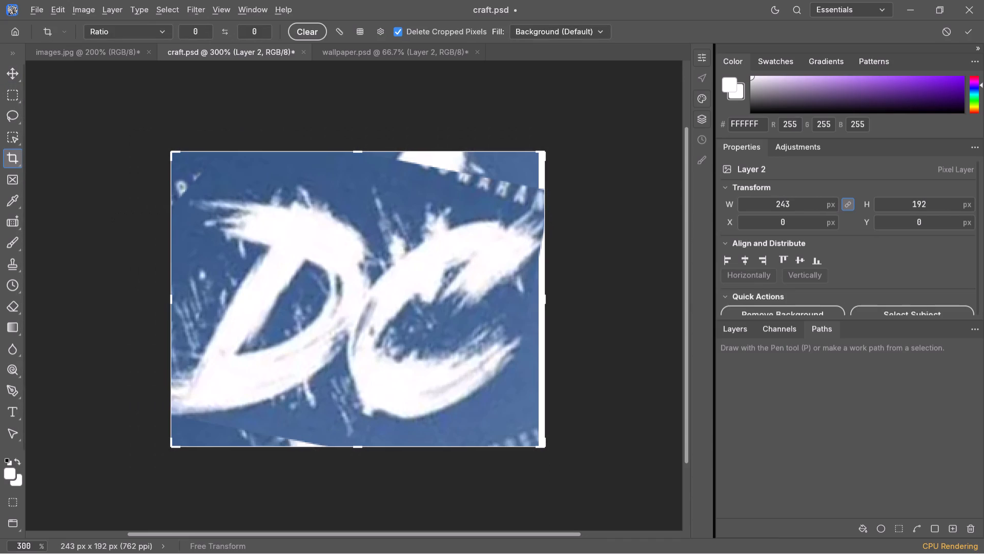
{"action": "left_click_drag", "start_coordinate": [170, 152], "coordinate": [181, 169]}
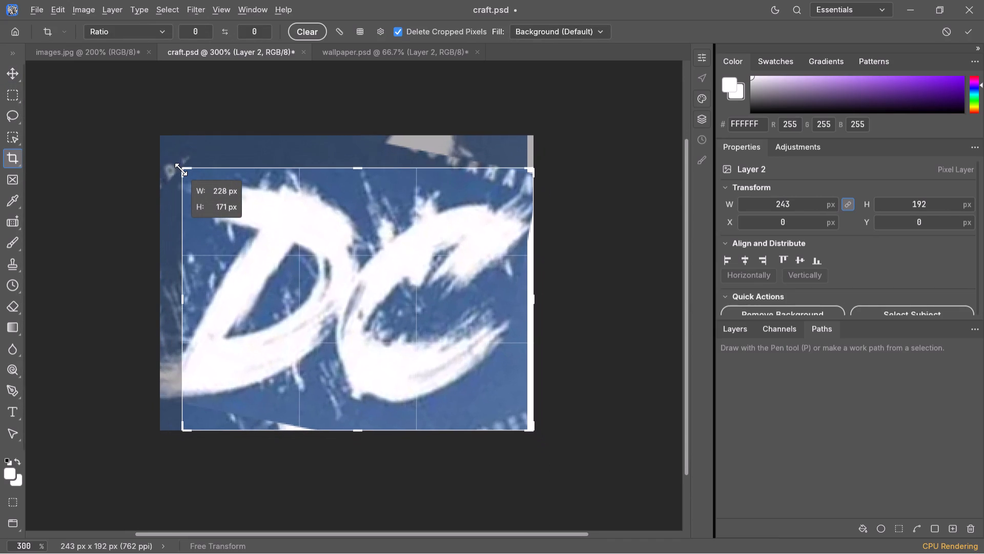
{"action": "left_click_drag", "start_coordinate": [181, 169], "coordinate": [179, 170]}
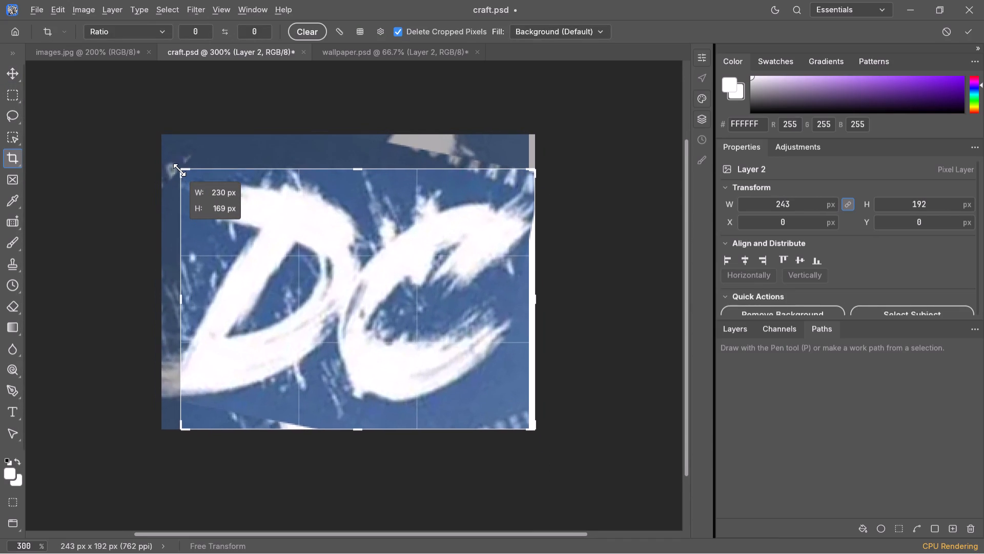
{"action": "left_click_drag", "start_coordinate": [179, 170], "coordinate": [167, 173]}
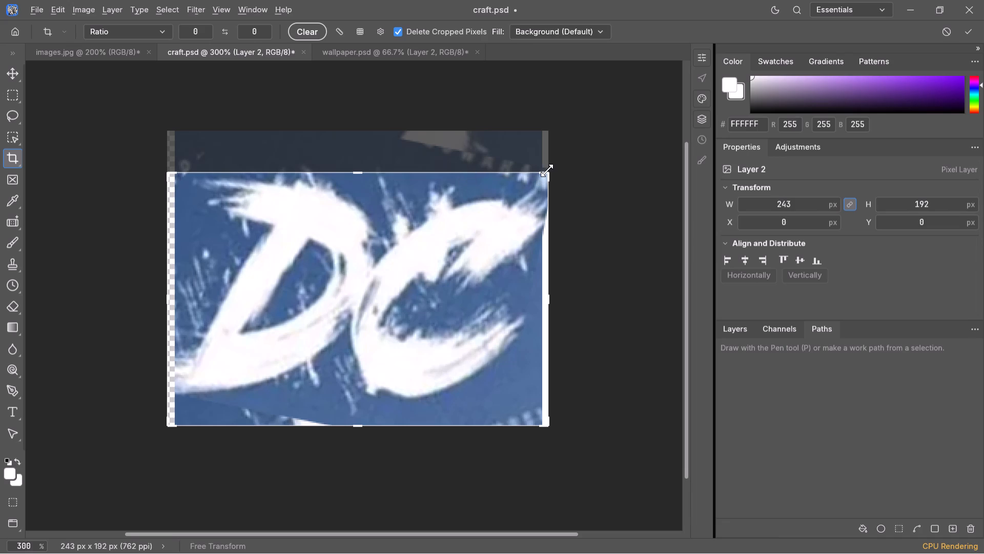
{"action": "left_click_drag", "start_coordinate": [545, 171], "coordinate": [544, 176]}
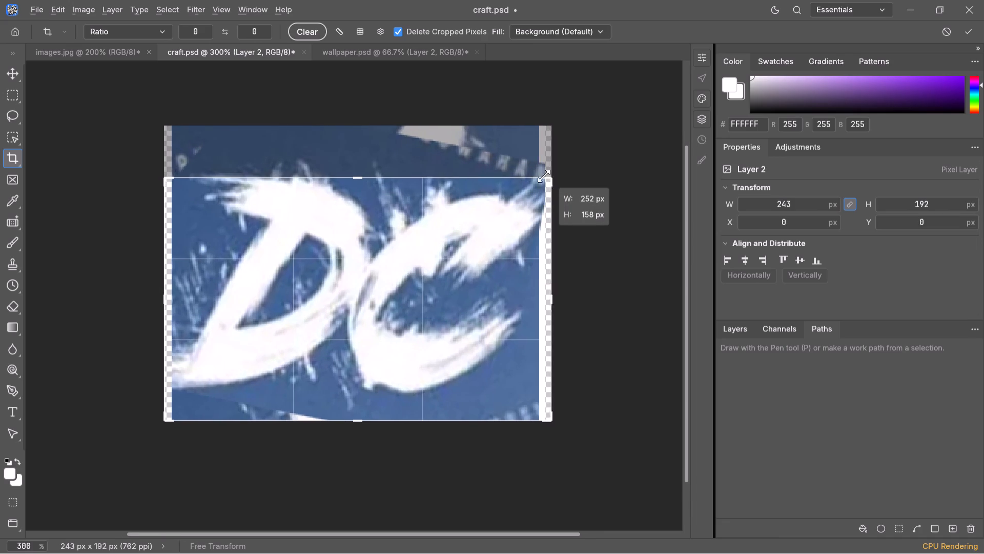
{"action": "left_click_drag", "start_coordinate": [544, 176], "coordinate": [540, 176]}
{"action": "left_click", "coordinate": [540, 176]}
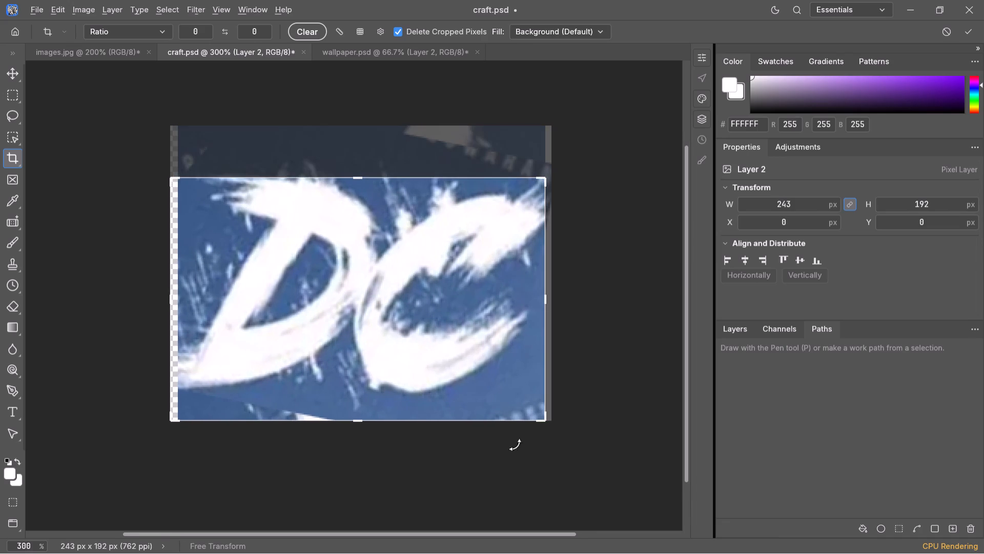
{"action": "left_click_drag", "start_coordinate": [501, 419], "coordinate": [498, 408]}
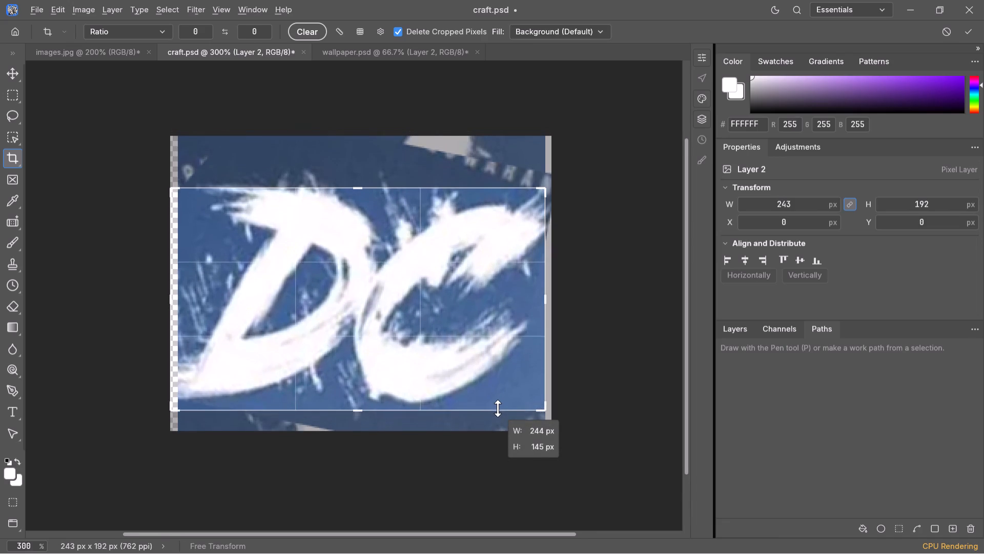
{"action": "left_click_drag", "start_coordinate": [498, 408], "coordinate": [494, 403]}
{"action": "left_click", "coordinate": [491, 402]}
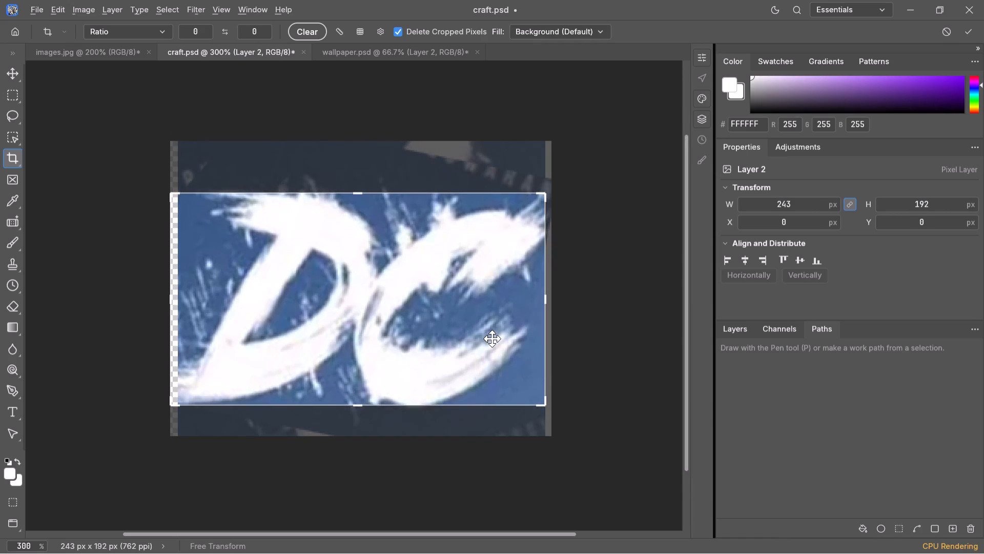
{"action": "key", "text": "Return"}
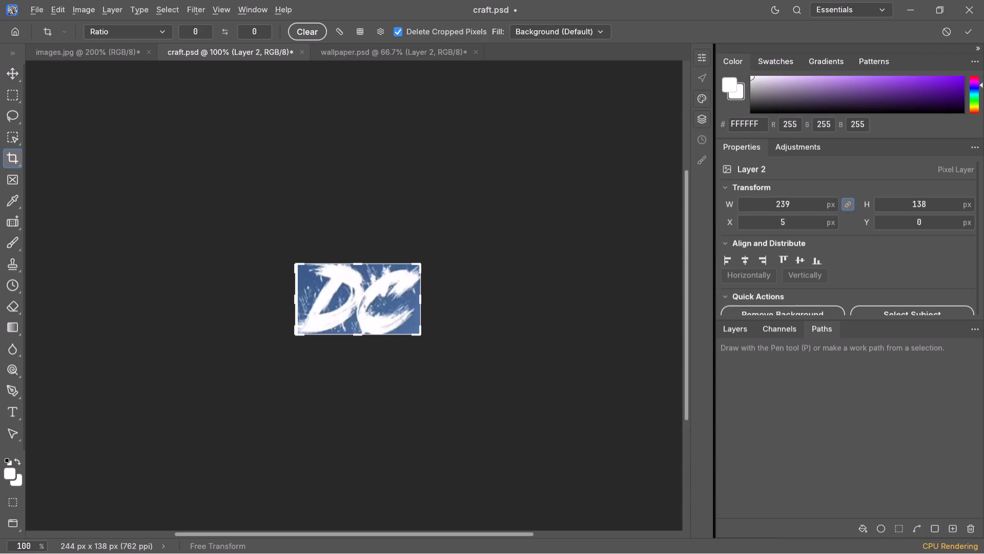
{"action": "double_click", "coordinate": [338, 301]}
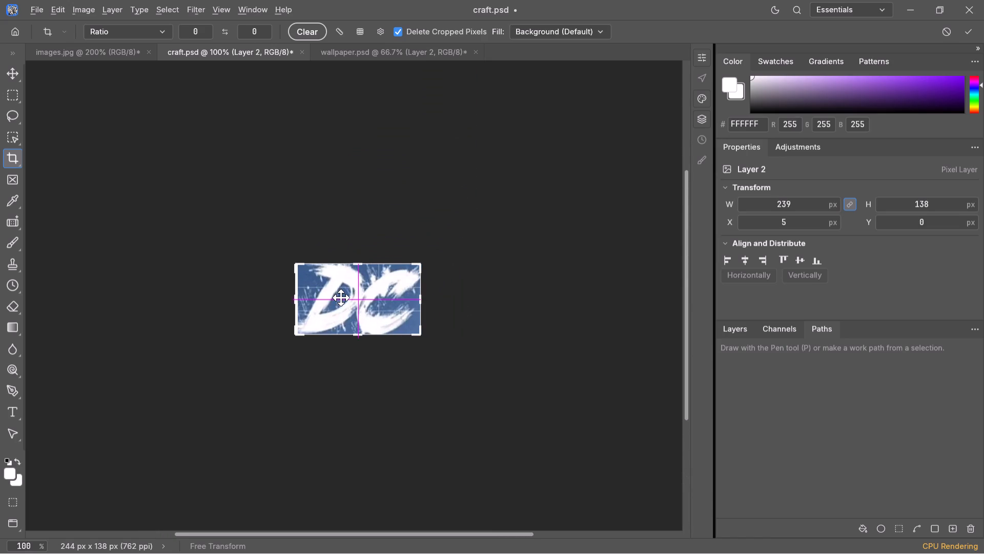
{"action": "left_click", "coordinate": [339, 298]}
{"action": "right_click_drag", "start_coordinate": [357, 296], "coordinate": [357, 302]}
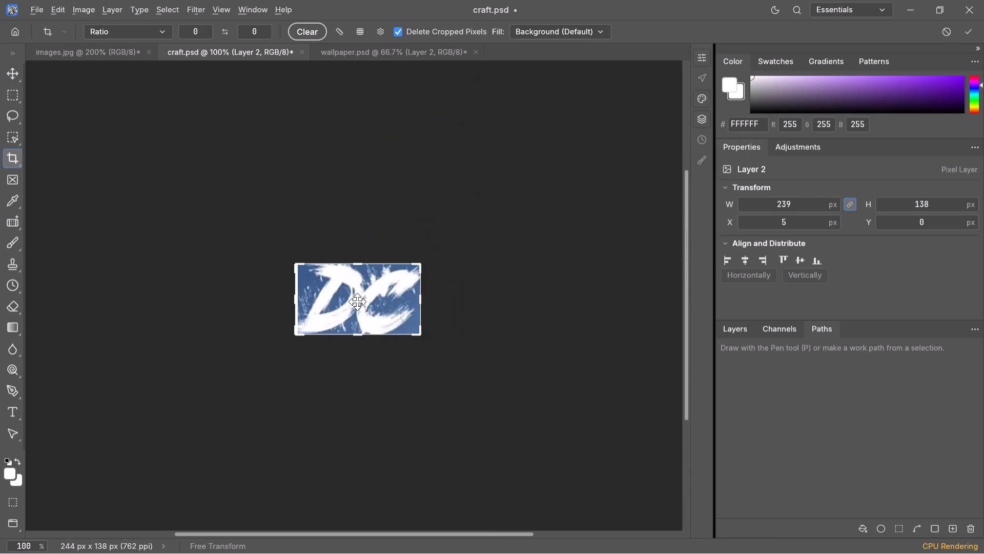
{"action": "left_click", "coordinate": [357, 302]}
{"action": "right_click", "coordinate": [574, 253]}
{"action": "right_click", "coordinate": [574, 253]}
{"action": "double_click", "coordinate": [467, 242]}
Copy the cropped DC logo layer from craft.psd into wallpaper.psd with the Move tool.
{"action": "left_click_drag", "start_coordinate": [10, 69], "coordinate": [13, 75]}
{"action": "double_click", "coordinate": [334, 213]}
{"action": "left_click", "coordinate": [16, 72]}
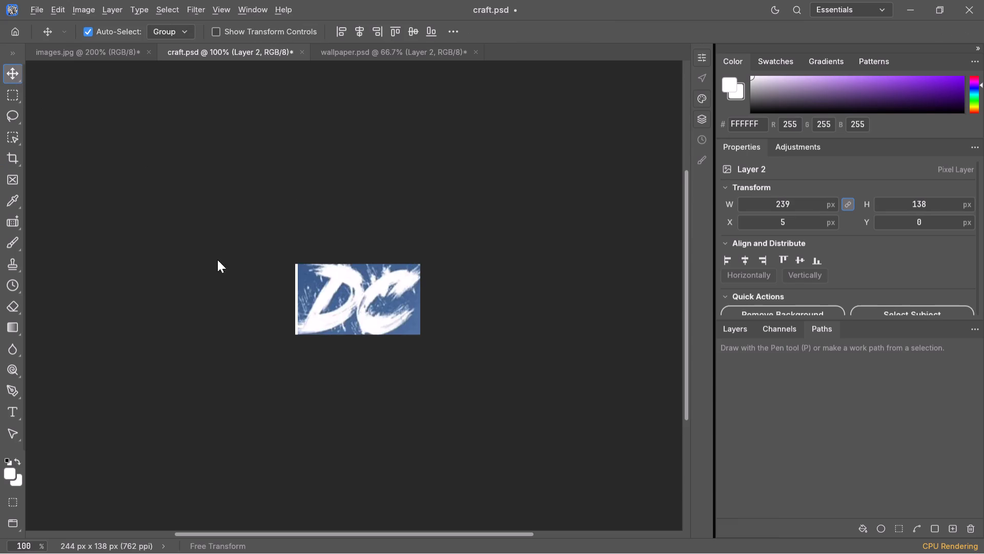
{"action": "left_click", "coordinate": [370, 305]}
{"action": "left_click_drag", "start_coordinate": [371, 304], "coordinate": [382, 50]}
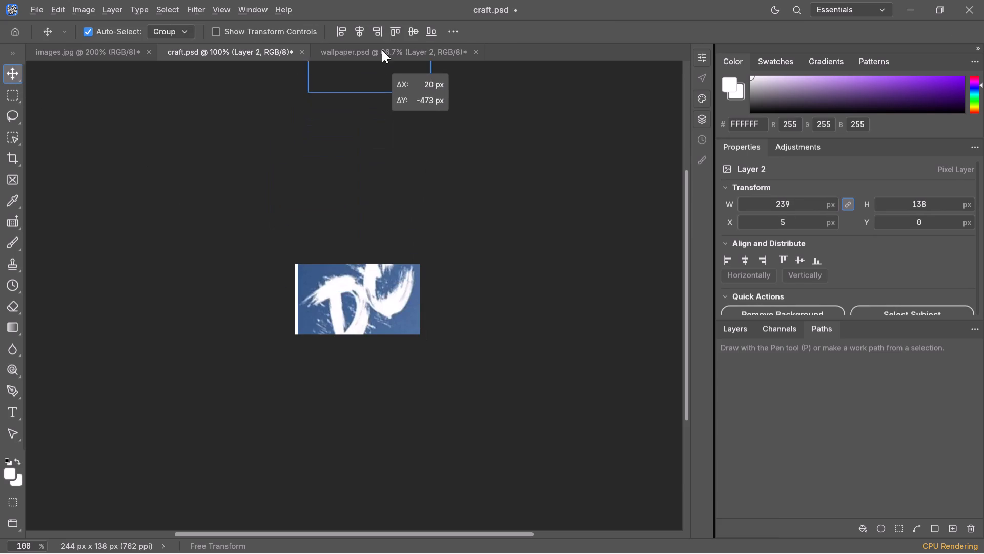
{"action": "left_click_drag", "start_coordinate": [382, 50], "coordinate": [388, 53]}
Bring up the layer choices for the old tilted DC picture in the poster's upper-left corner.
{"action": "right_click", "coordinate": [113, 178]}
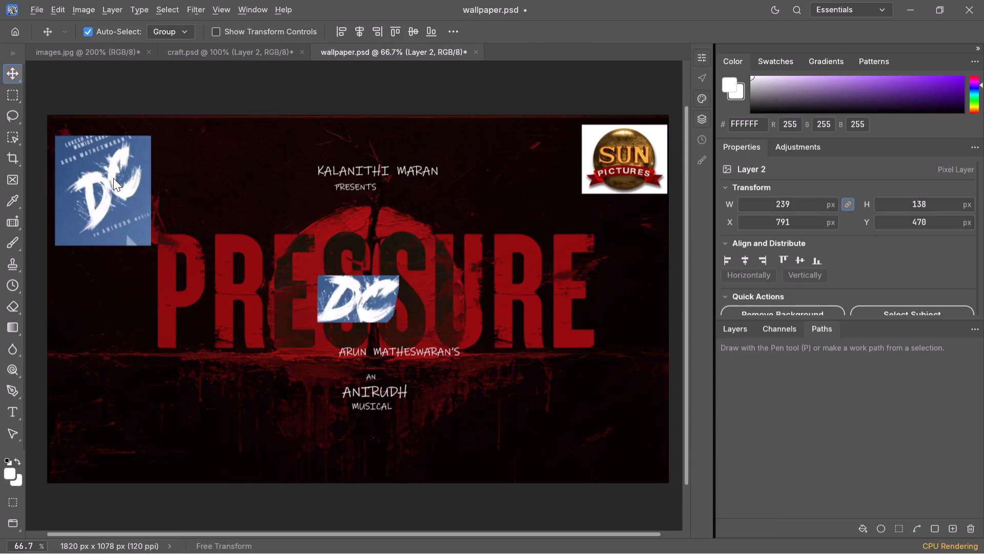
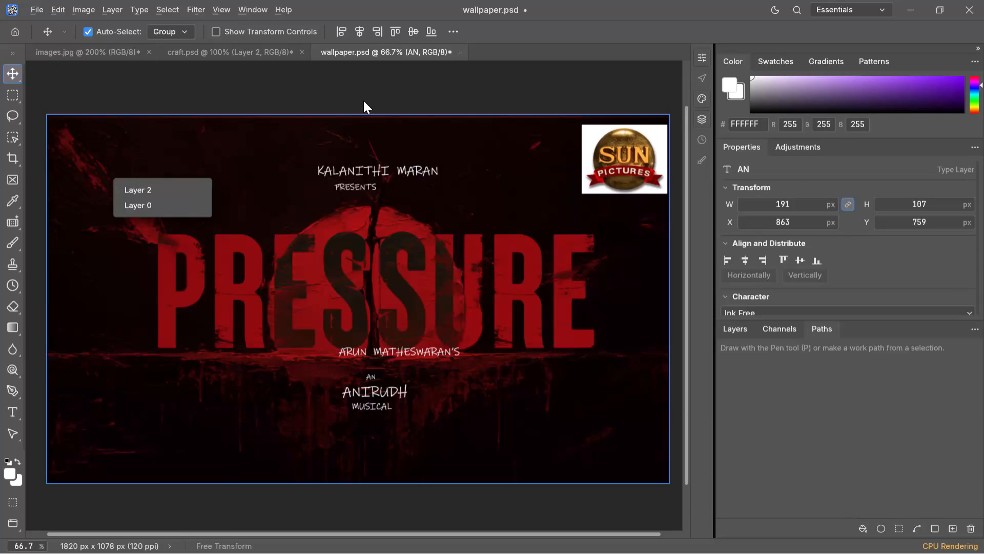
Copy the cropped DC logo layer from craft.psd into wallpaper.psd, dropping it near the poster's centre at about X 773, Y 470 px.
{"action": "left_click", "coordinate": [275, 47]}
{"action": "left_click", "coordinate": [377, 314]}
{"action": "left_click_drag", "start_coordinate": [377, 314], "coordinate": [382, 57]}
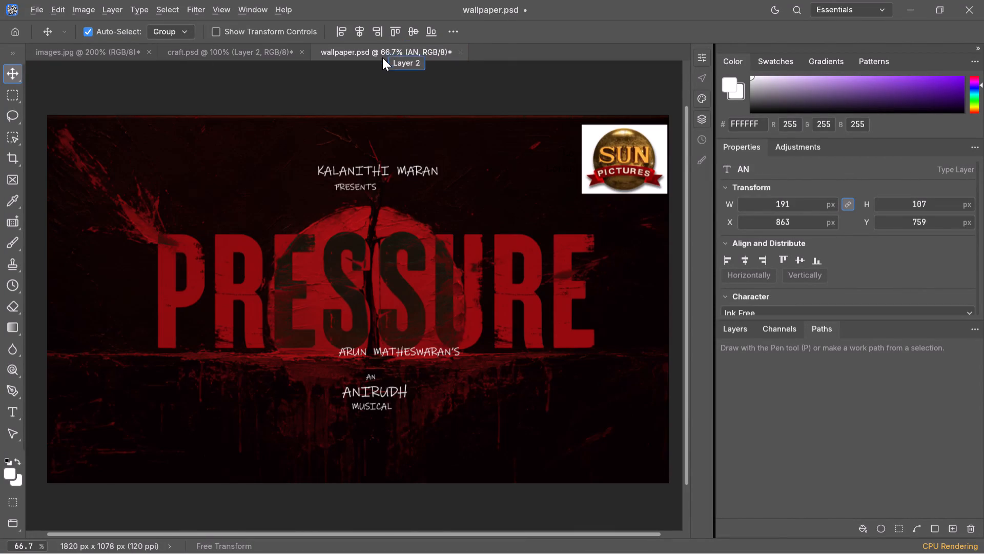
{"action": "left_click_drag", "start_coordinate": [382, 57], "coordinate": [383, 54]}
{"action": "left_click_drag", "start_coordinate": [371, 300], "coordinate": [370, 299]}
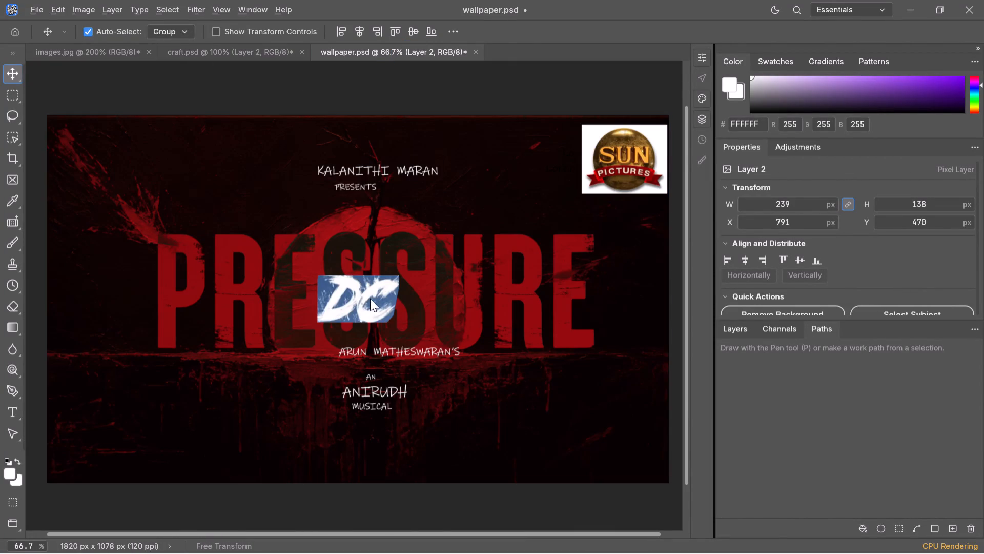
{"action": "left_click_drag", "start_coordinate": [370, 299], "coordinate": [366, 299]}
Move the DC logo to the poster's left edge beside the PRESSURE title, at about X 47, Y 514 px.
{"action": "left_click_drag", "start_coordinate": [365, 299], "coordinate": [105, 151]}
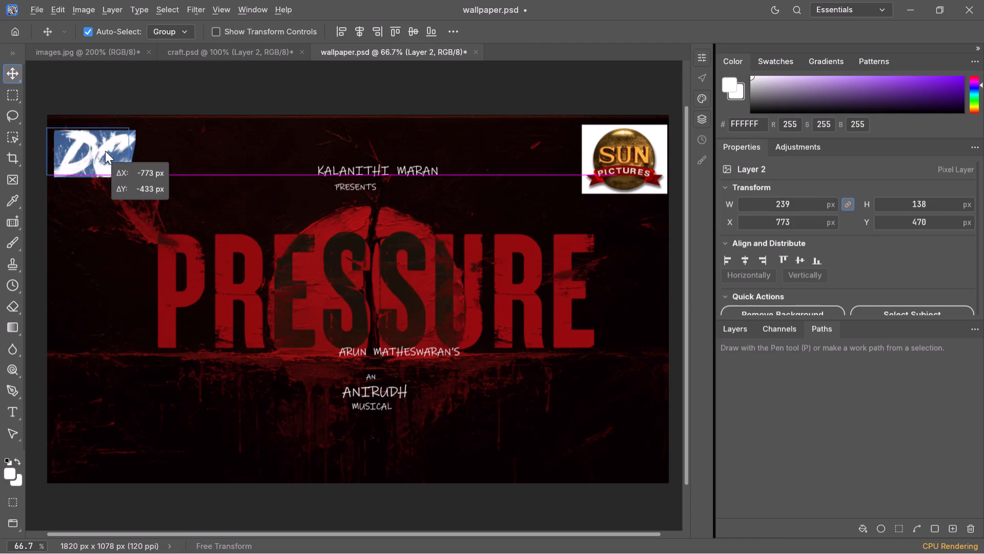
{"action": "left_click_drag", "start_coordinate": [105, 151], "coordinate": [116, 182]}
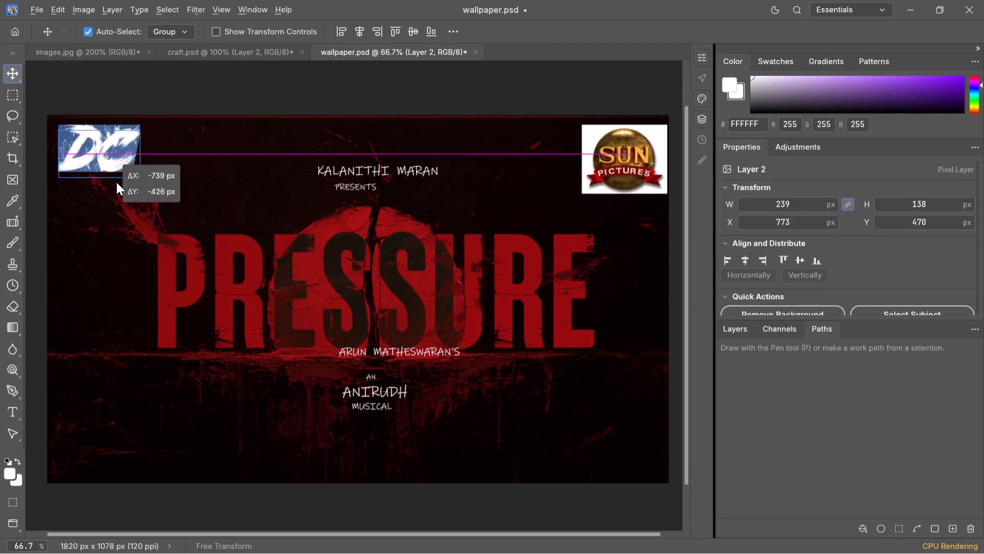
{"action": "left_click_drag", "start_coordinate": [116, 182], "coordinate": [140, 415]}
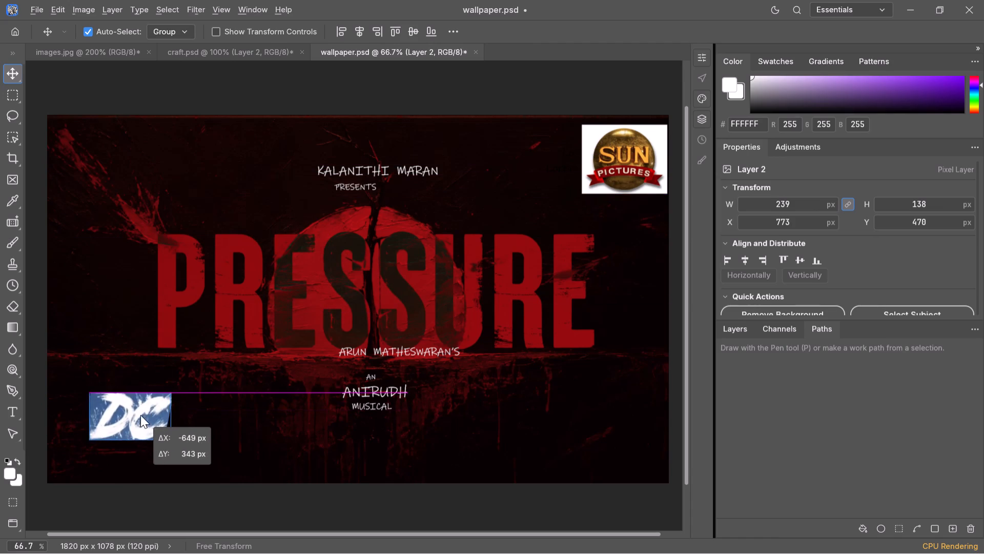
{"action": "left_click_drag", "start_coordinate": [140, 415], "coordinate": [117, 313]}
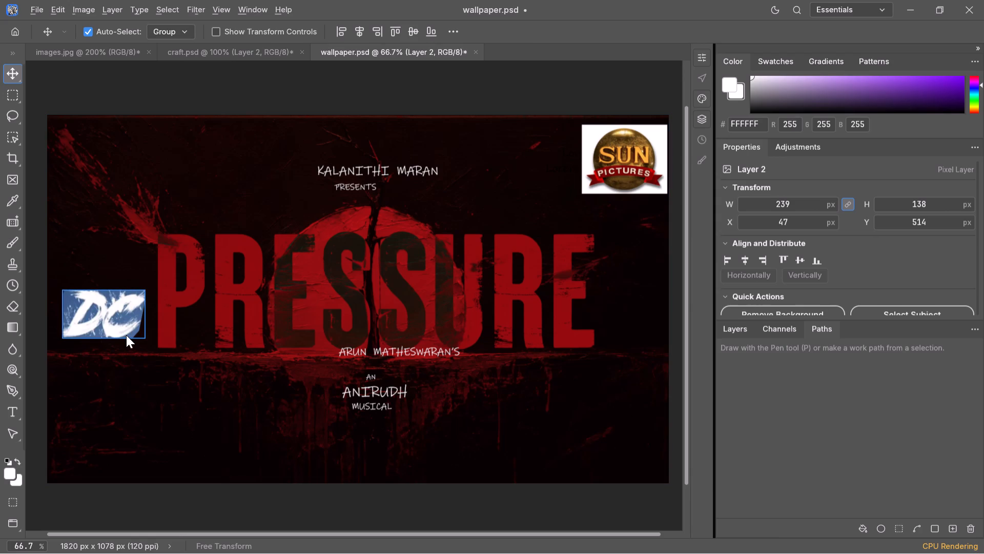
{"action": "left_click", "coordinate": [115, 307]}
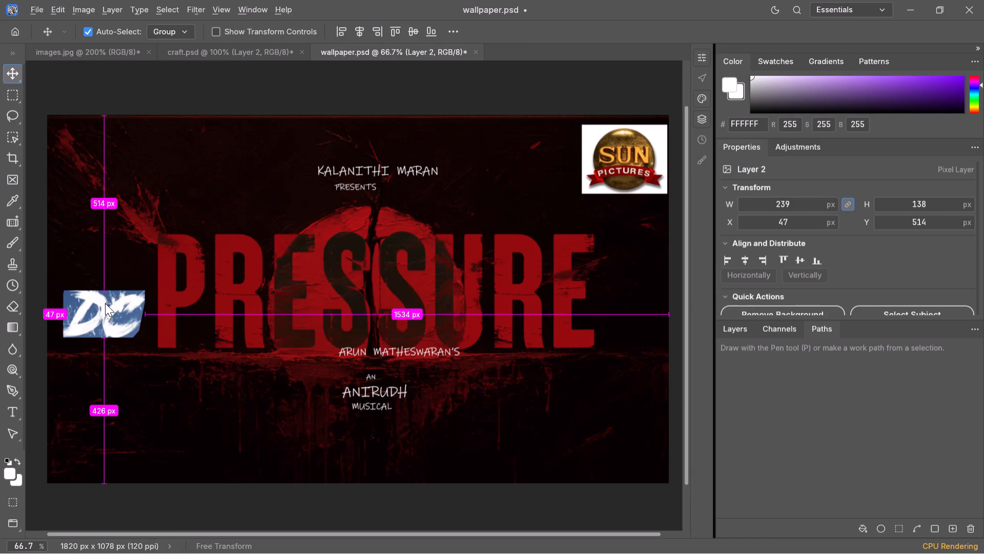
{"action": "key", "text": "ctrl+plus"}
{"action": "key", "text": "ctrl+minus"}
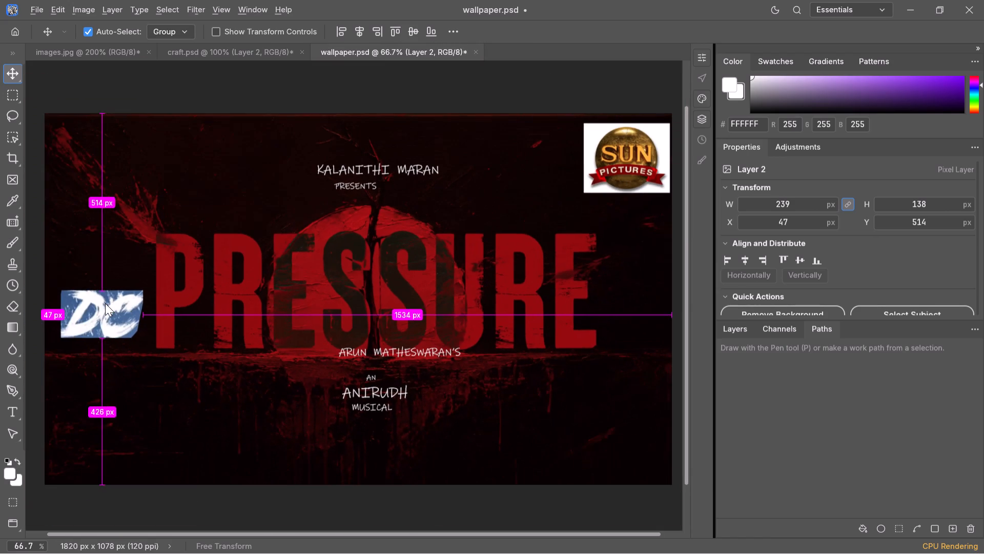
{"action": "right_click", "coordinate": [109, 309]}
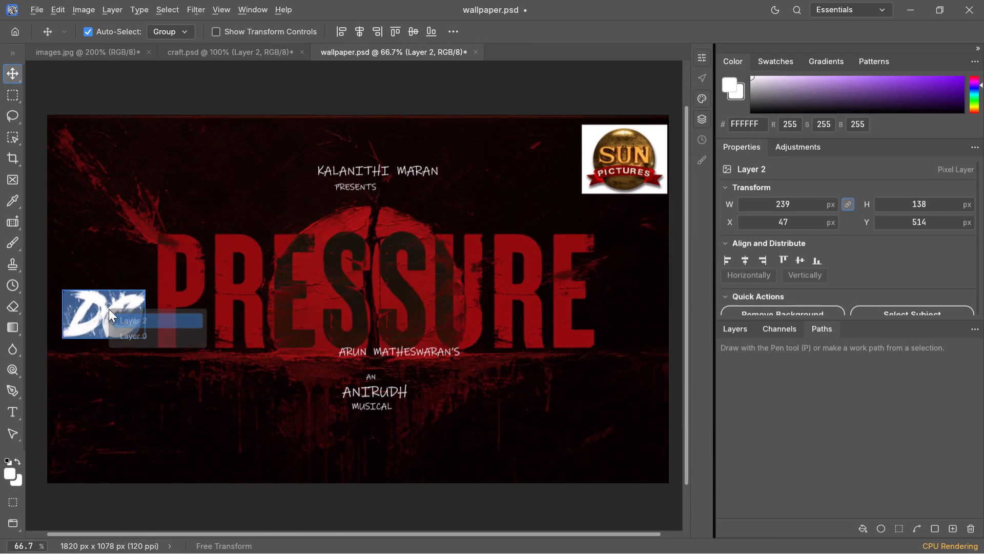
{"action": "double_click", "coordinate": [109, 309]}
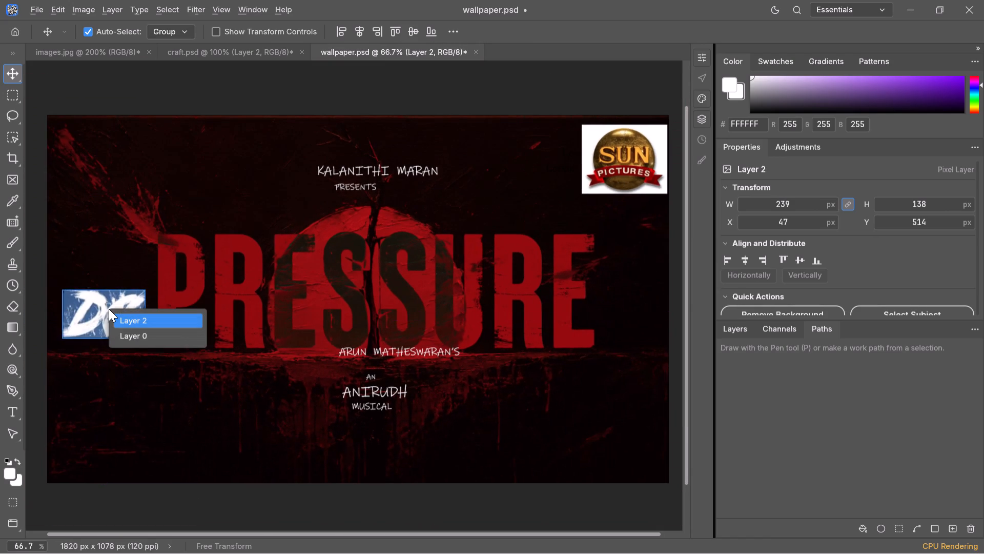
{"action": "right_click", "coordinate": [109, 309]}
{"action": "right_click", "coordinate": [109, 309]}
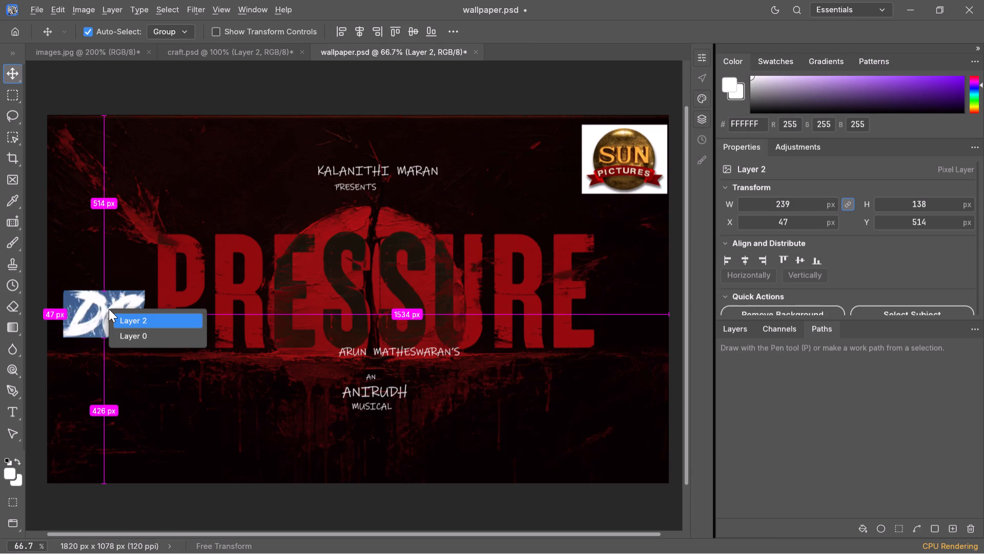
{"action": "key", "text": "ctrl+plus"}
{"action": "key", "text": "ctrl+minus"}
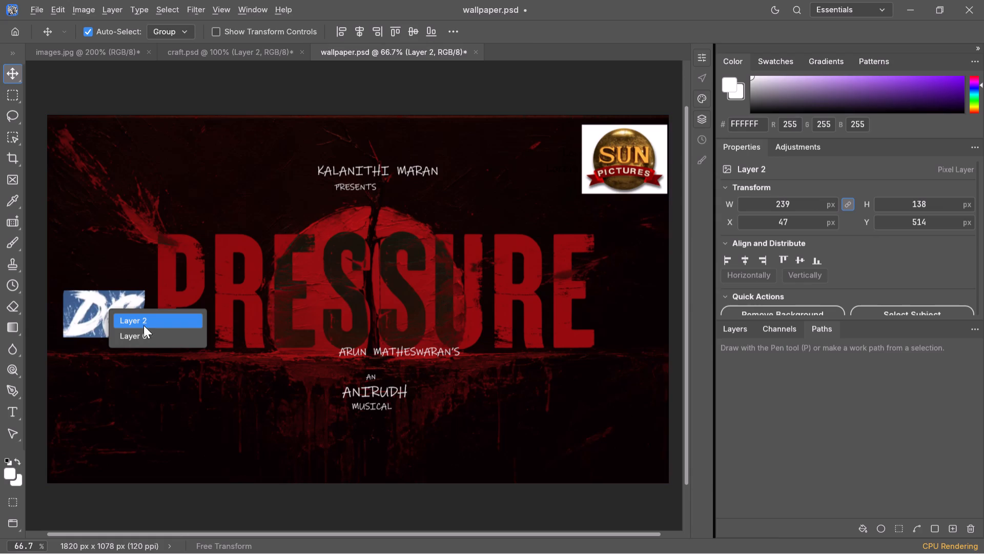
Move the DC logo up to the poster's upper-left corner, at about X 56, Y 84 px.
{"action": "left_click", "coordinate": [78, 330]}
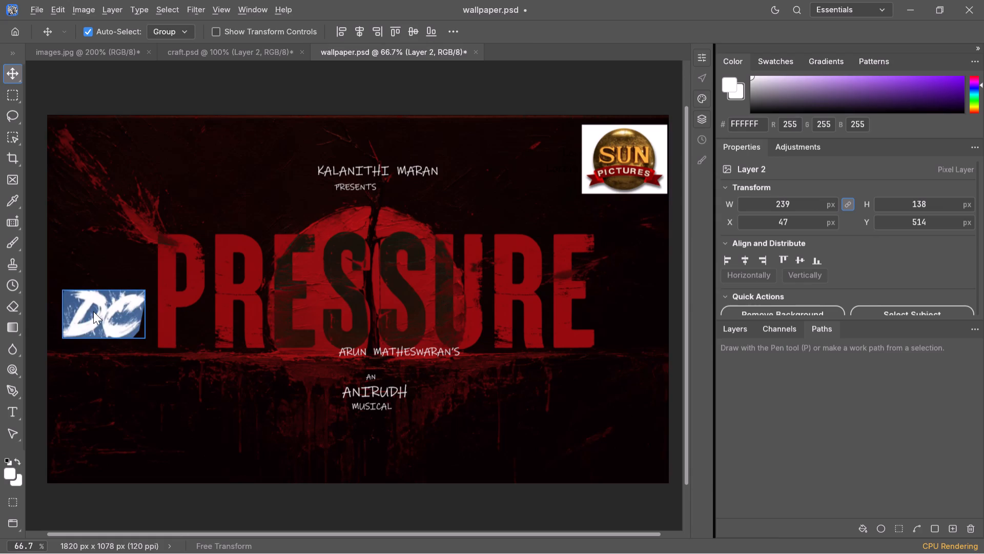
{"action": "left_click", "coordinate": [93, 311]}
{"action": "left_click_drag", "start_coordinate": [93, 311], "coordinate": [96, 164]}
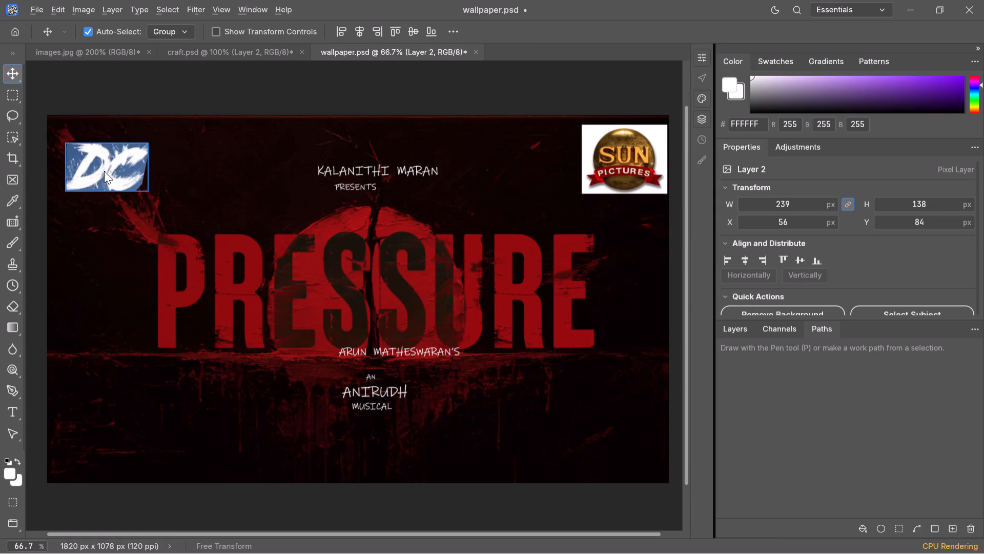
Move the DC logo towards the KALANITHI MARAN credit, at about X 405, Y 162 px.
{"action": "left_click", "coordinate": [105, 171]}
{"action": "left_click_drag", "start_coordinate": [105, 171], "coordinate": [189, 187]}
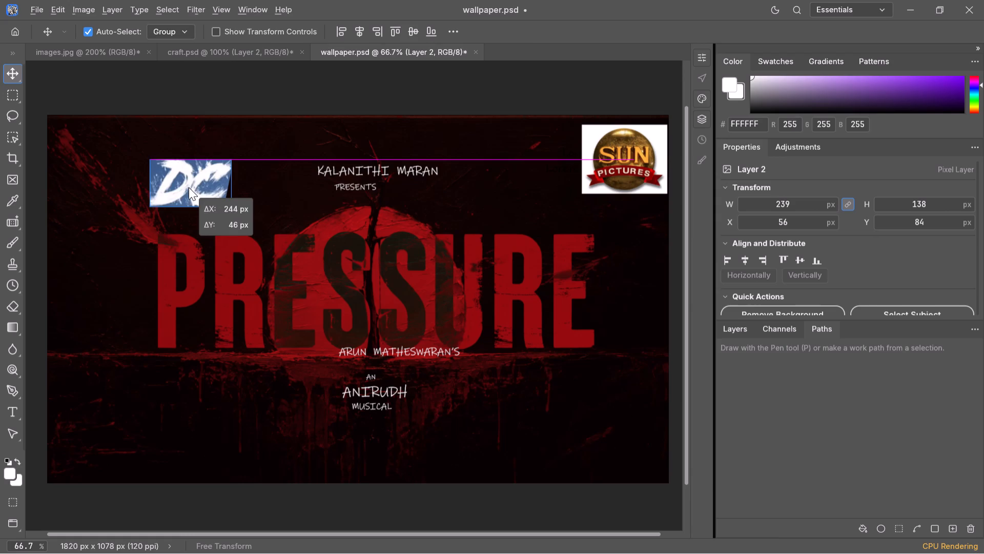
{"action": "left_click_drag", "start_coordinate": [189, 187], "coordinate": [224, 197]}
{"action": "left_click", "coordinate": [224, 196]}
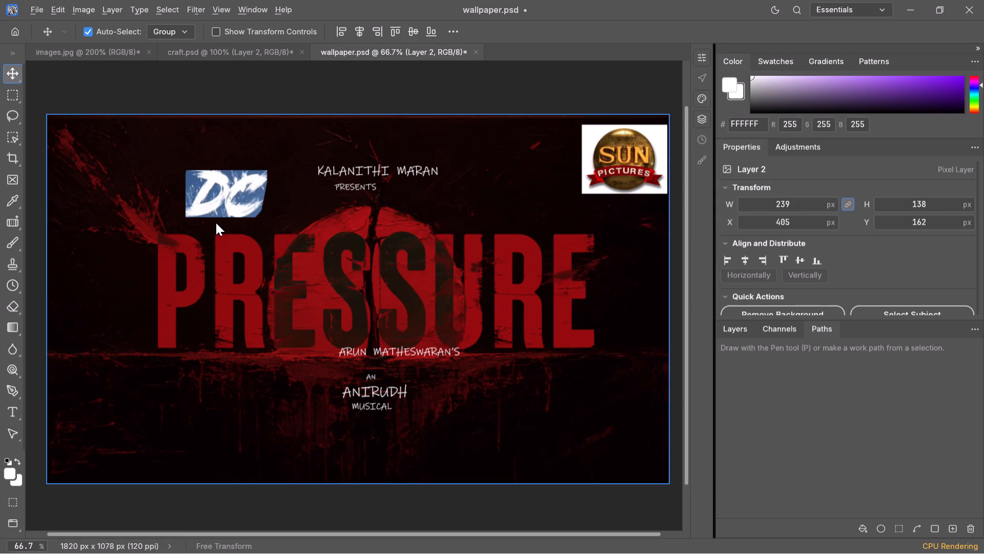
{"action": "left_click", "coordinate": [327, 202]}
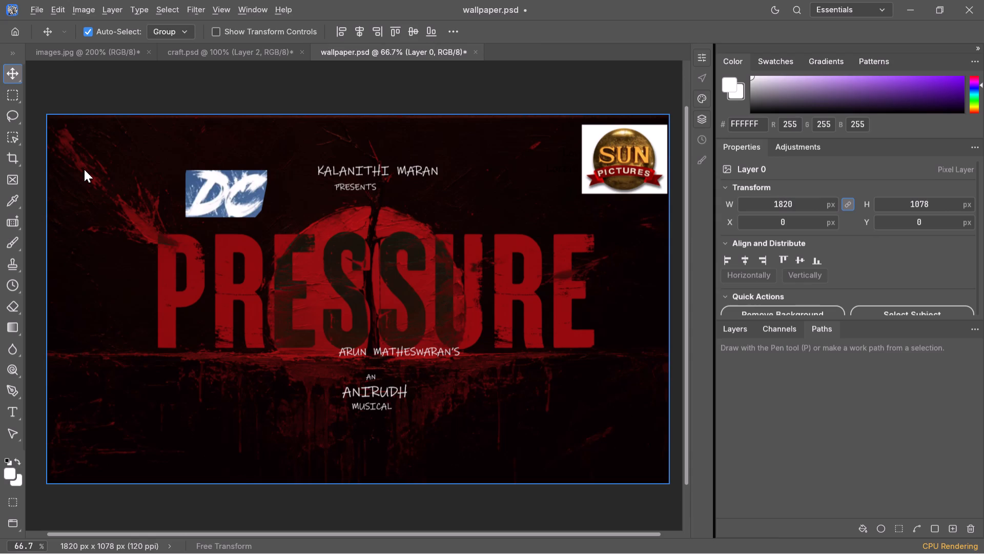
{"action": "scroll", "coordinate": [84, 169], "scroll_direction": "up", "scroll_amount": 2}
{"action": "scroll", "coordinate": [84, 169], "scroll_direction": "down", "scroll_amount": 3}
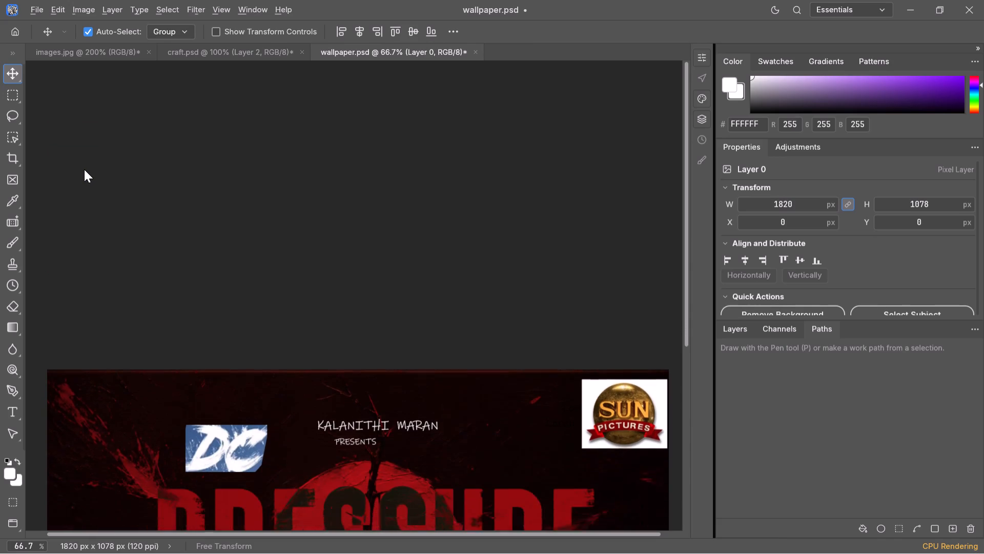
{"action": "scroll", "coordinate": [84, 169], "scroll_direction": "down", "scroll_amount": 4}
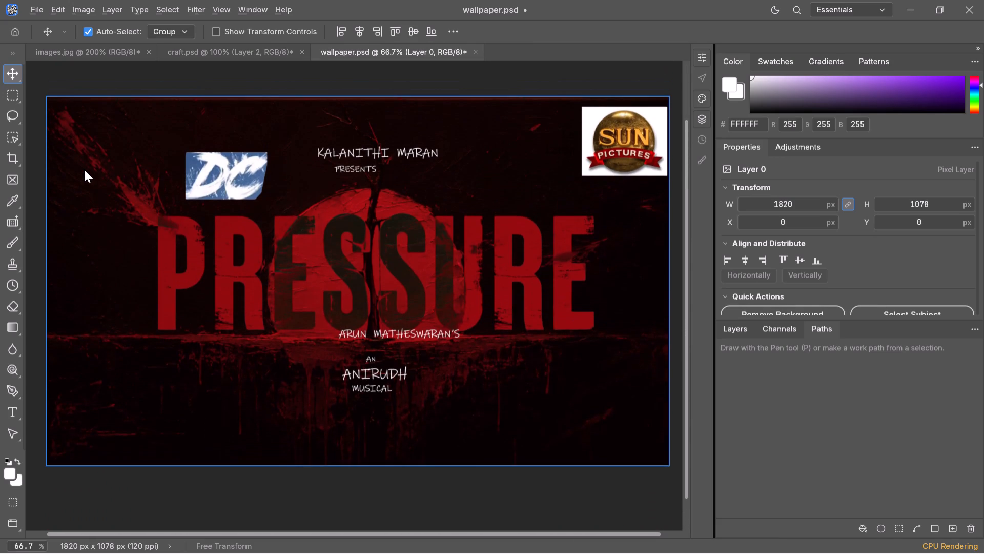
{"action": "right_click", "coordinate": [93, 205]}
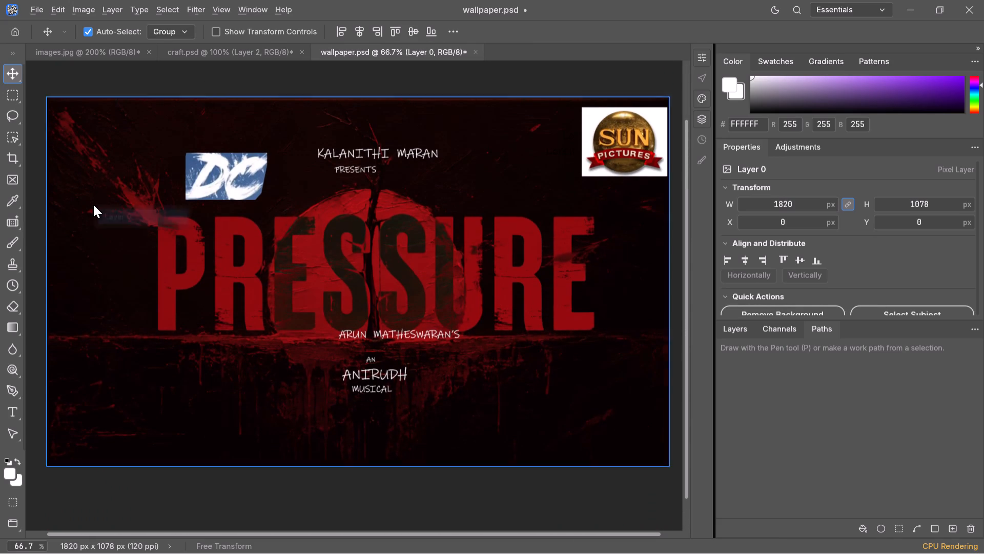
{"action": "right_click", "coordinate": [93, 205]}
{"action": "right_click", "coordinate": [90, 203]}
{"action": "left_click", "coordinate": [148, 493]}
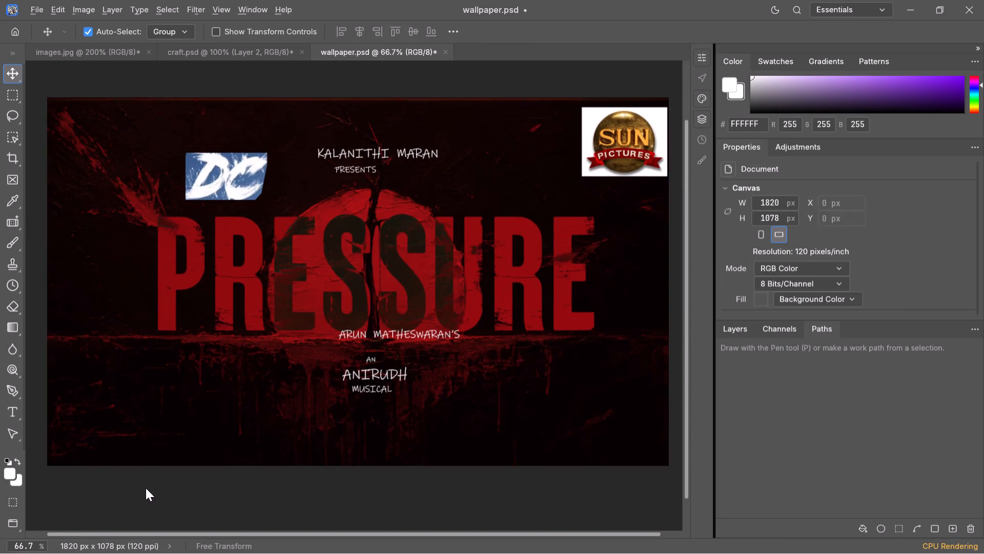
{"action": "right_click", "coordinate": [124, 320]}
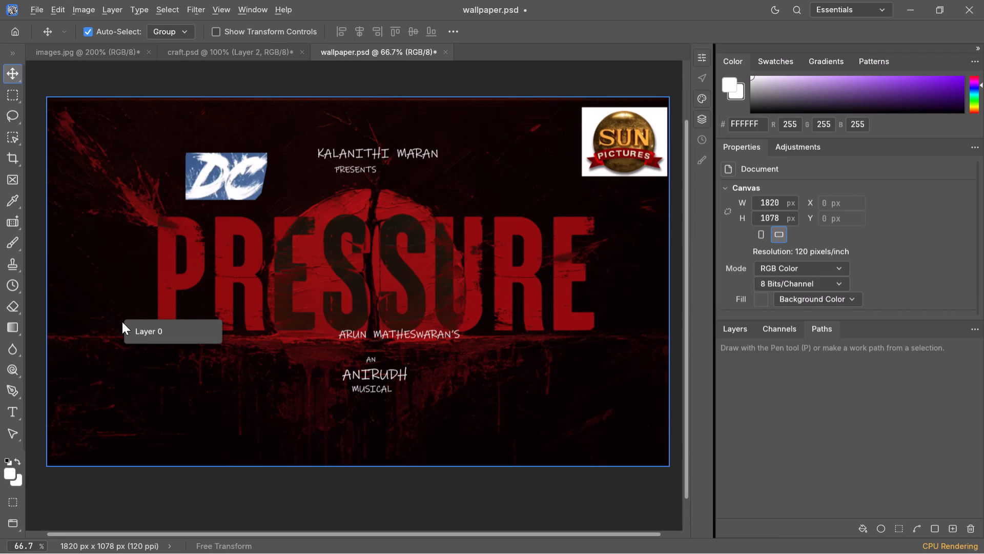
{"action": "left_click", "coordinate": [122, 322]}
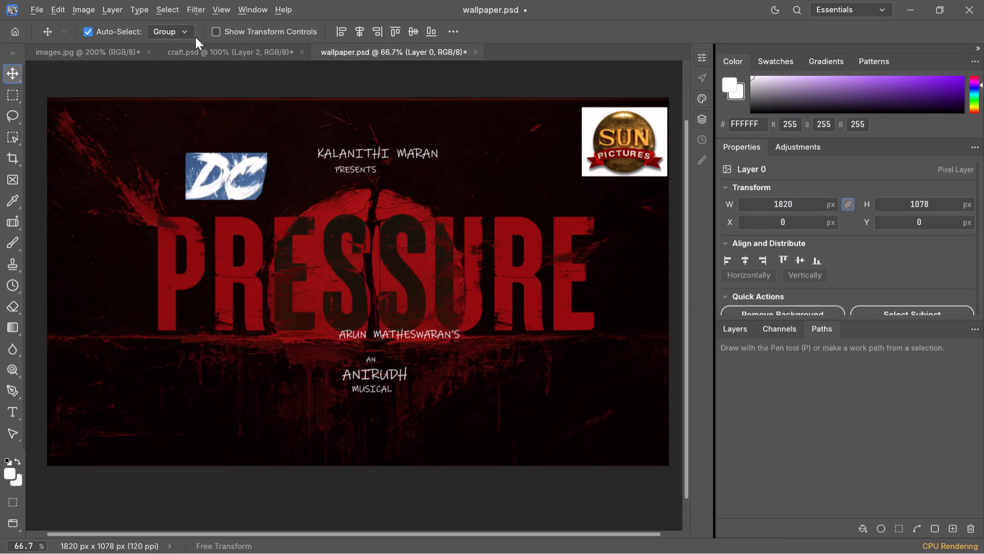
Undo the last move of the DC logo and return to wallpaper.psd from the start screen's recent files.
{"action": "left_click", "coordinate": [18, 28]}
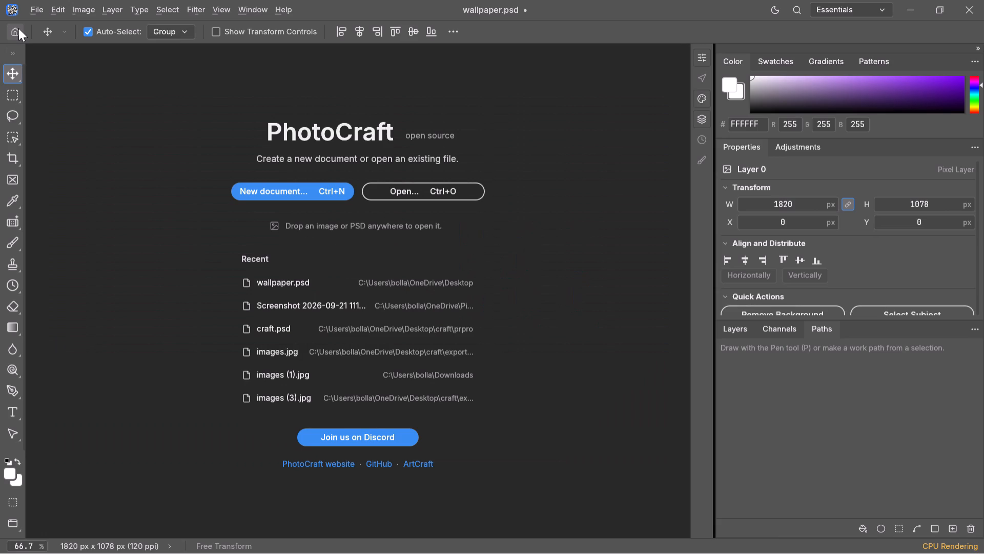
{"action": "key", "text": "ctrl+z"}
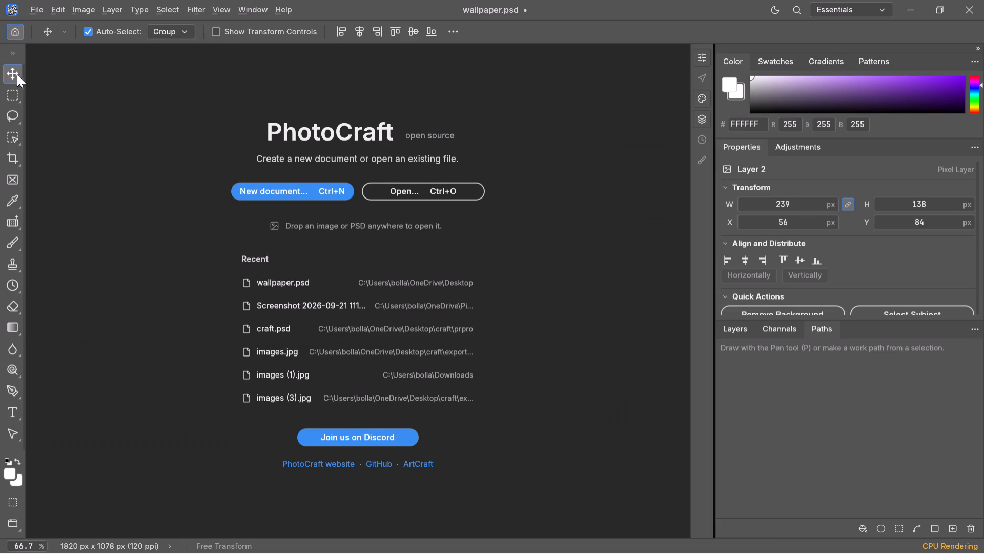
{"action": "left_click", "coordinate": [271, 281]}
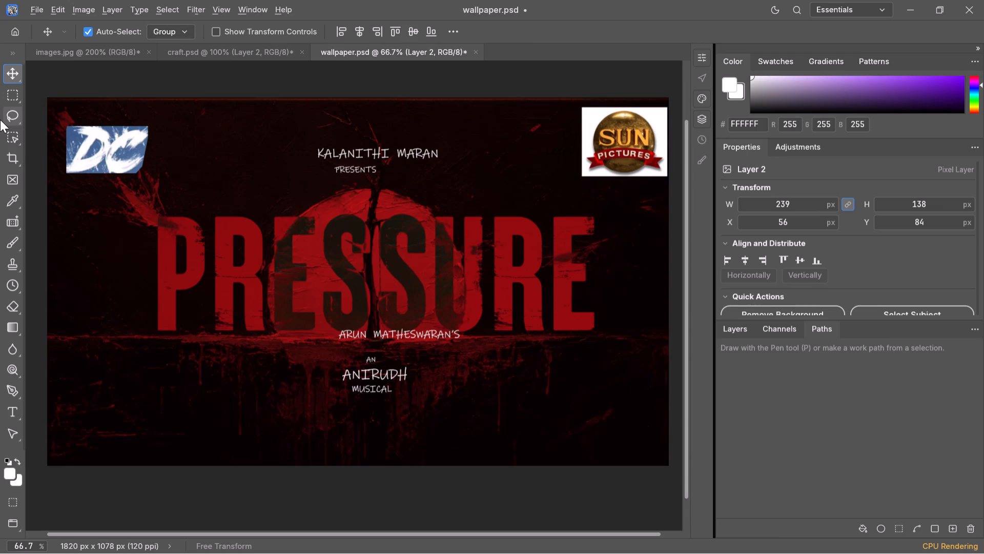
Move the DC logo closer into the poster's upper-left corner, at about X 21, Y 61 px.
{"action": "left_click_drag", "start_coordinate": [103, 141], "coordinate": [108, 145]}
{"action": "left_click", "coordinate": [94, 132]}
{"action": "left_click_drag", "start_coordinate": [98, 133], "coordinate": [80, 126]}
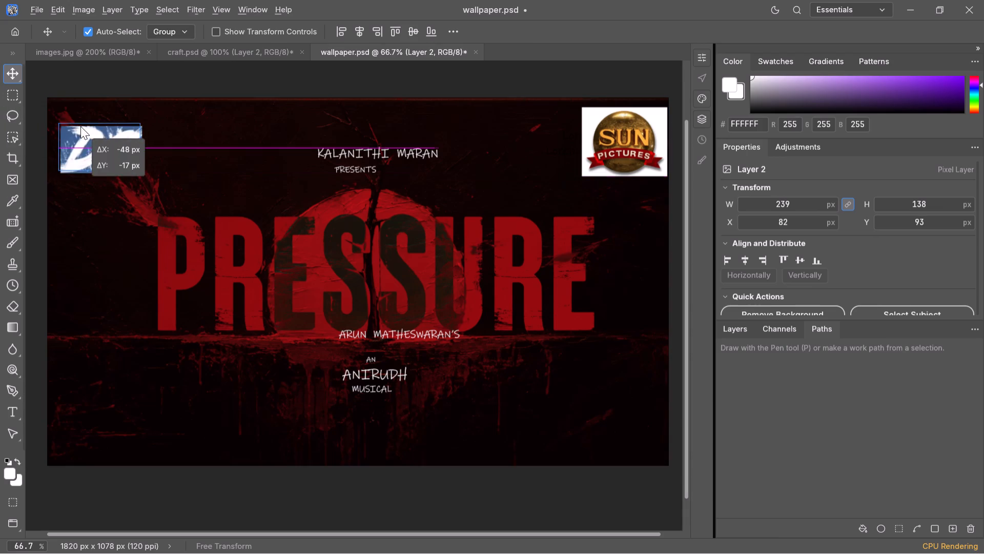
{"action": "left_click_drag", "start_coordinate": [80, 126], "coordinate": [77, 124]}
{"action": "left_click", "coordinate": [77, 124]}
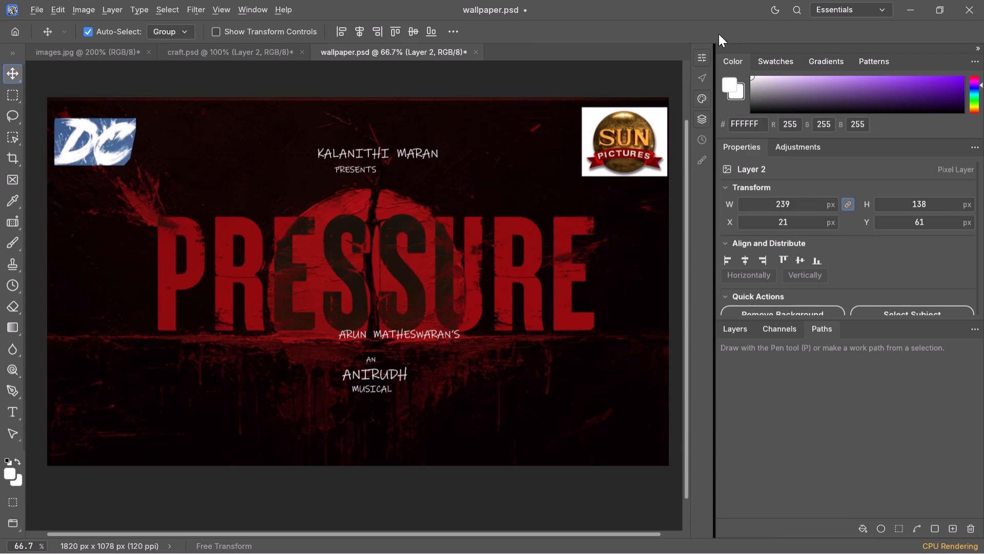
Select the DC logo and add a Hue/Saturation adjustment layer with Magentas as its colour range.
{"action": "left_click", "coordinate": [772, 145]}
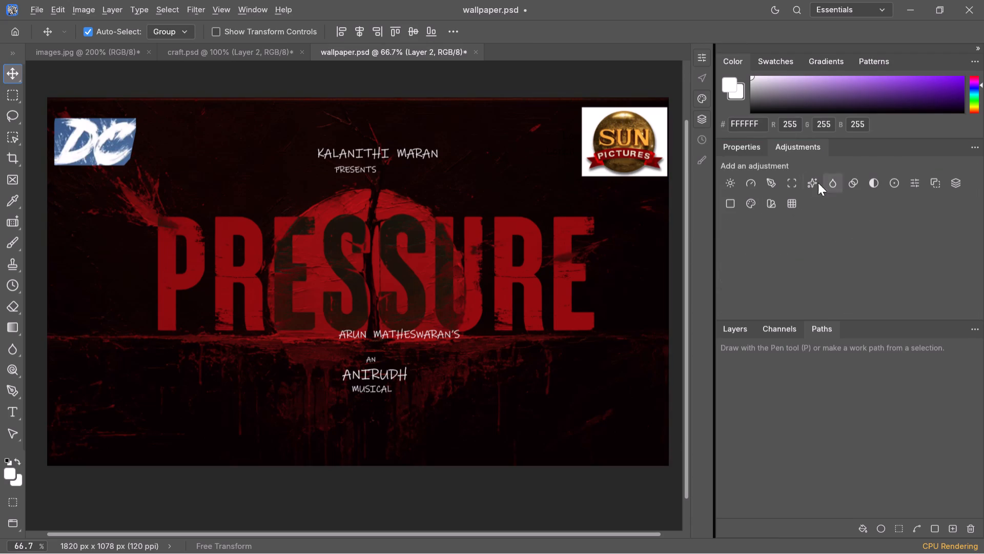
{"action": "left_click", "coordinate": [84, 144]}
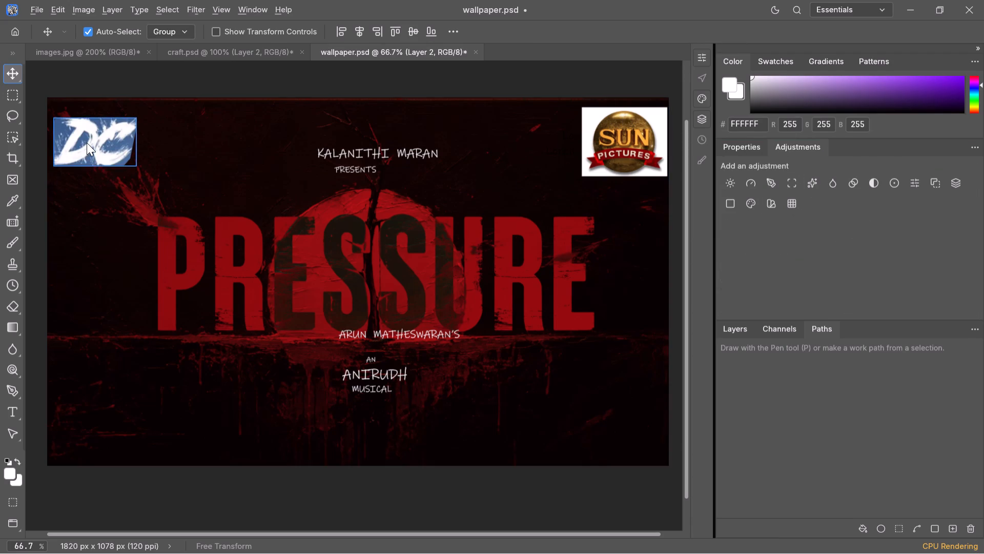
{"action": "double_click", "coordinate": [87, 143]}
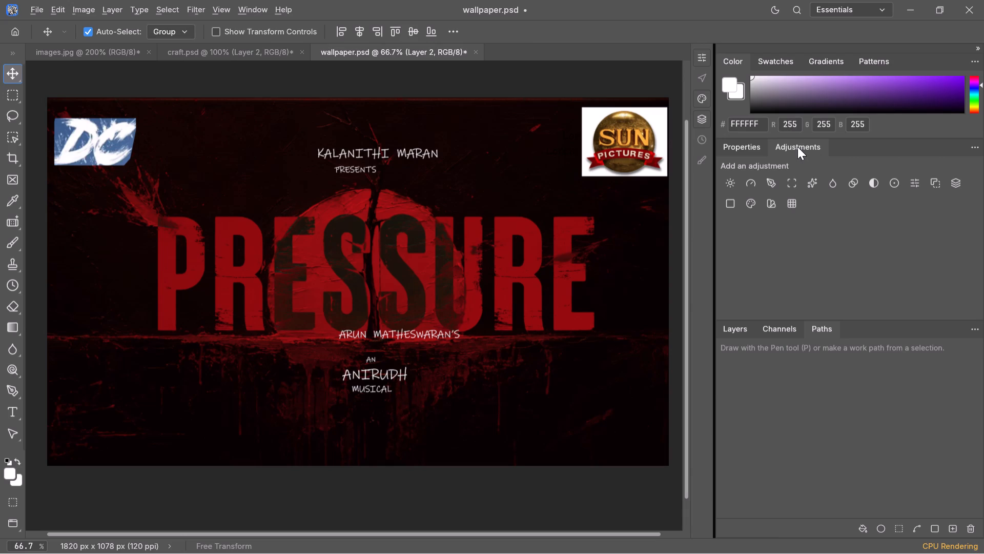
{"action": "left_click", "coordinate": [797, 147]}
{"action": "left_click", "coordinate": [835, 179]}
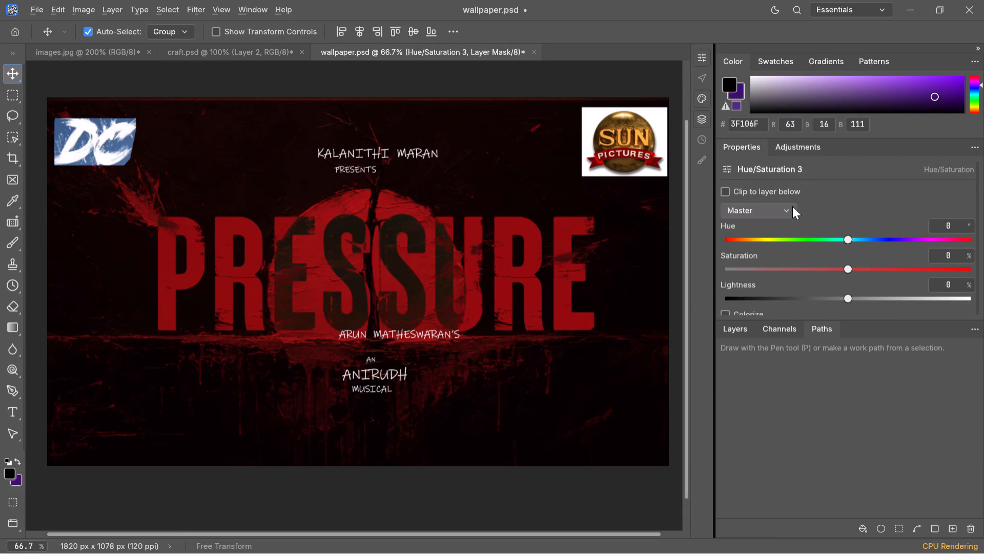
{"action": "left_click", "coordinate": [787, 208]}
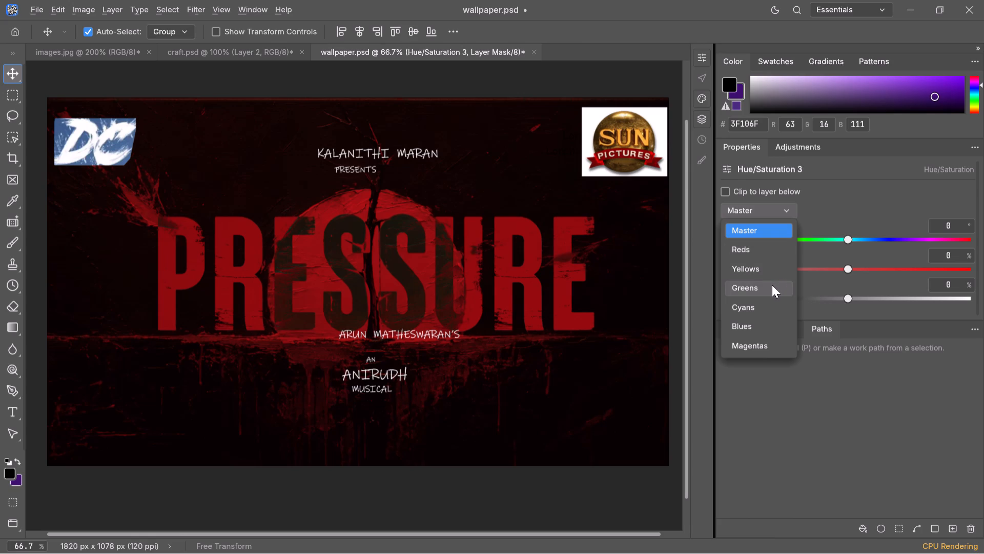
{"action": "left_click", "coordinate": [768, 345]}
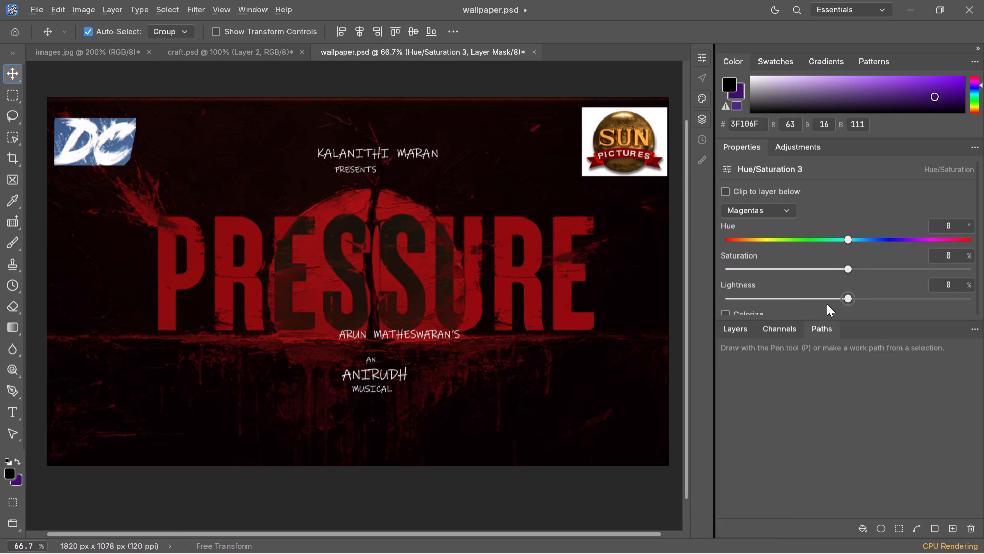
Try several Hue shifts for the Magentas range across the full span and settle on -6.
{"action": "left_click", "coordinate": [823, 326]}
{"action": "left_click_drag", "start_coordinate": [823, 323], "coordinate": [841, 363]}
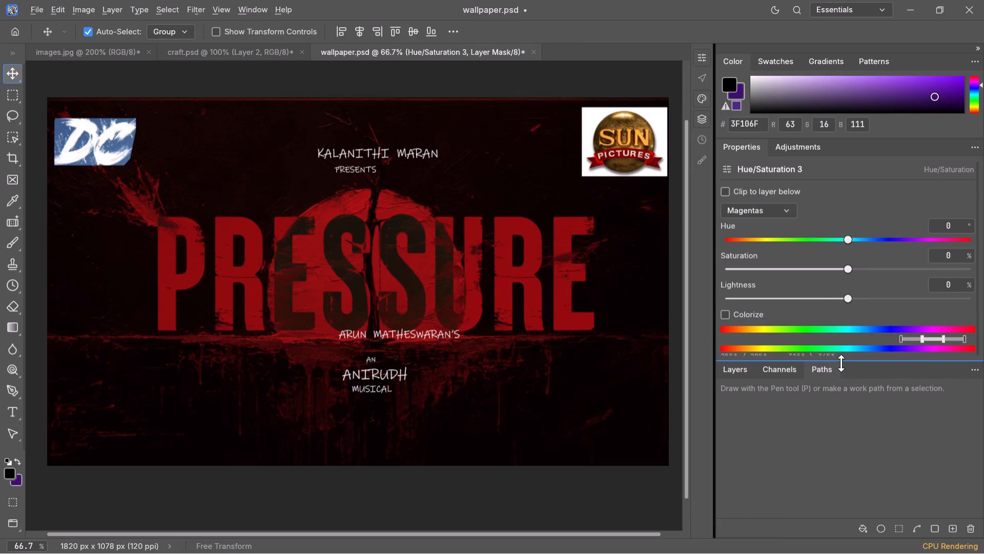
{"action": "left_click_drag", "start_coordinate": [841, 363], "coordinate": [846, 396]}
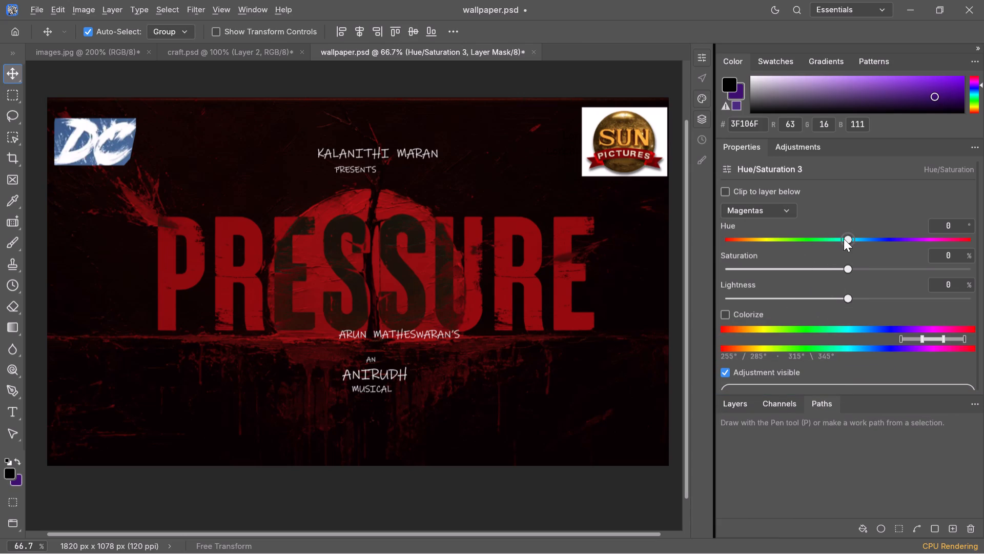
{"action": "left_click_drag", "start_coordinate": [844, 239], "coordinate": [737, 254]}
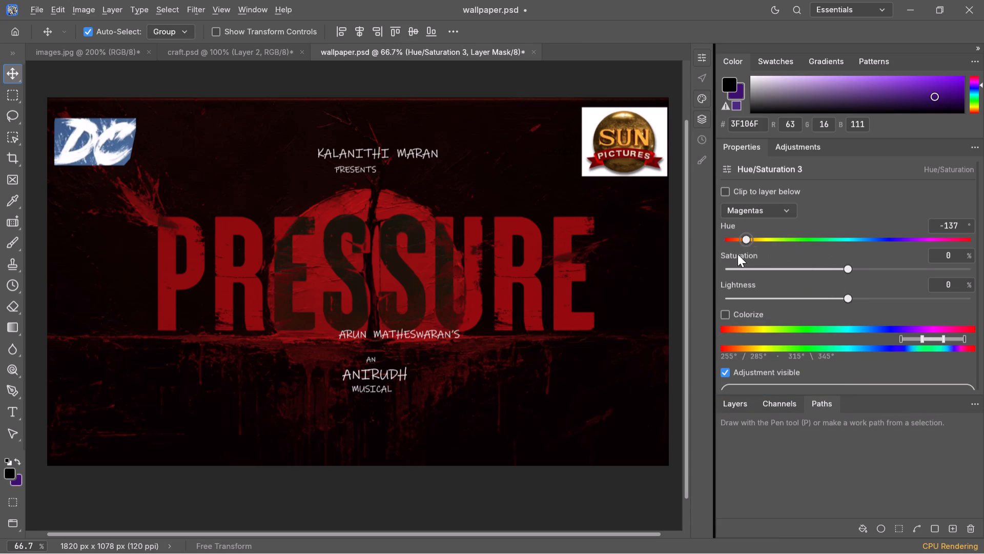
{"action": "left_click_drag", "start_coordinate": [737, 254], "coordinate": [760, 249]}
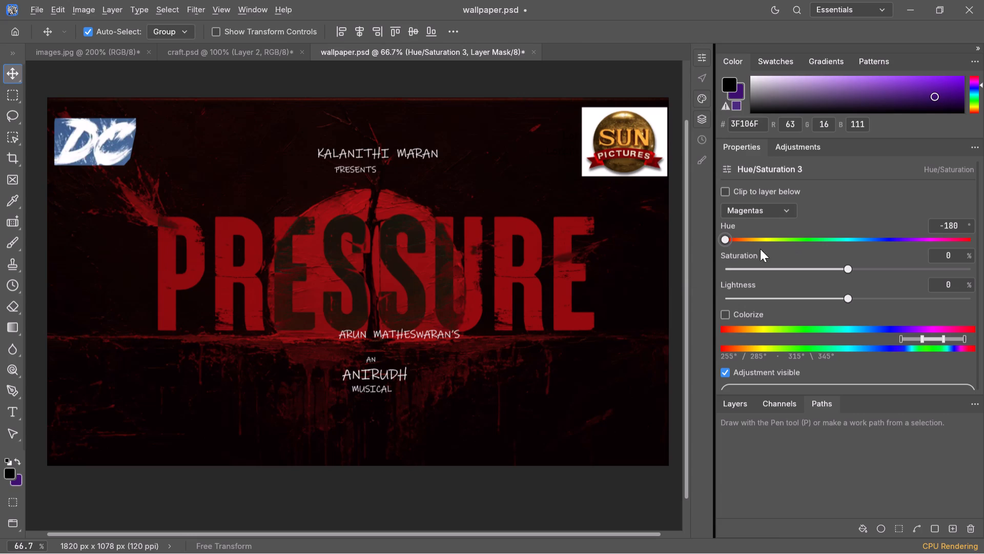
{"action": "left_click_drag", "start_coordinate": [760, 249], "coordinate": [883, 223]}
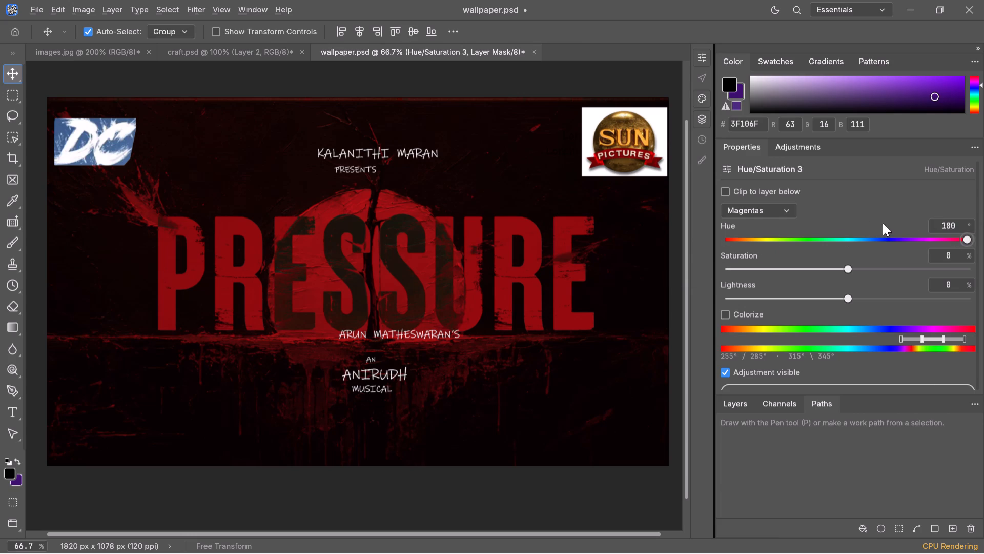
{"action": "left_click_drag", "start_coordinate": [883, 223], "coordinate": [833, 241]}
{"action": "left_click", "coordinate": [832, 241]}
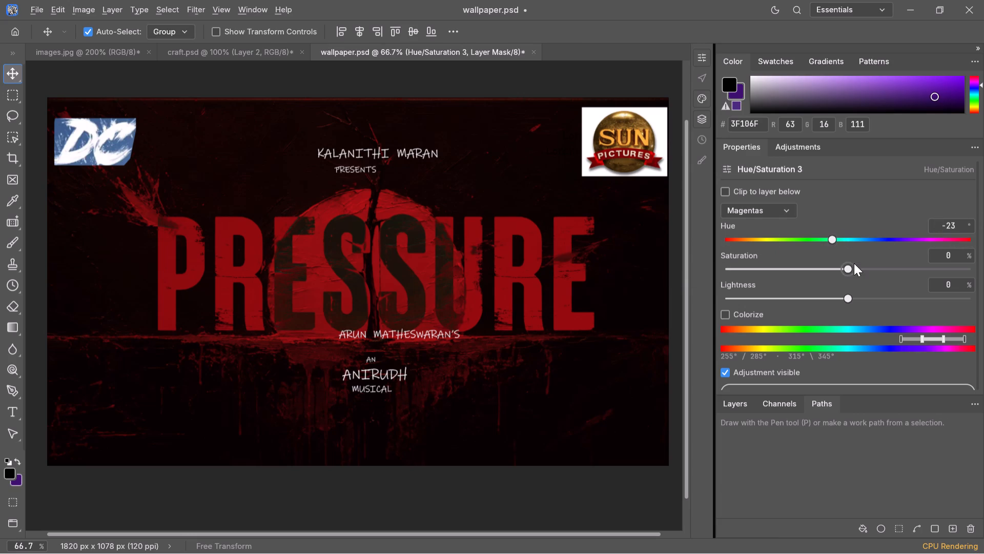
{"action": "left_click", "coordinate": [842, 240]}
{"action": "left_click", "coordinate": [843, 238]}
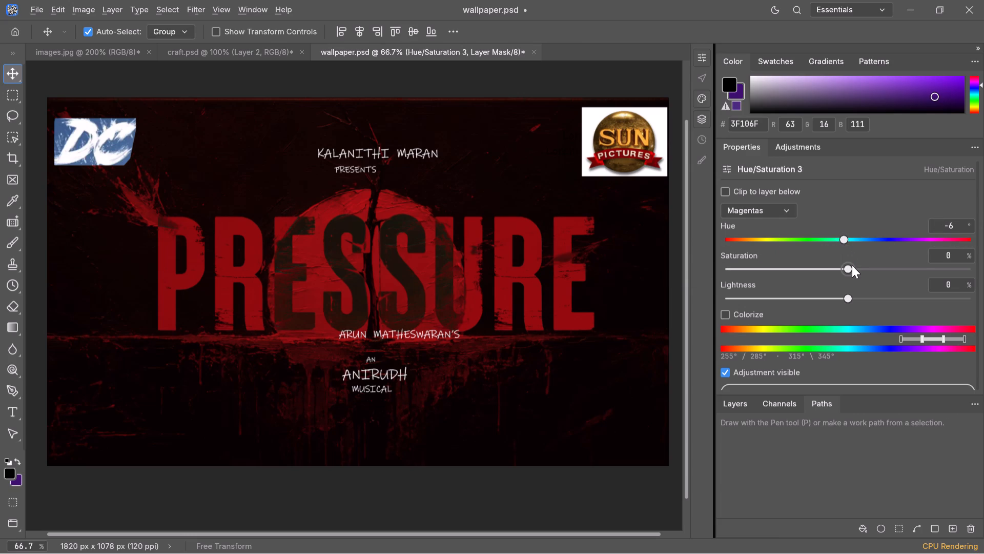
Try lower Saturation and Lightness for the Magentas range, leaving Saturation at -1 and Lightness at 0.
{"action": "left_click_drag", "start_coordinate": [852, 266], "coordinate": [666, 274]}
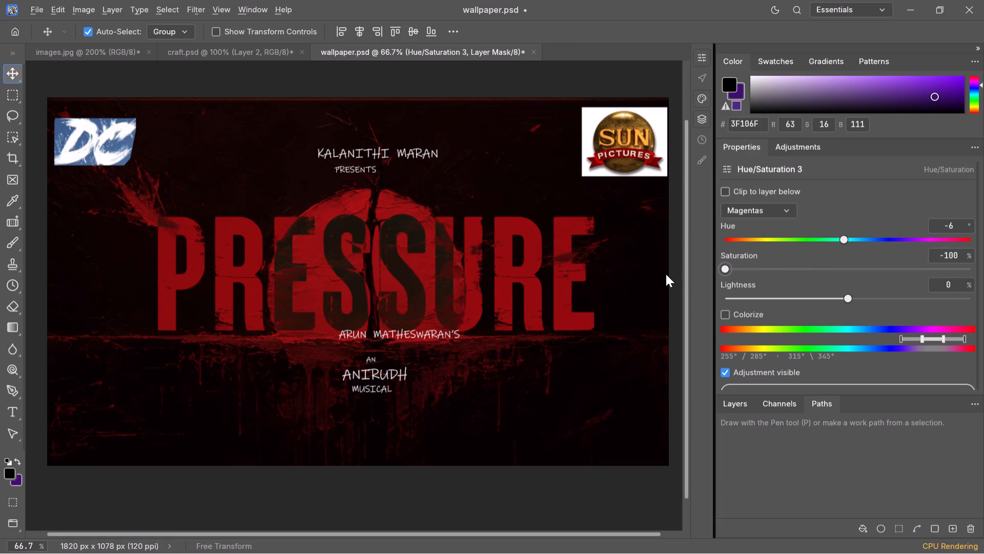
{"action": "left_click_drag", "start_coordinate": [666, 274], "coordinate": [846, 270]}
{"action": "left_click", "coordinate": [846, 270]}
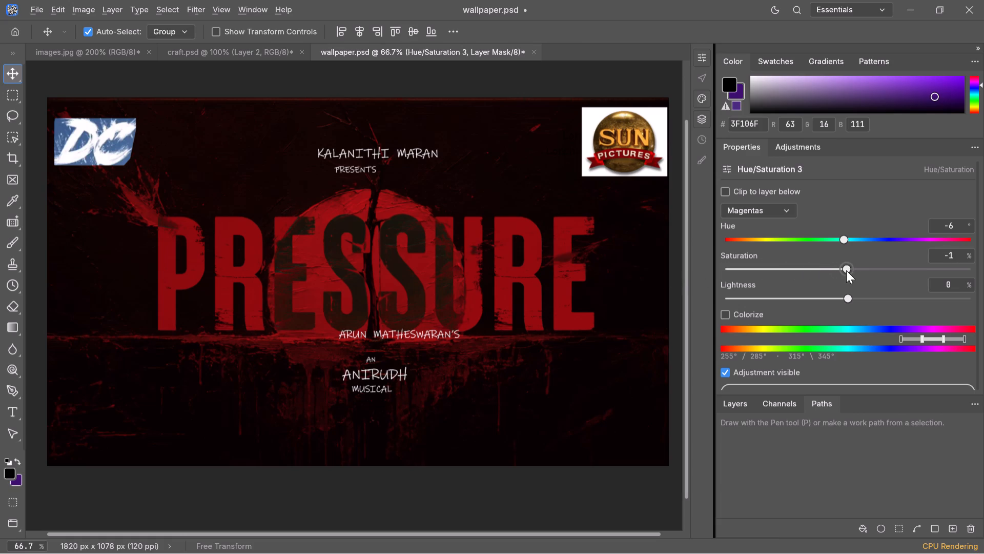
{"action": "left_click_drag", "start_coordinate": [843, 302], "coordinate": [727, 298]}
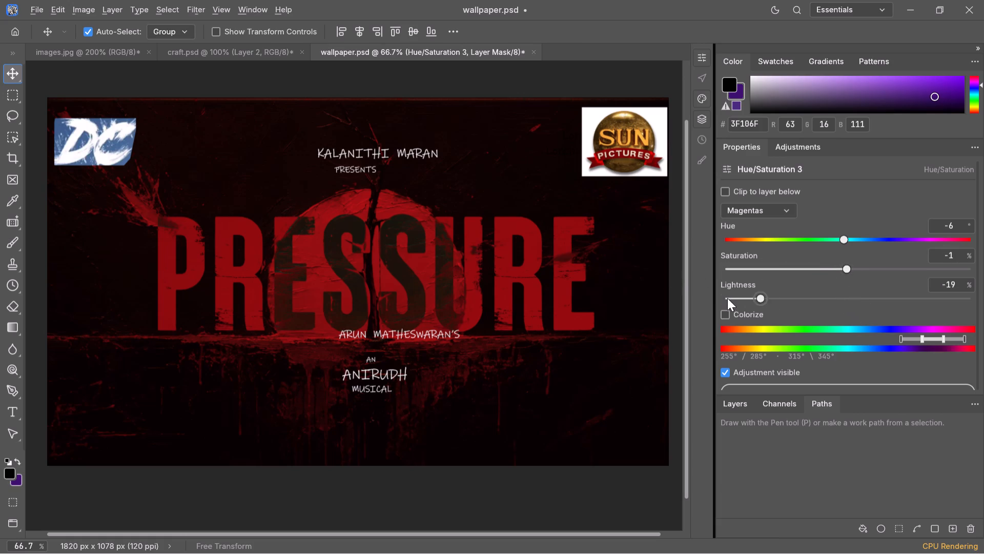
{"action": "left_click_drag", "start_coordinate": [727, 298], "coordinate": [856, 293]}
{"action": "left_click_drag", "start_coordinate": [854, 293], "coordinate": [850, 295]}
{"action": "left_click", "coordinate": [848, 295]}
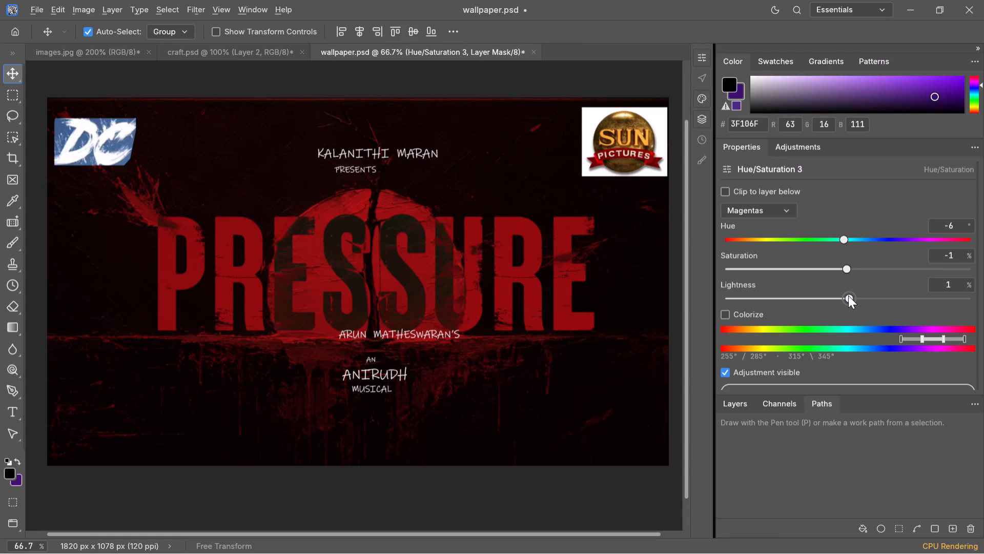
{"action": "left_click", "coordinate": [815, 441]}
Narrow the core of the Magentas colour range to 288°–309°.
{"action": "left_click", "coordinate": [924, 337]}
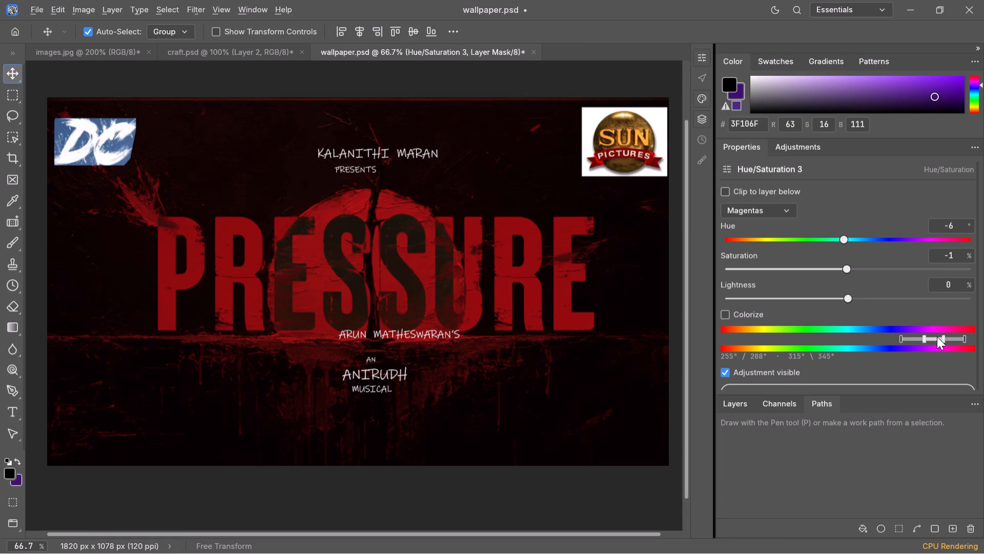
{"action": "left_click", "coordinate": [938, 337]}
{"action": "left_click", "coordinate": [947, 335]}
{"action": "left_click", "coordinate": [952, 333]}
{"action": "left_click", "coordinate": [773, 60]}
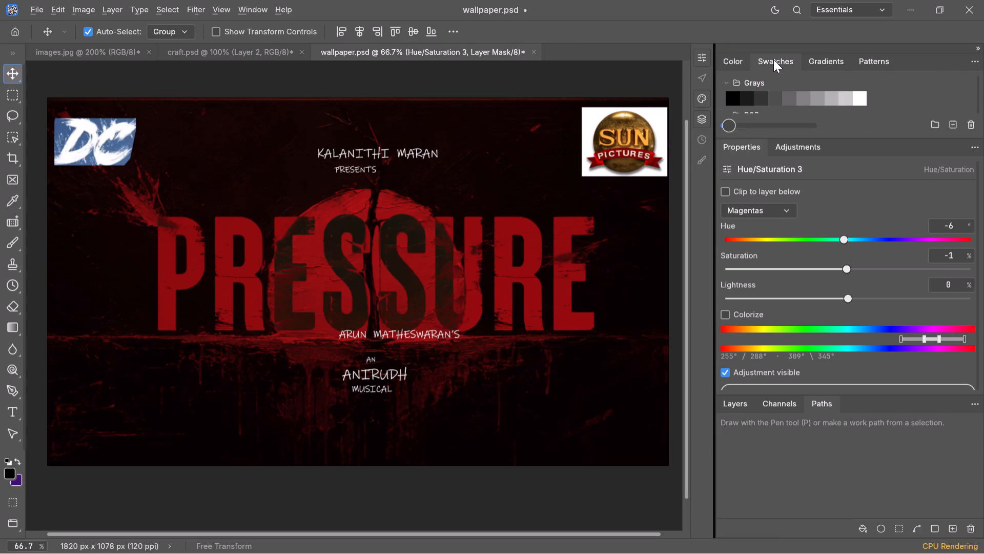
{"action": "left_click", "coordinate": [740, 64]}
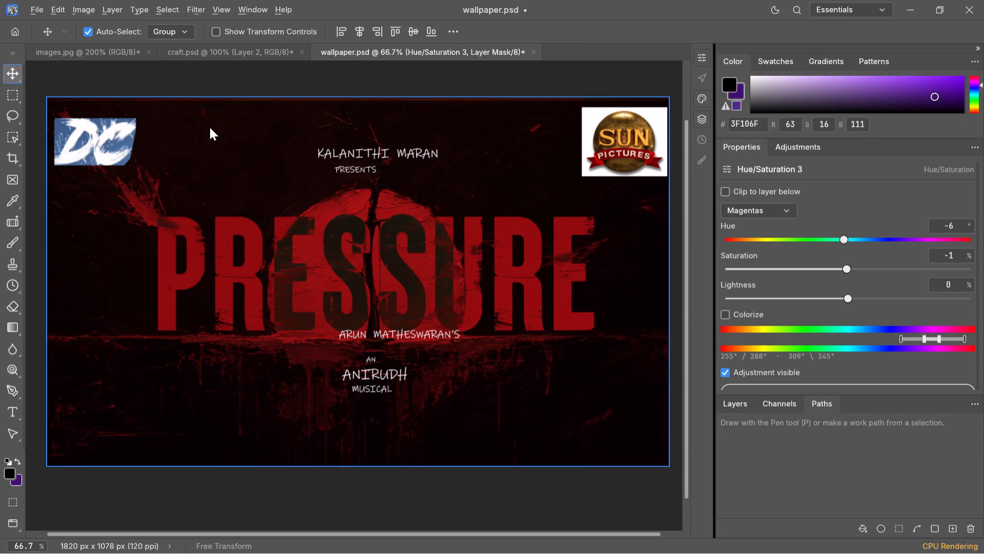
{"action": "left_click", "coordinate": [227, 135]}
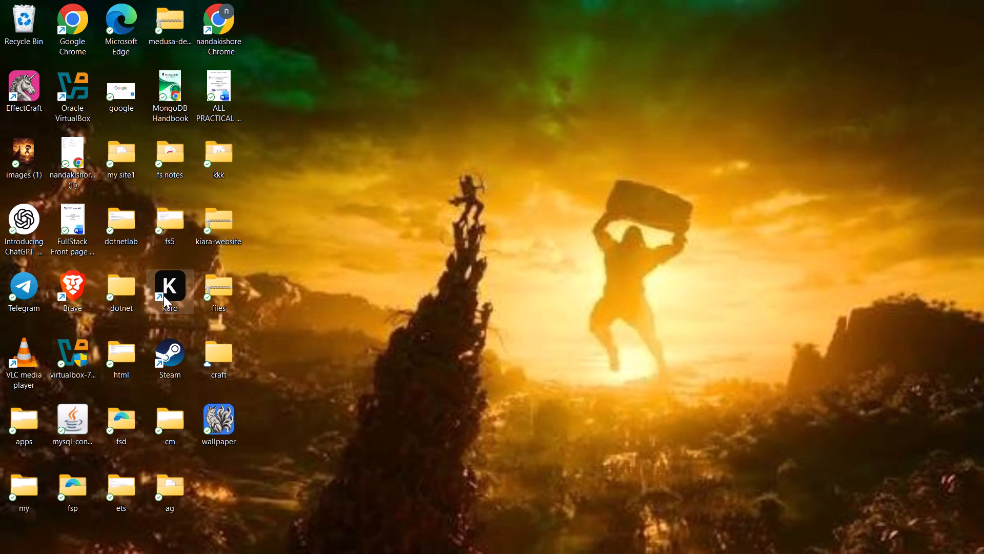
Switch to the desktop and launch the app with the white K logo.
{"action": "double_click", "coordinate": [163, 295]}
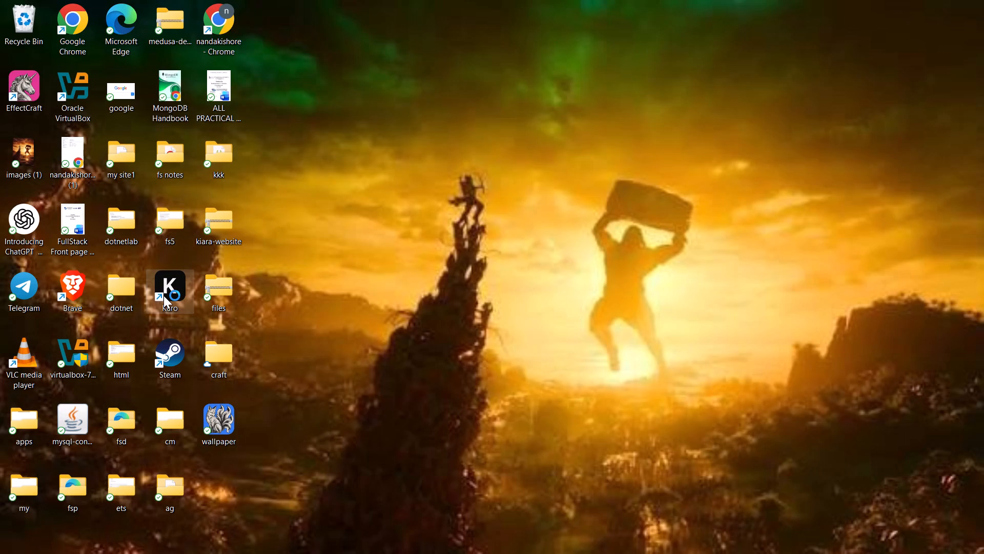
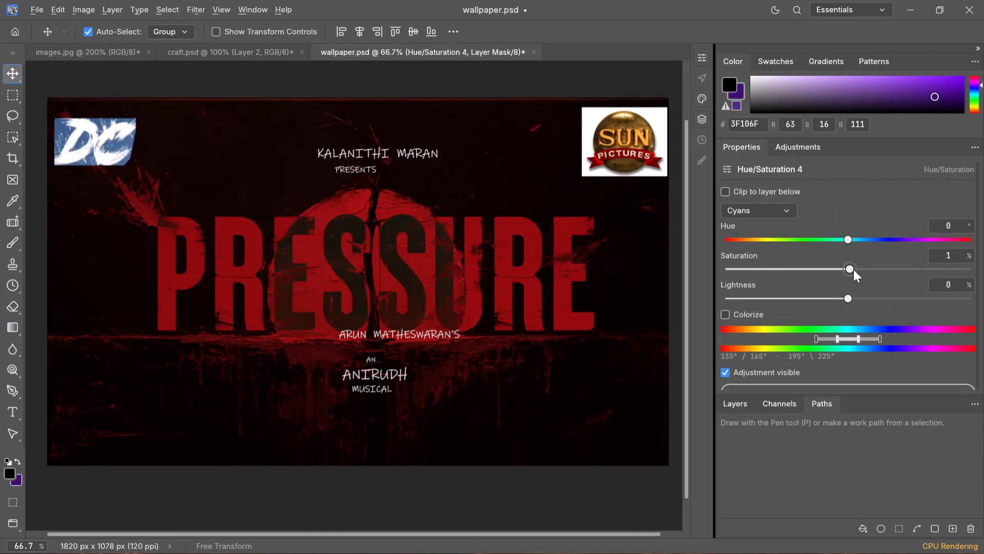
Try several Hue, Saturation and Lightness shifts for the Cyans range and settle on Hue -13, Saturation -4 and Lightness 4.
{"action": "left_click", "coordinate": [853, 269]}
{"action": "left_click_drag", "start_coordinate": [843, 235], "coordinate": [853, 269]}
{"action": "left_click_drag", "start_coordinate": [853, 269], "coordinate": [898, 235]}
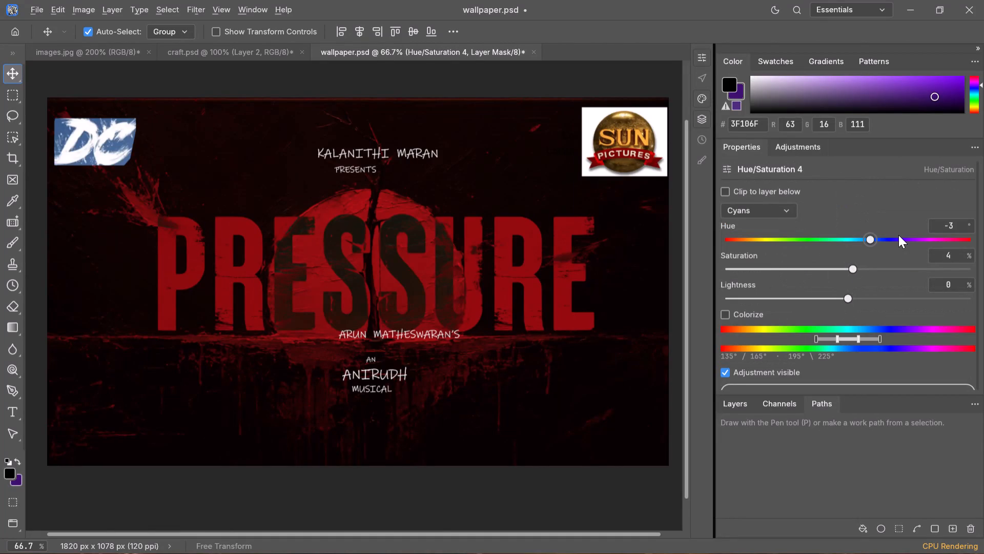
{"action": "left_click_drag", "start_coordinate": [898, 235], "coordinate": [831, 245]}
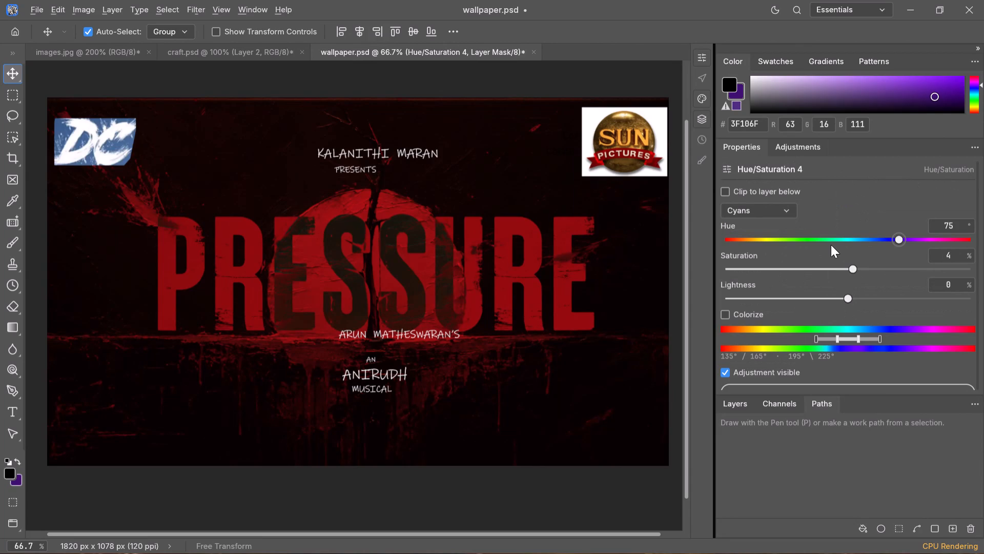
{"action": "left_click_drag", "start_coordinate": [831, 245], "coordinate": [983, 251]}
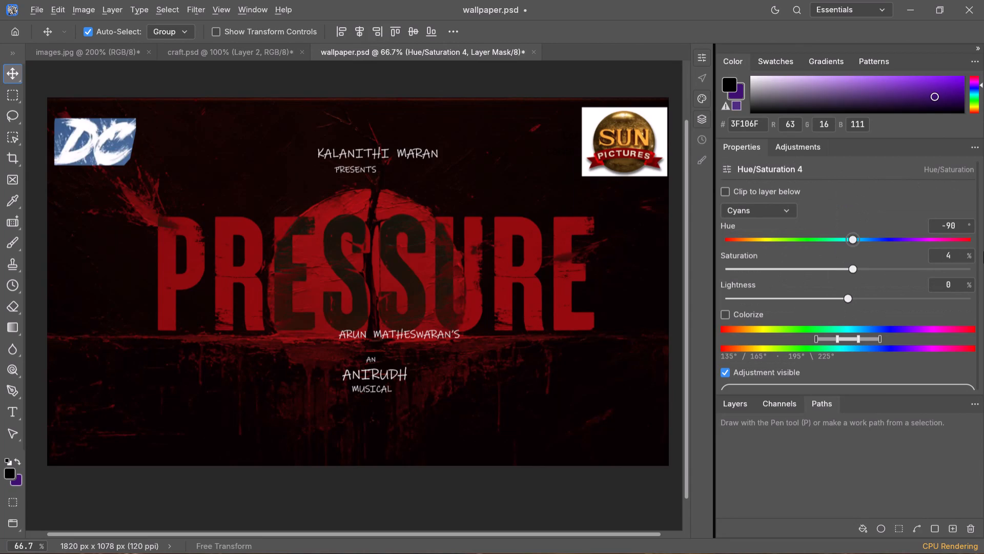
{"action": "left_click_drag", "start_coordinate": [983, 251], "coordinate": [982, 252]}
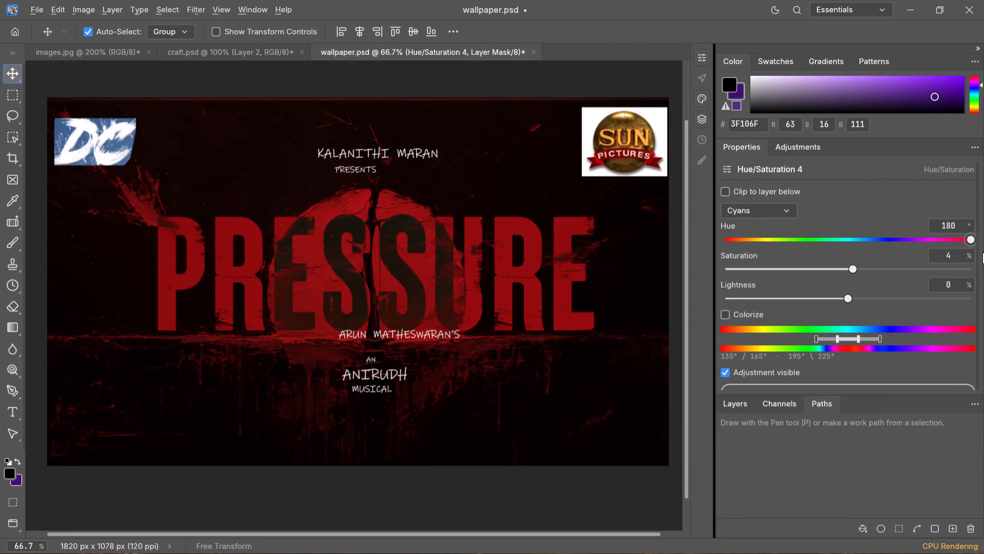
{"action": "left_click_drag", "start_coordinate": [982, 252], "coordinate": [874, 267]}
{"action": "left_click_drag", "start_coordinate": [874, 267], "coordinate": [838, 269]}
{"action": "left_click", "coordinate": [839, 269]}
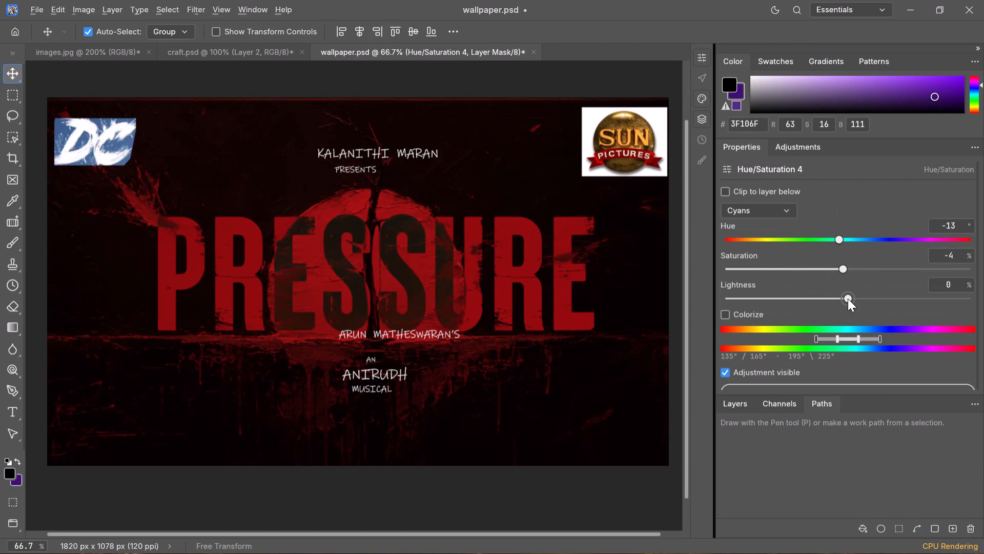
{"action": "left_click", "coordinate": [849, 299]}
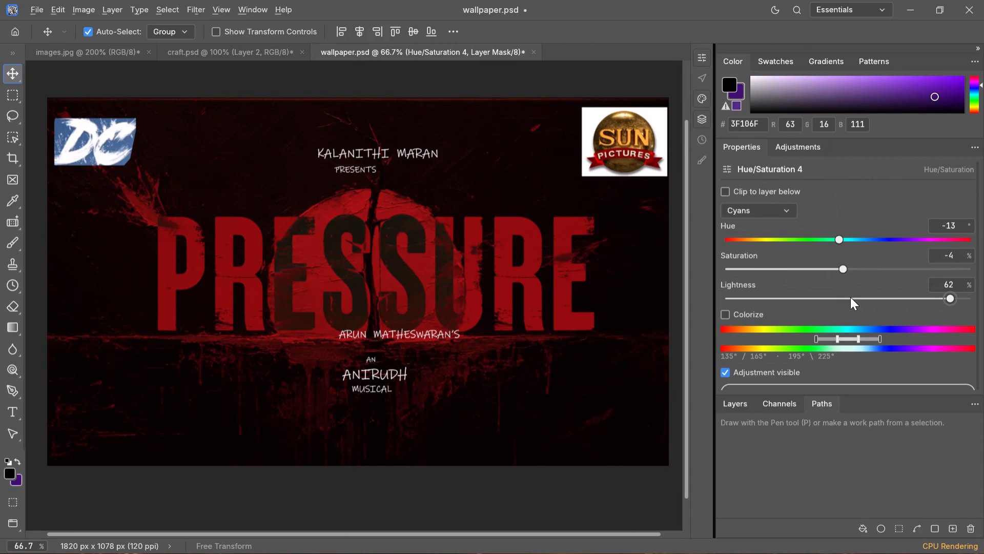
{"action": "left_click", "coordinate": [850, 298]}
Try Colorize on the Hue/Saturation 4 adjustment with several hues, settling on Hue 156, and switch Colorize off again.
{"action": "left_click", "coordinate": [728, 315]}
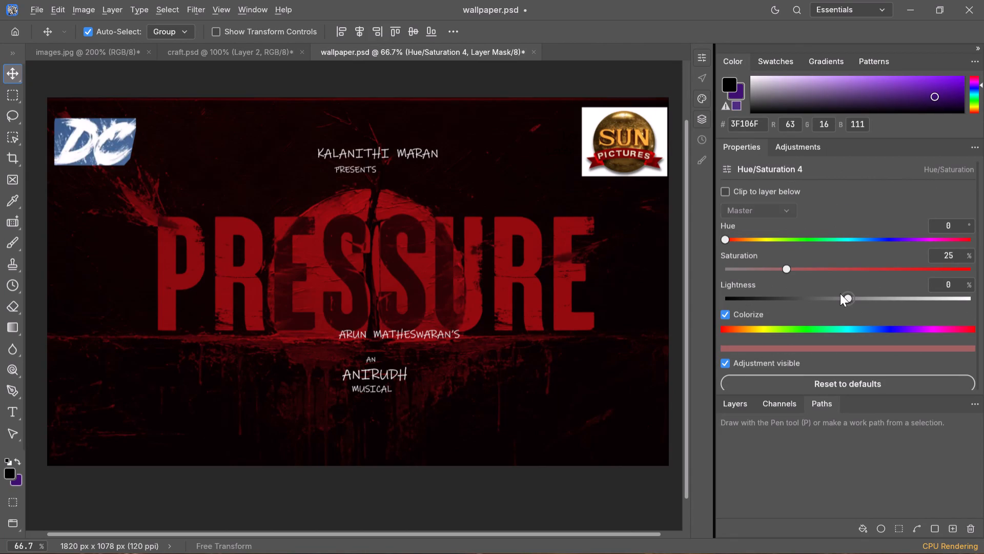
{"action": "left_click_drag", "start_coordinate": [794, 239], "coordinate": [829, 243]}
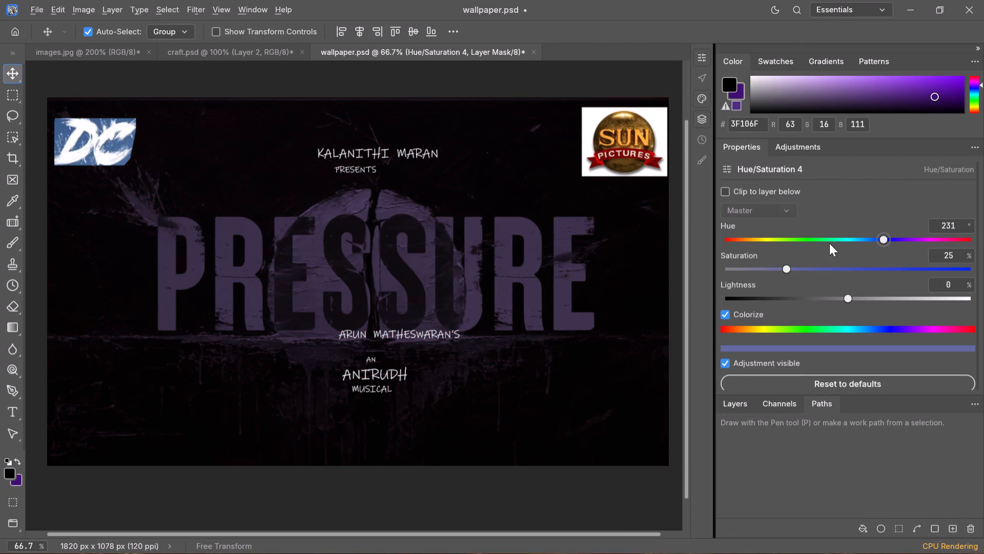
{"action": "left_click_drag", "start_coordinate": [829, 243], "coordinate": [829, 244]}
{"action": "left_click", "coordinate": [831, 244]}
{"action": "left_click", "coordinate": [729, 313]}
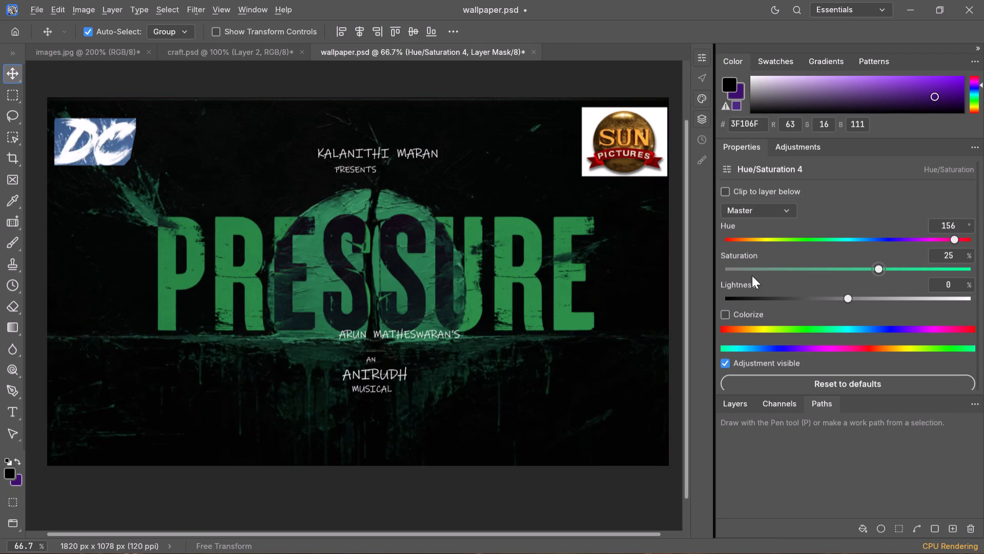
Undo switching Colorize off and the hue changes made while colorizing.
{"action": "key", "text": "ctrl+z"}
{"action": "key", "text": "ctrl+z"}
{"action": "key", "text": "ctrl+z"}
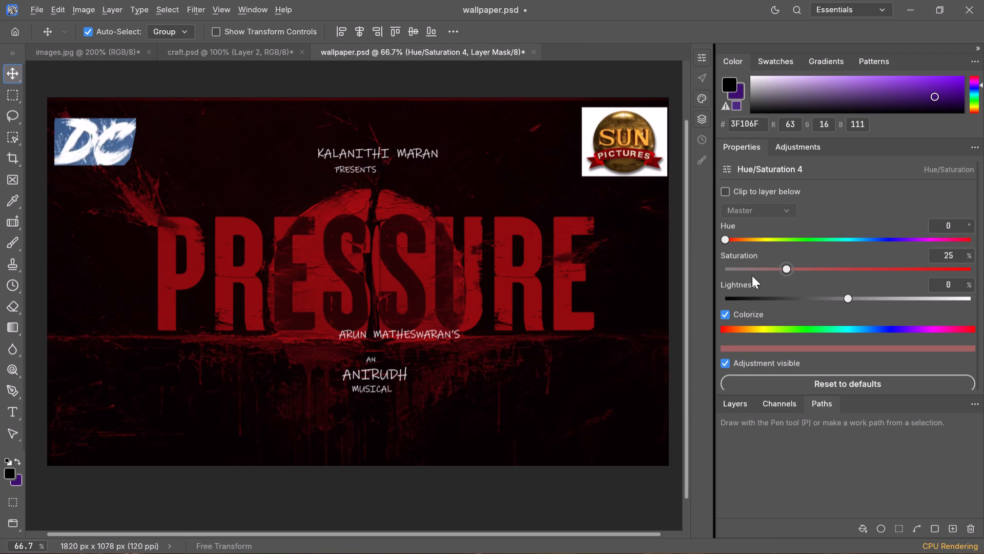
Turn off Colorize for the Hue/Saturation 4 adjustment.
{"action": "left_click", "coordinate": [727, 314]}
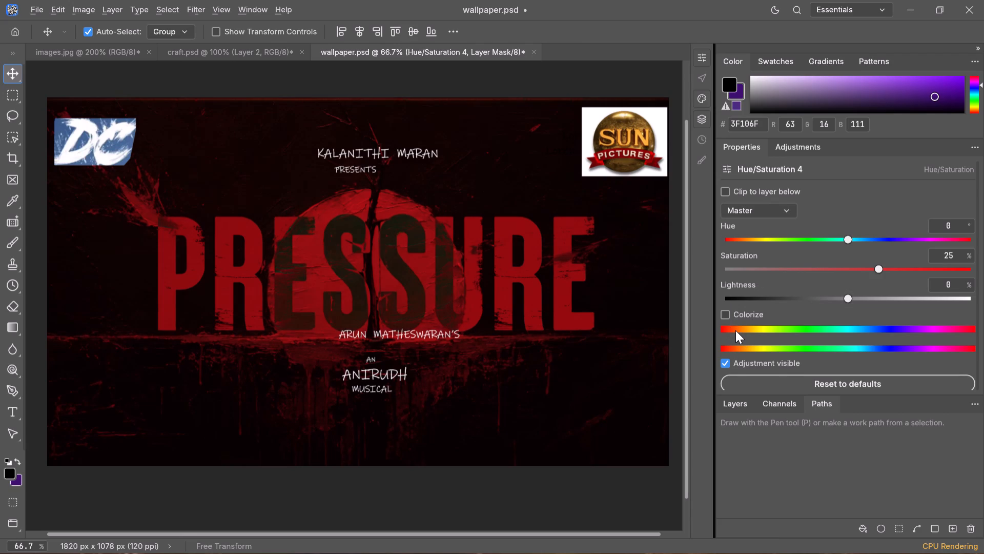
{"action": "scroll", "coordinate": [735, 330], "scroll_direction": "down", "scroll_amount": 2}
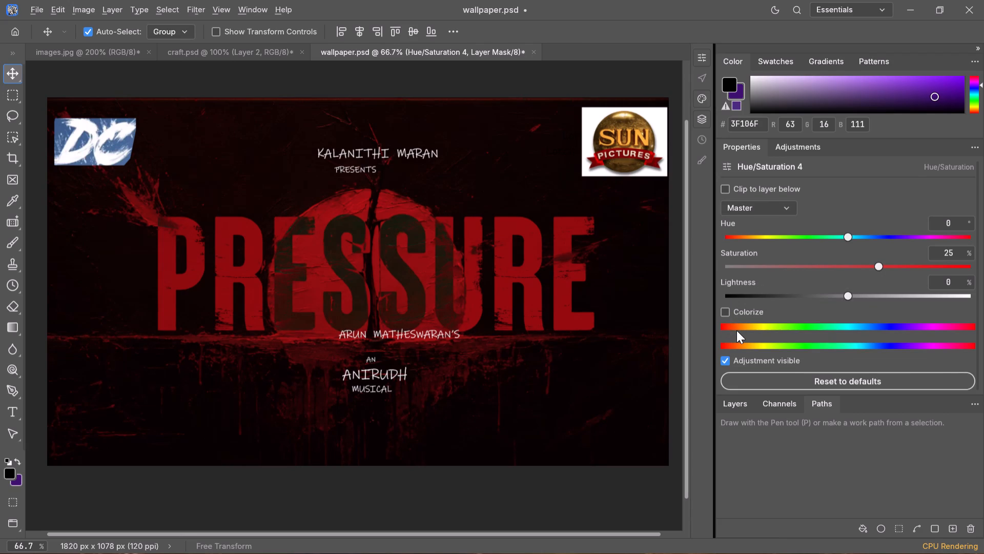
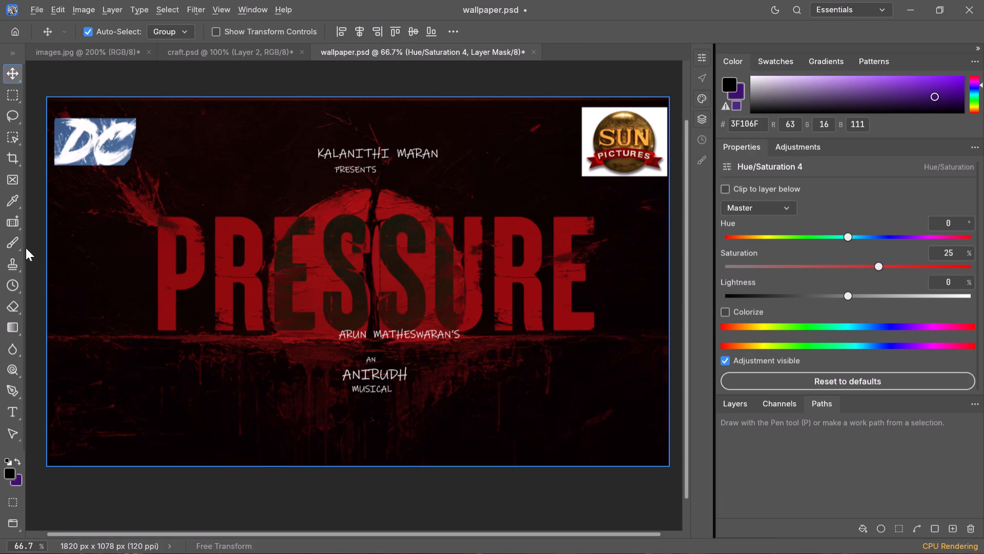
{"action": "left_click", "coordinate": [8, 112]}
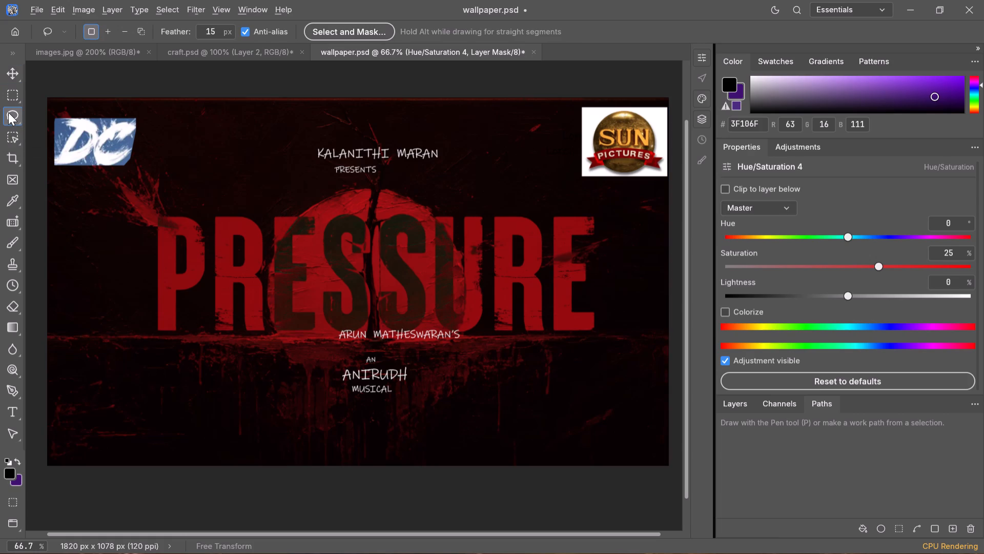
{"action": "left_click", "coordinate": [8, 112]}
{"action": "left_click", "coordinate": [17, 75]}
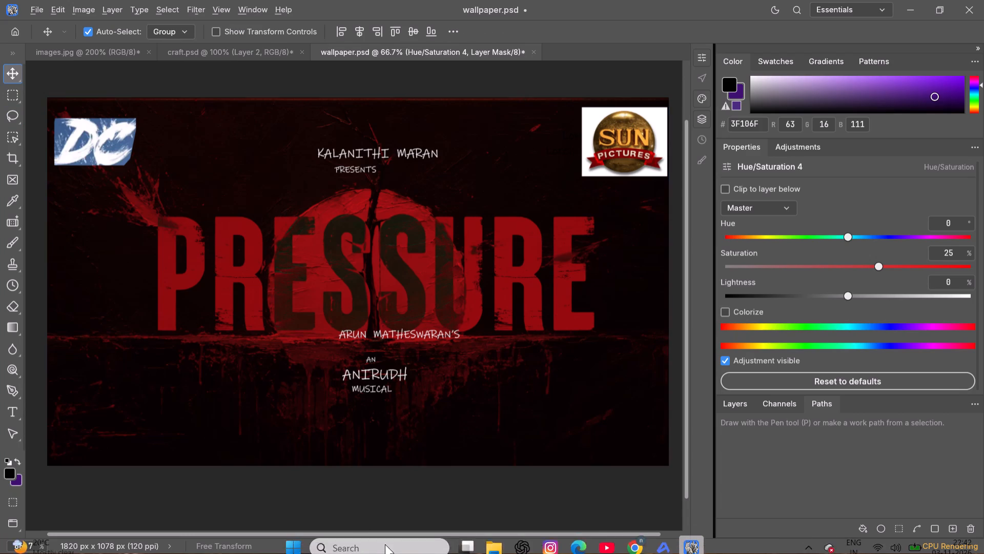
Switch to Chrome, search Google for "USE OF LOSSO TOOL IN PHOTOSHOP" and read the AI-generated explanation.
{"action": "left_click", "coordinate": [630, 532]}
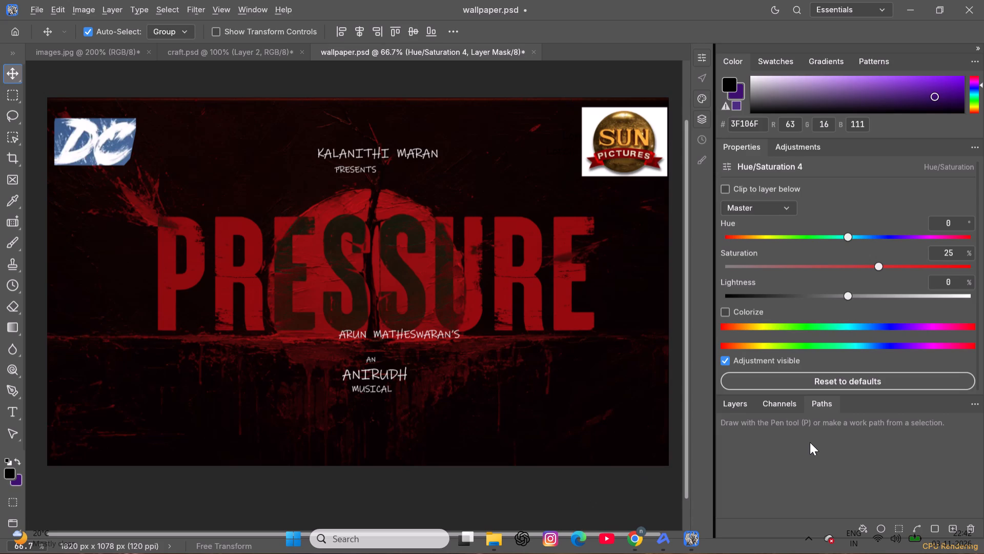
{"action": "key", "text": "alt+Tab"}
{"action": "key", "text": "alt+Tab"}
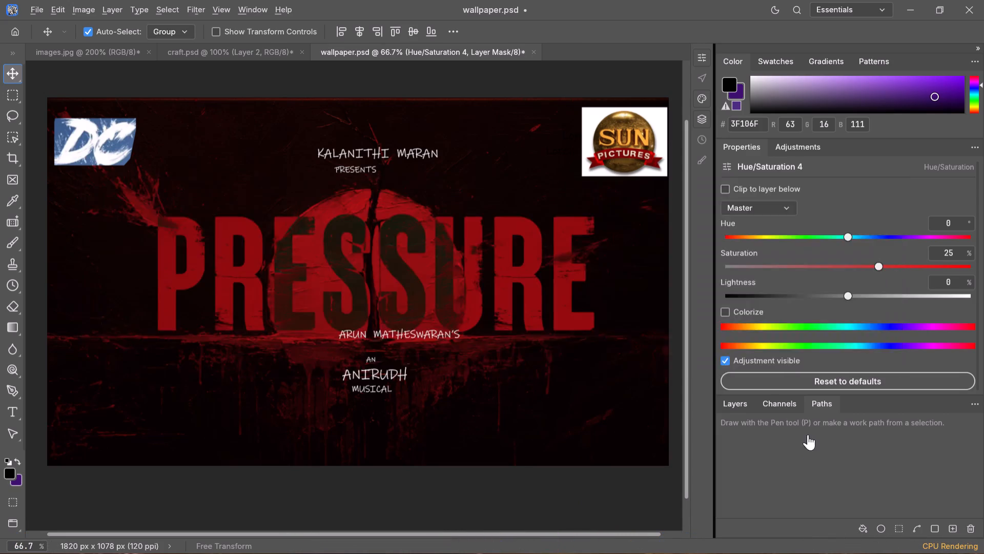
{"action": "left_click", "coordinate": [574, 72]}
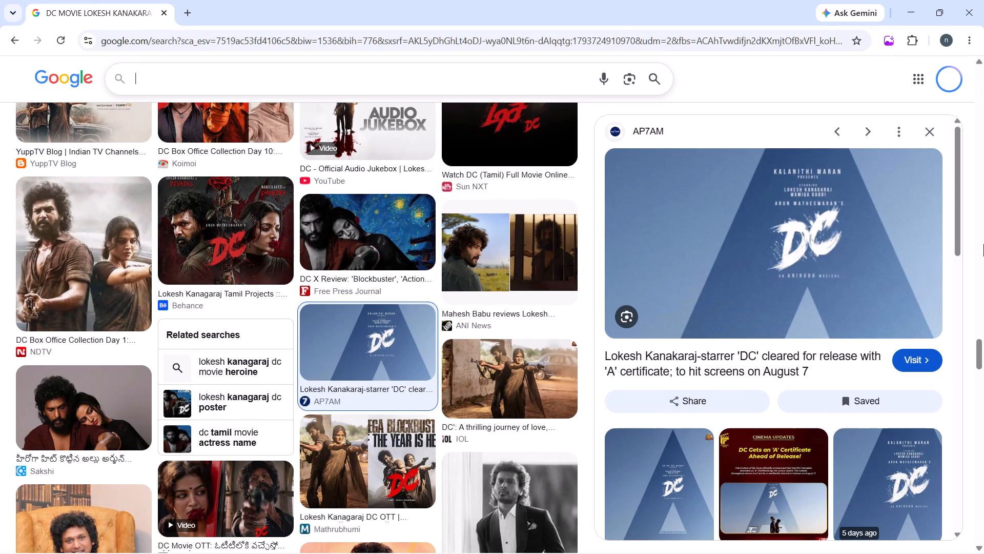
{"action": "type", "text": "USE OF LL"}
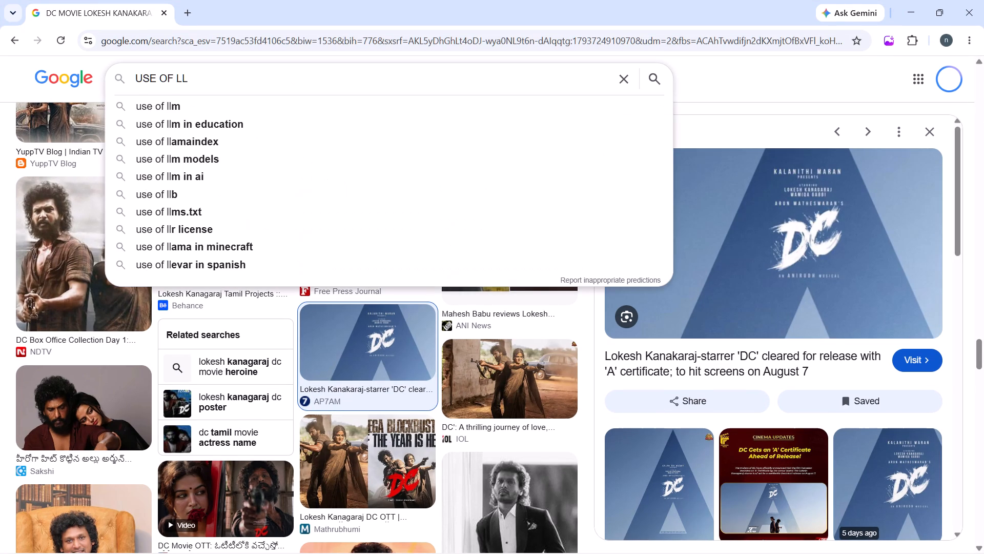
{"action": "key", "text": "BackSpace"}
{"action": "type", "text": "OSSO TOOL IN PHOTOSHOP"}
{"action": "key", "text": "Return"}
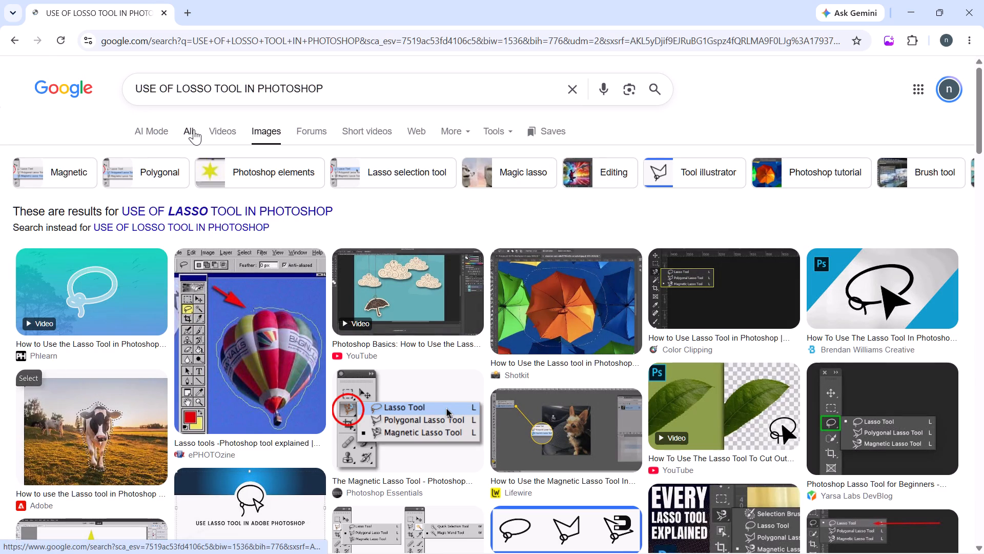
{"action": "left_click", "coordinate": [135, 134]}
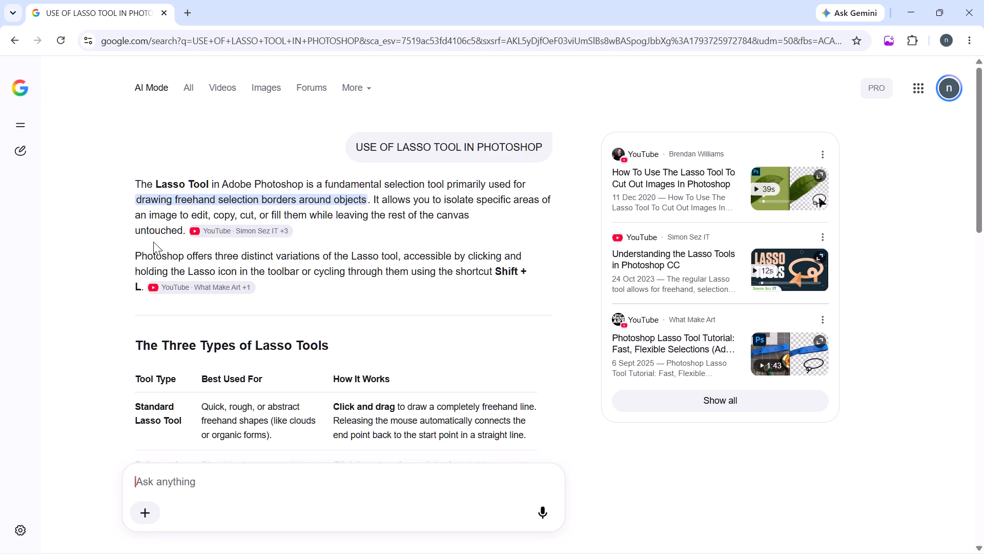
Switch to YouTube, search for "use of lasso tool in photoshop" and watch the short about removing an object, replaying the lasso selection part.
{"action": "key", "text": "alt+Tab"}
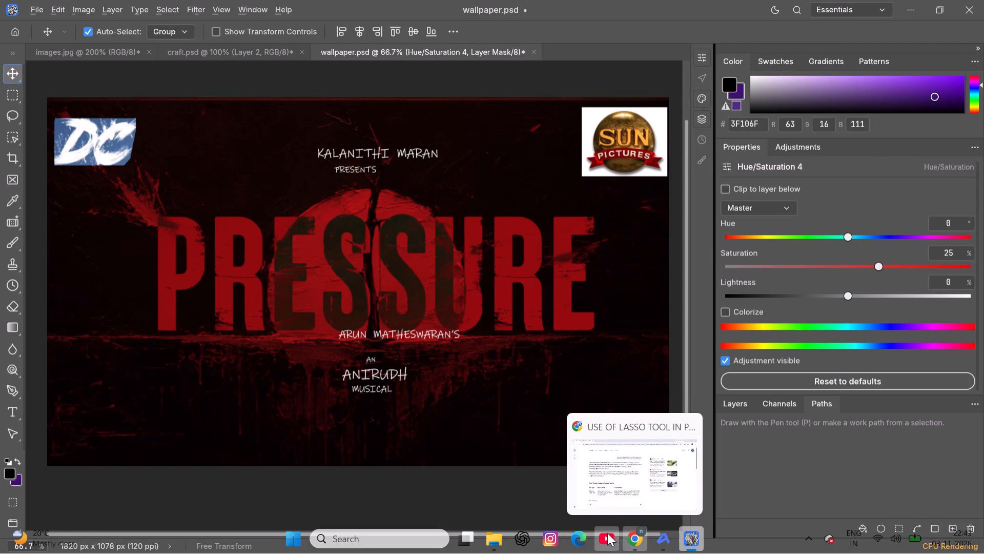
{"action": "left_click", "coordinate": [611, 533]}
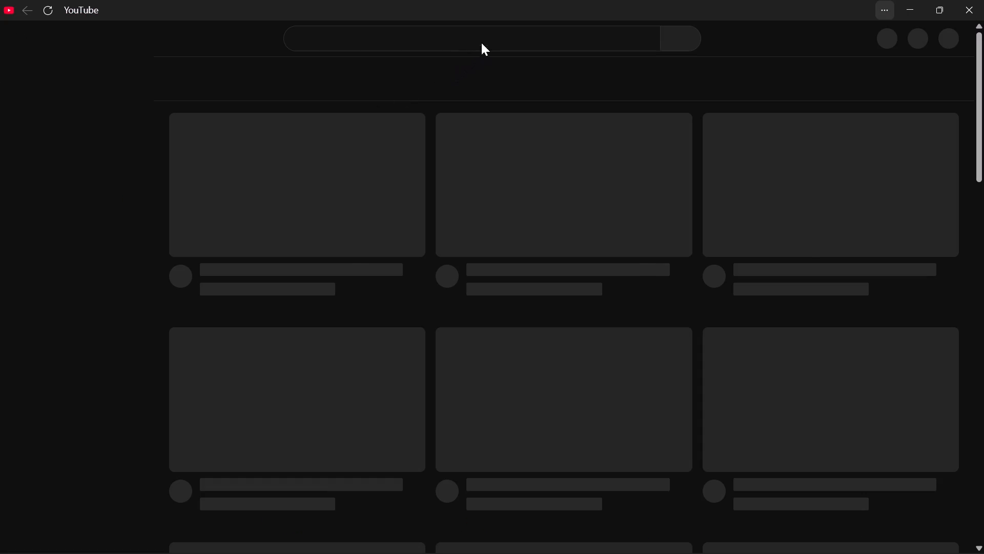
{"action": "left_click", "coordinate": [483, 42]}
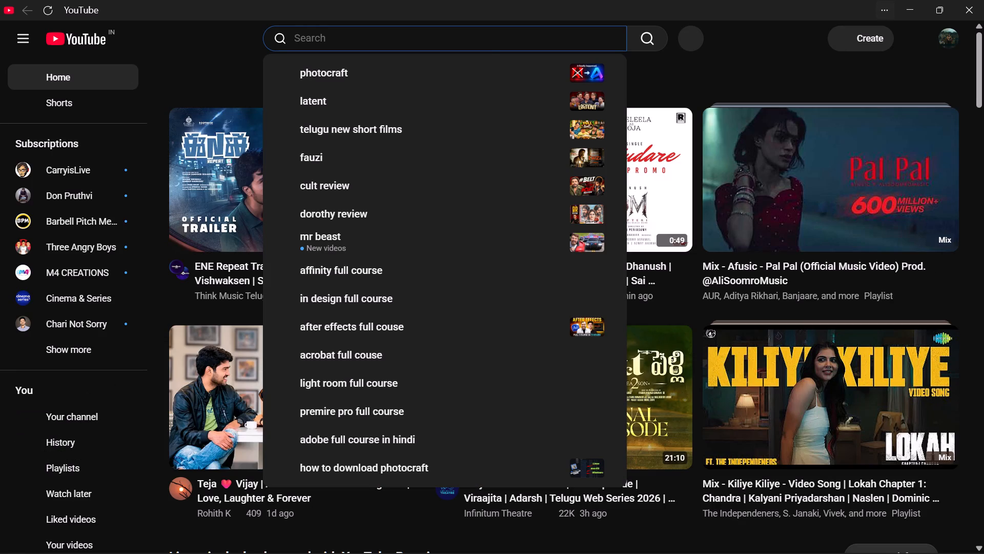
{"action": "key", "text": "u"}
{"action": "type", "text": "SE OF LOSSO"}
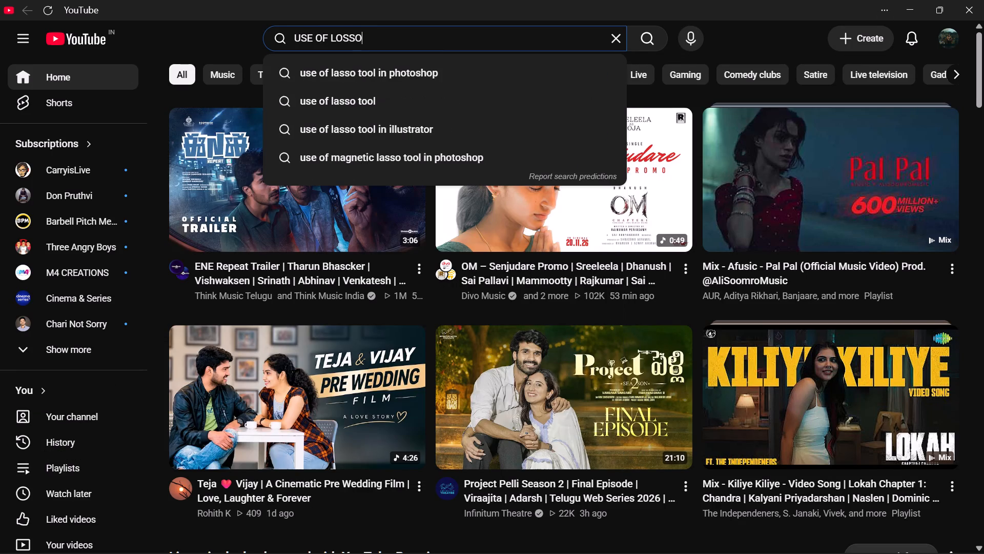
{"action": "left_click", "coordinate": [423, 69]}
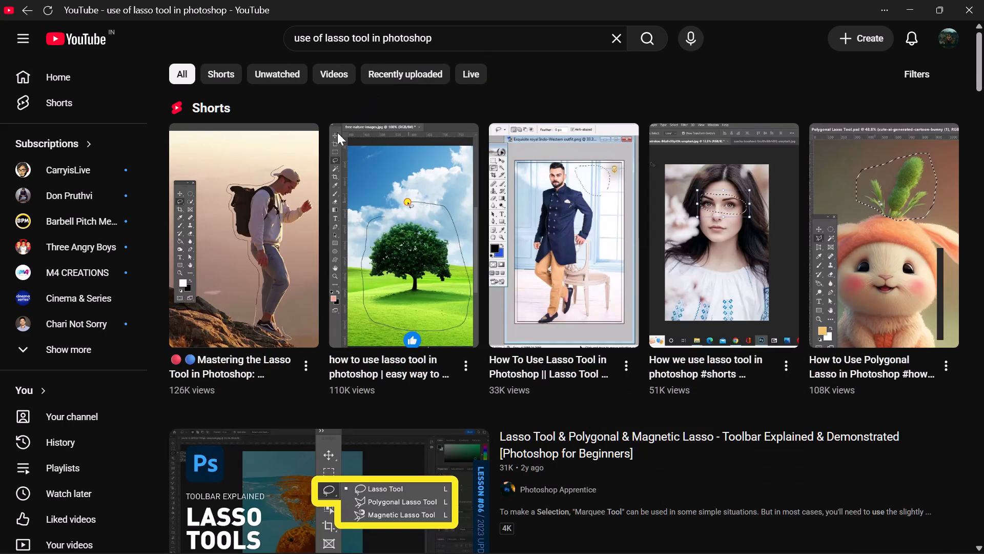
{"action": "left_click", "coordinate": [372, 179]}
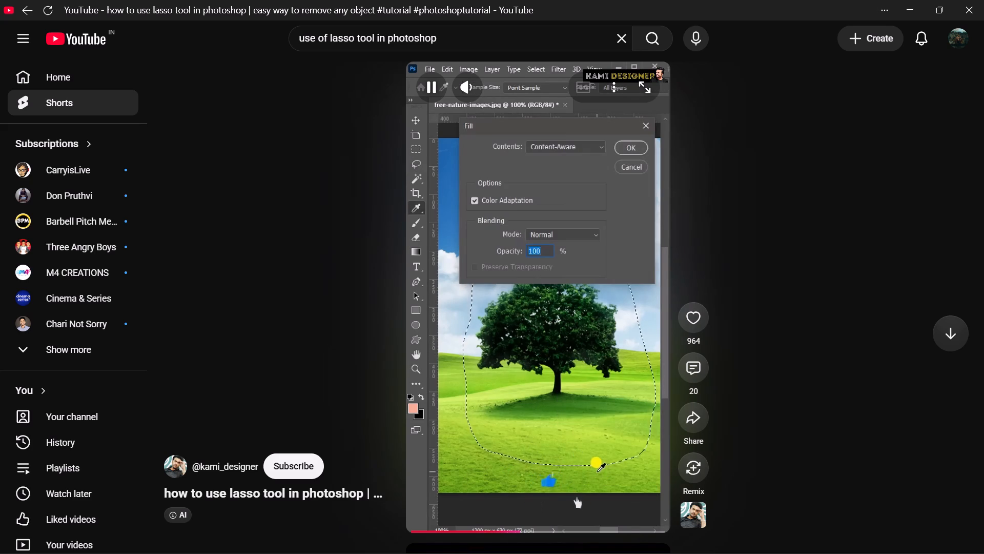
{"action": "key", "text": "Left"}
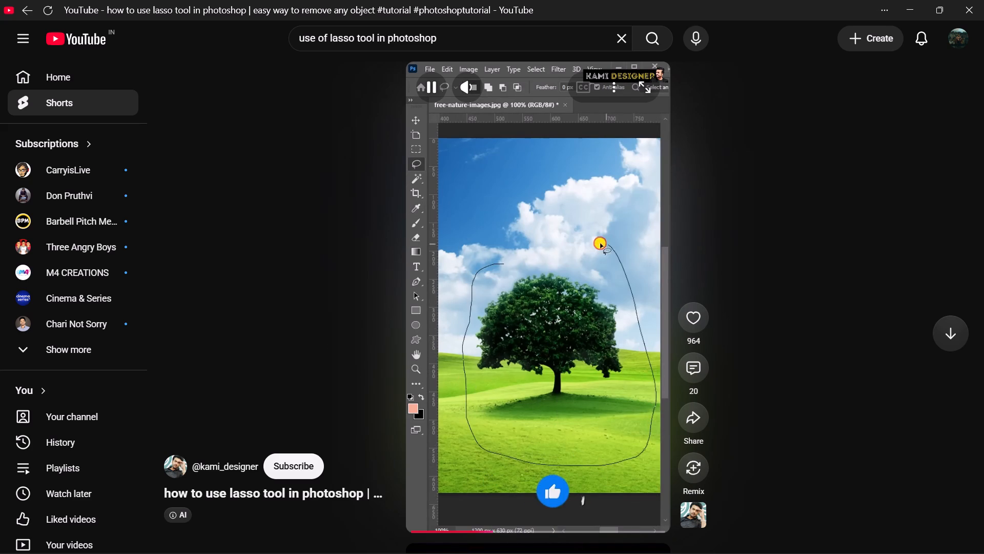
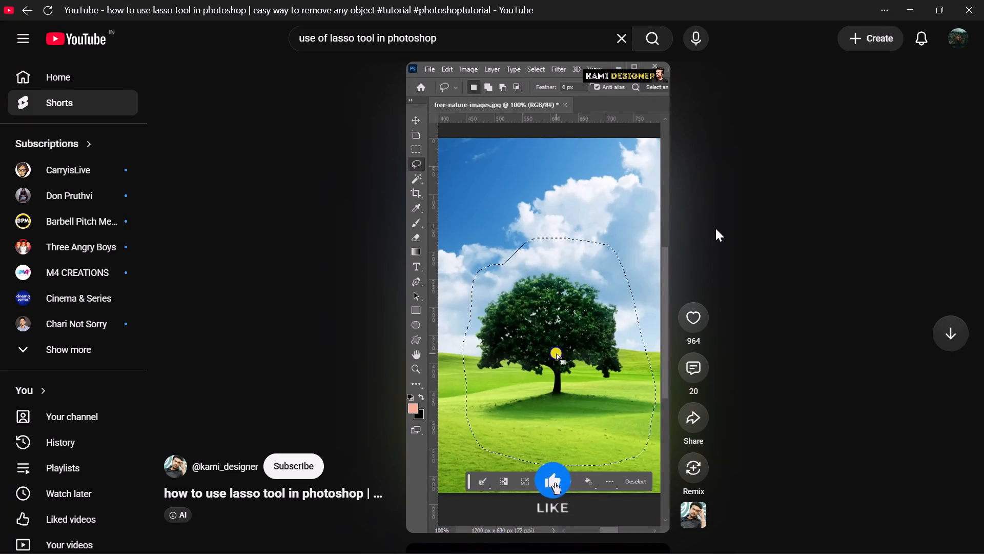
Watch the part of the short where the lassoed tree is removed from the landscape.
{"action": "key", "text": "space"}
{"action": "key", "text": "space"}
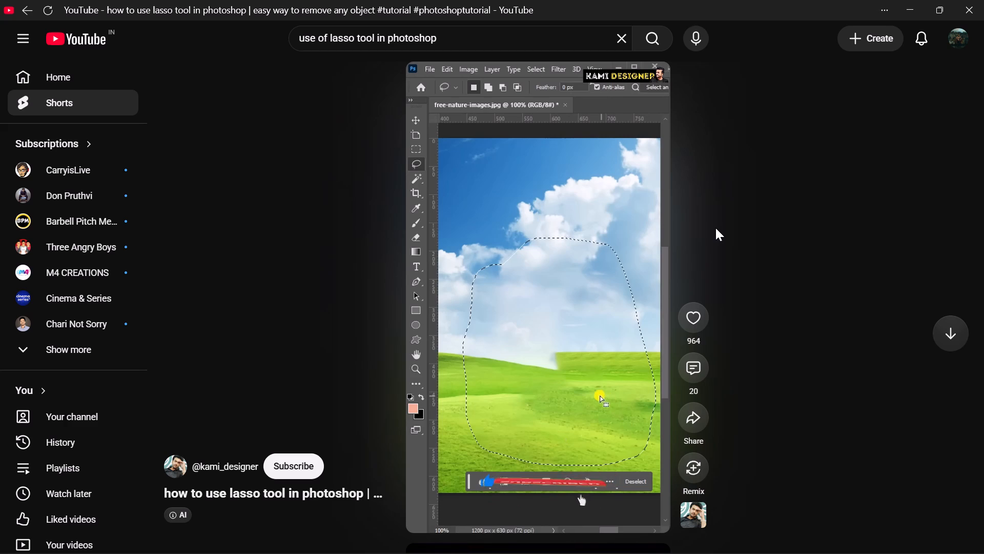
{"action": "key", "text": "space"}
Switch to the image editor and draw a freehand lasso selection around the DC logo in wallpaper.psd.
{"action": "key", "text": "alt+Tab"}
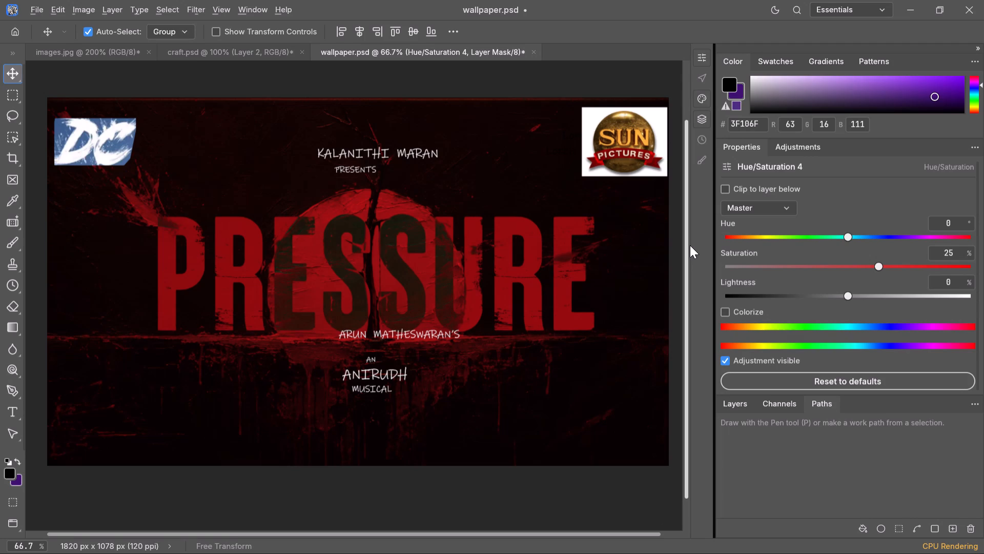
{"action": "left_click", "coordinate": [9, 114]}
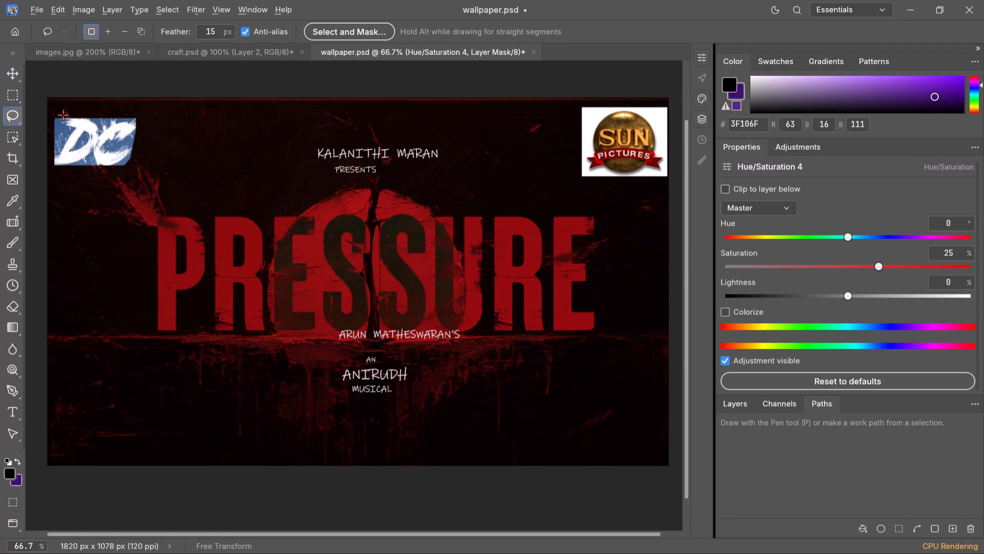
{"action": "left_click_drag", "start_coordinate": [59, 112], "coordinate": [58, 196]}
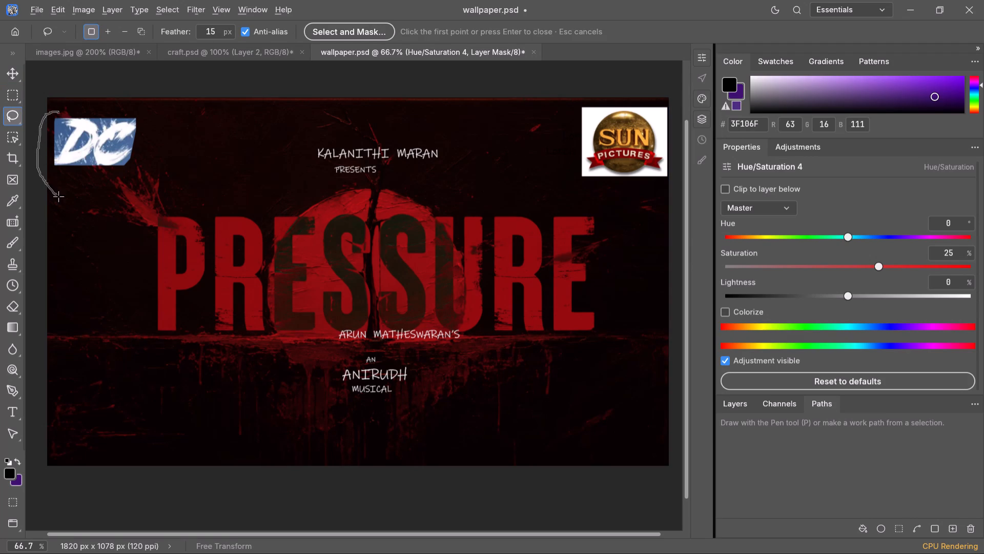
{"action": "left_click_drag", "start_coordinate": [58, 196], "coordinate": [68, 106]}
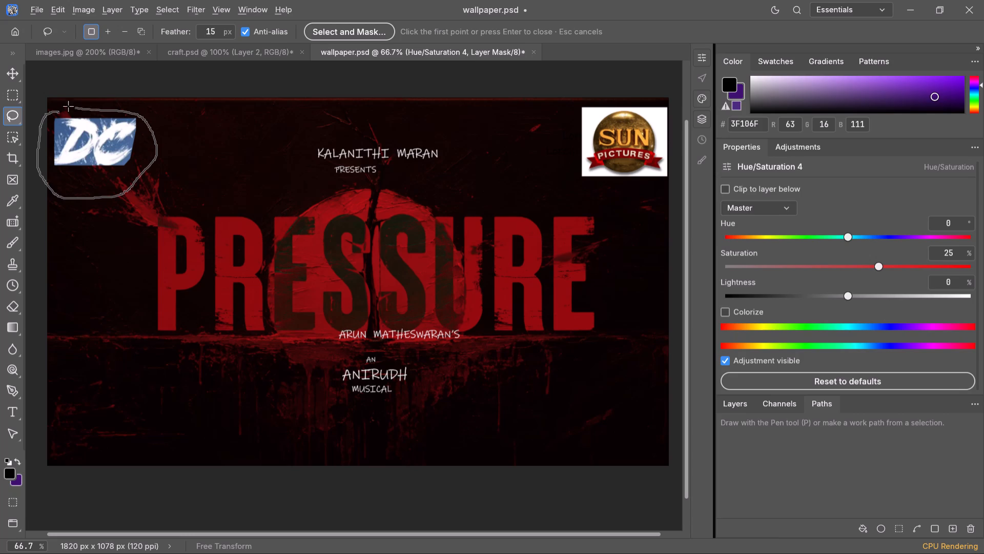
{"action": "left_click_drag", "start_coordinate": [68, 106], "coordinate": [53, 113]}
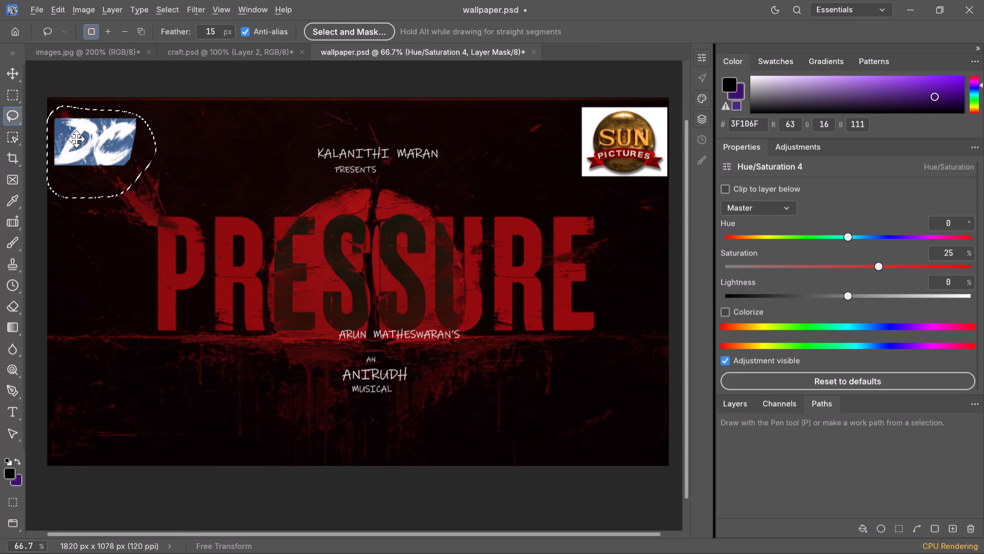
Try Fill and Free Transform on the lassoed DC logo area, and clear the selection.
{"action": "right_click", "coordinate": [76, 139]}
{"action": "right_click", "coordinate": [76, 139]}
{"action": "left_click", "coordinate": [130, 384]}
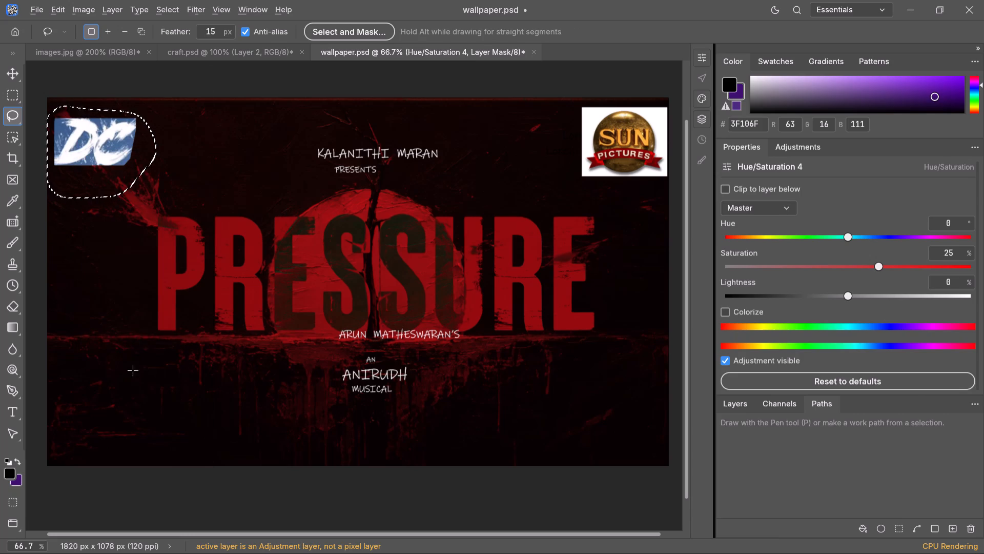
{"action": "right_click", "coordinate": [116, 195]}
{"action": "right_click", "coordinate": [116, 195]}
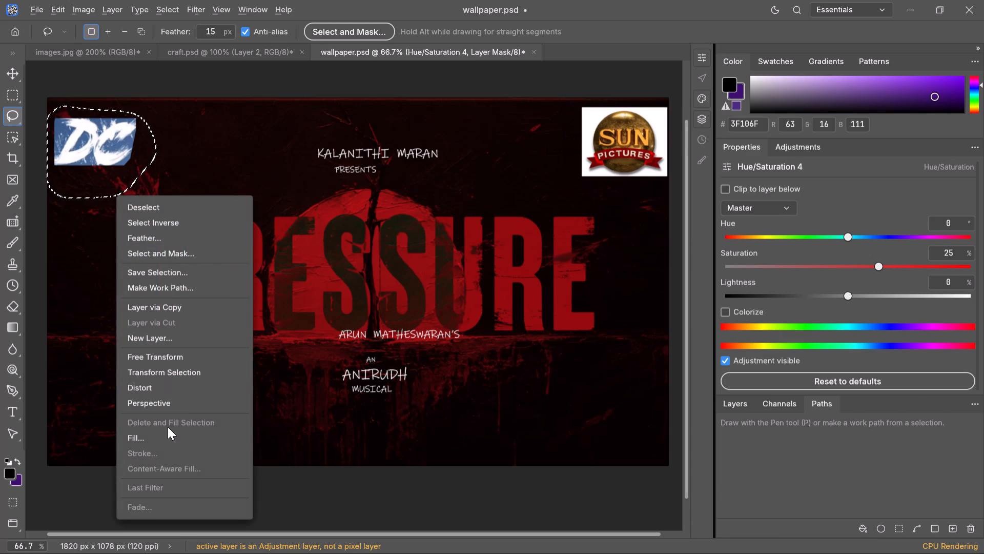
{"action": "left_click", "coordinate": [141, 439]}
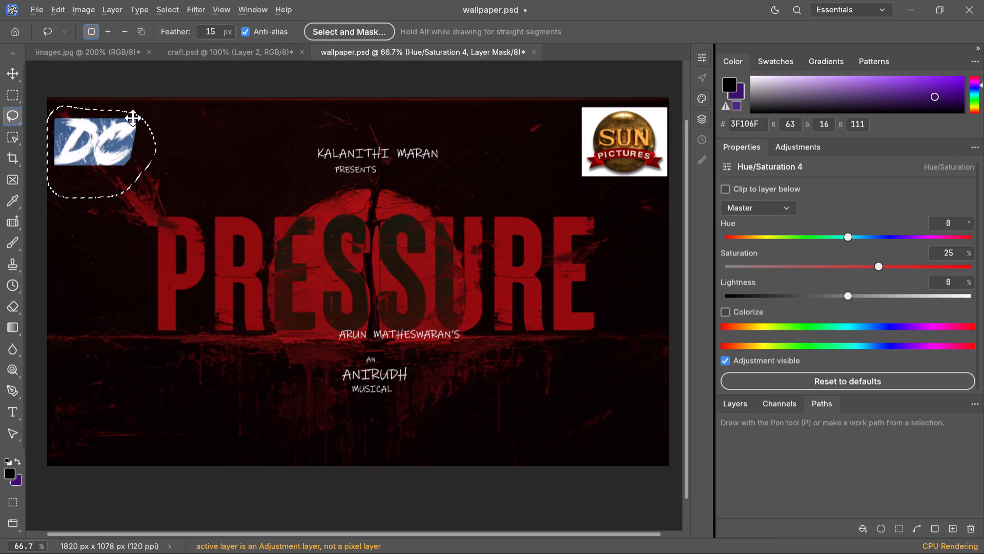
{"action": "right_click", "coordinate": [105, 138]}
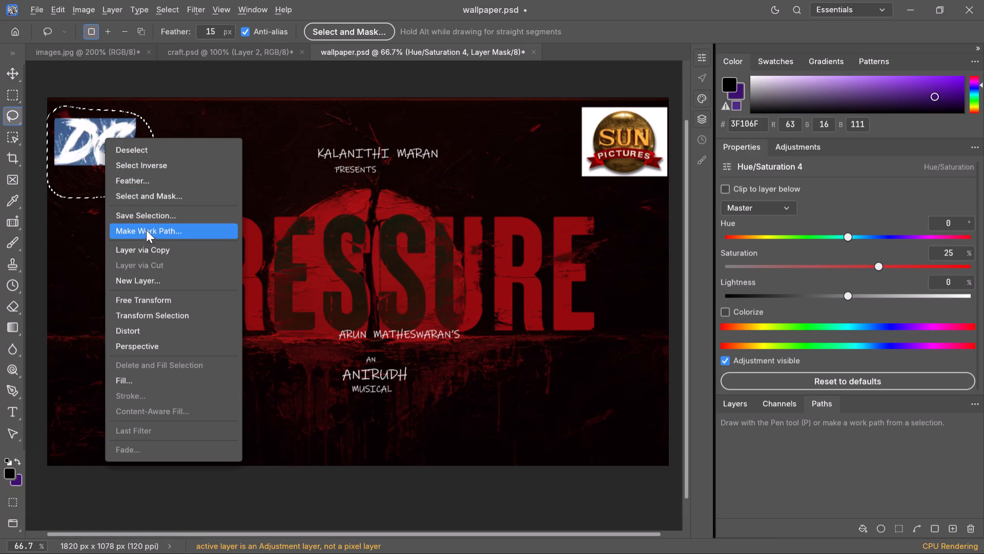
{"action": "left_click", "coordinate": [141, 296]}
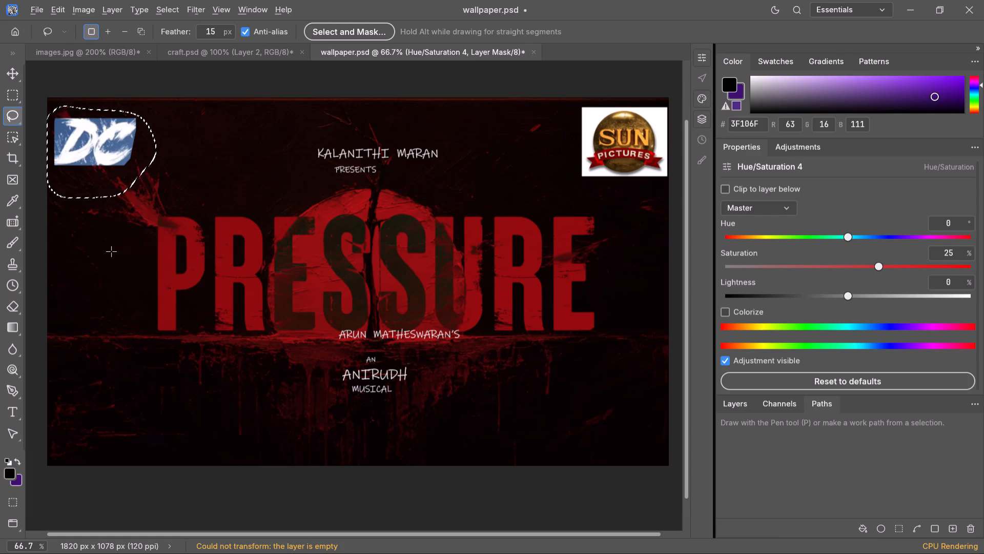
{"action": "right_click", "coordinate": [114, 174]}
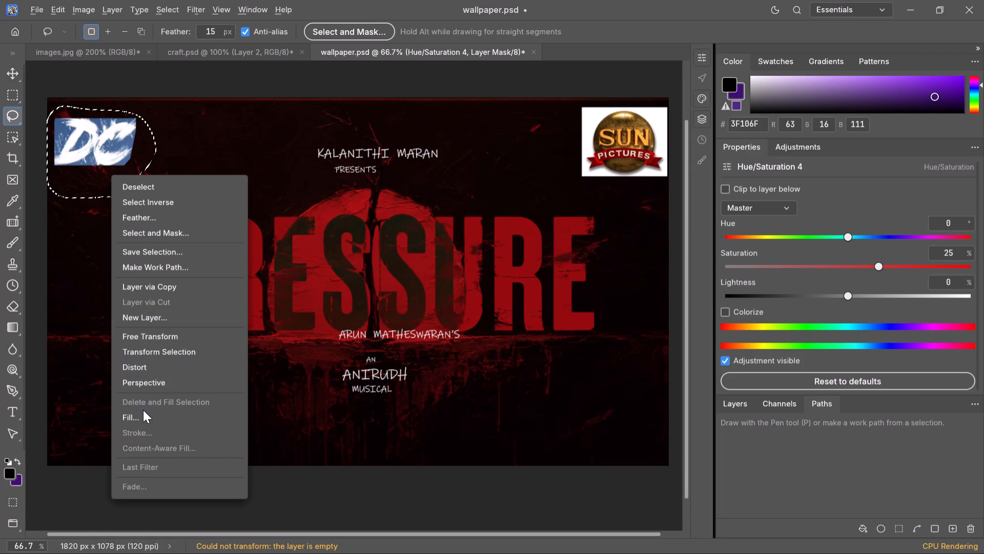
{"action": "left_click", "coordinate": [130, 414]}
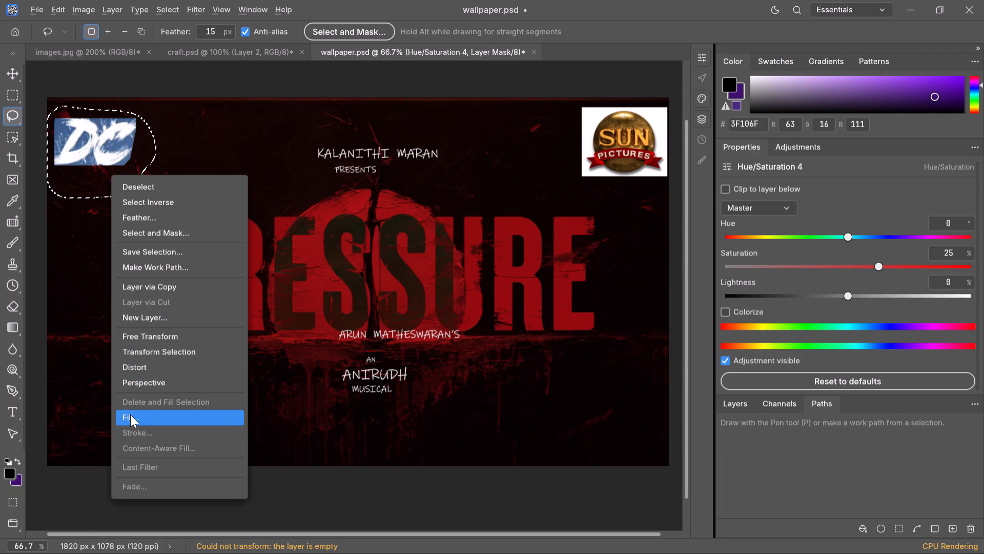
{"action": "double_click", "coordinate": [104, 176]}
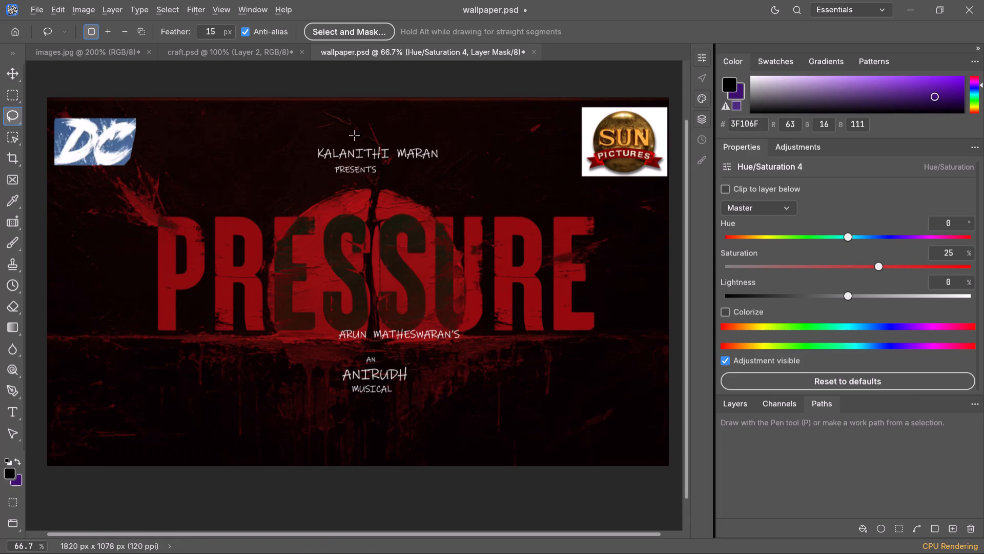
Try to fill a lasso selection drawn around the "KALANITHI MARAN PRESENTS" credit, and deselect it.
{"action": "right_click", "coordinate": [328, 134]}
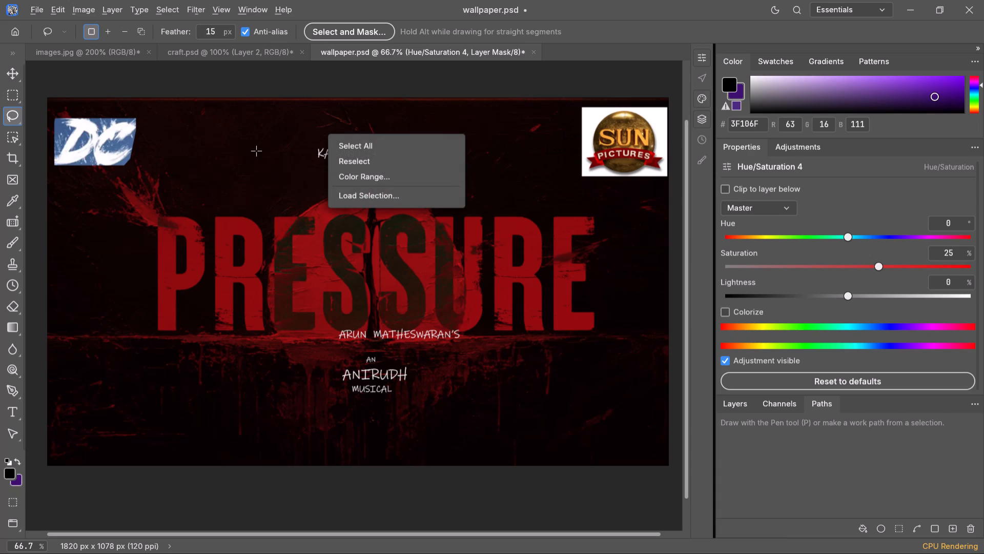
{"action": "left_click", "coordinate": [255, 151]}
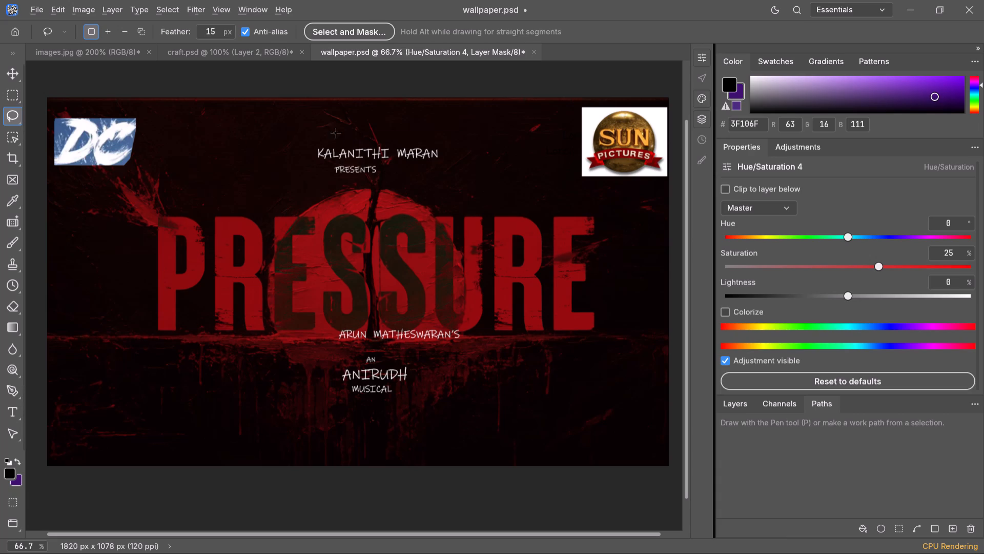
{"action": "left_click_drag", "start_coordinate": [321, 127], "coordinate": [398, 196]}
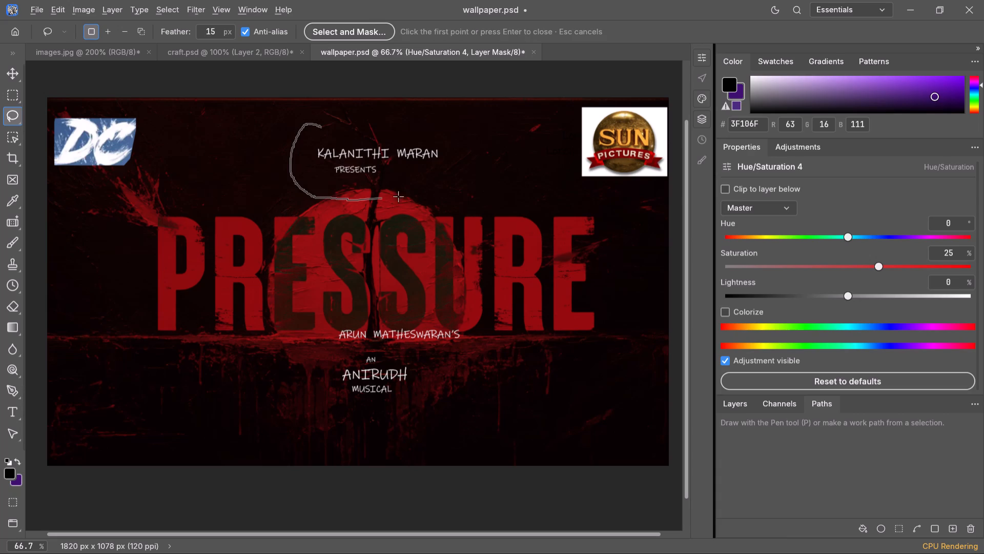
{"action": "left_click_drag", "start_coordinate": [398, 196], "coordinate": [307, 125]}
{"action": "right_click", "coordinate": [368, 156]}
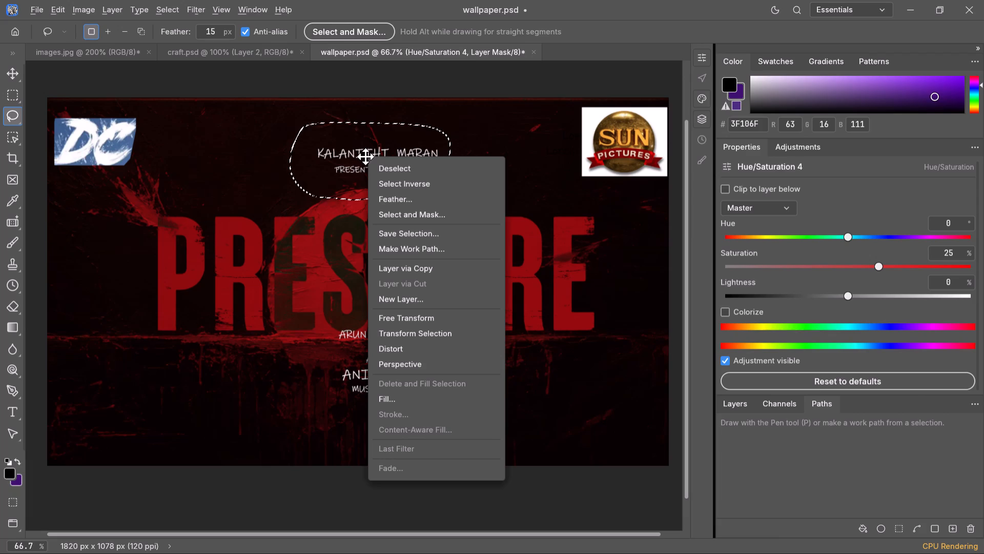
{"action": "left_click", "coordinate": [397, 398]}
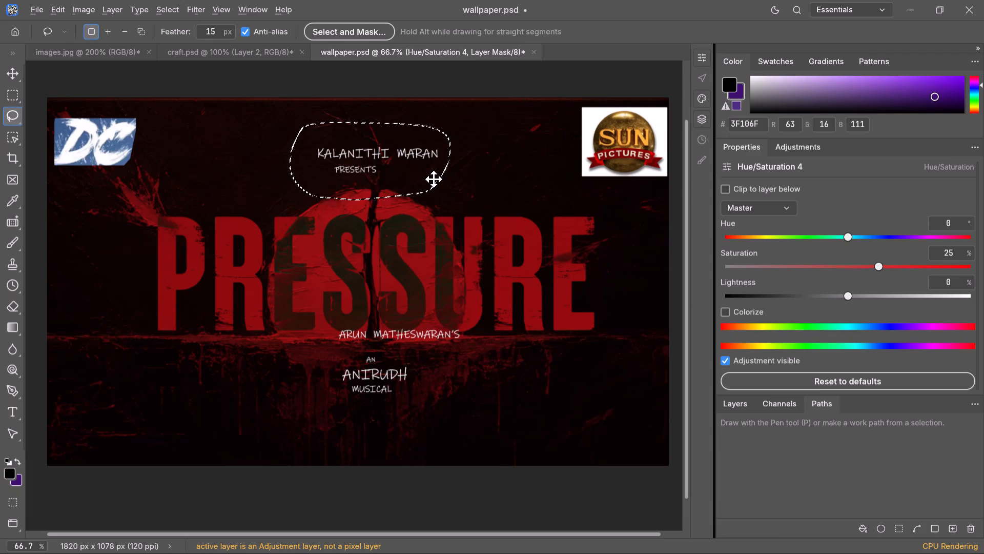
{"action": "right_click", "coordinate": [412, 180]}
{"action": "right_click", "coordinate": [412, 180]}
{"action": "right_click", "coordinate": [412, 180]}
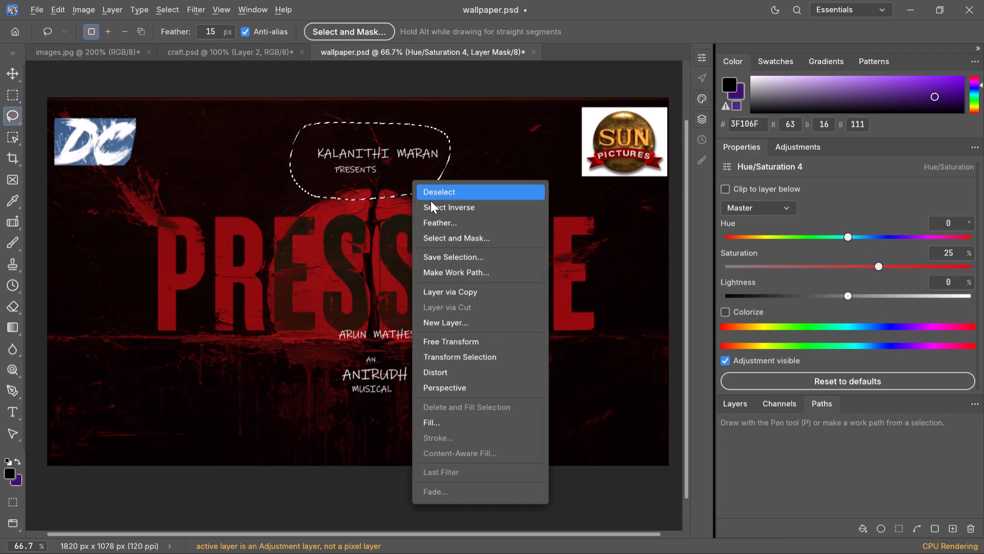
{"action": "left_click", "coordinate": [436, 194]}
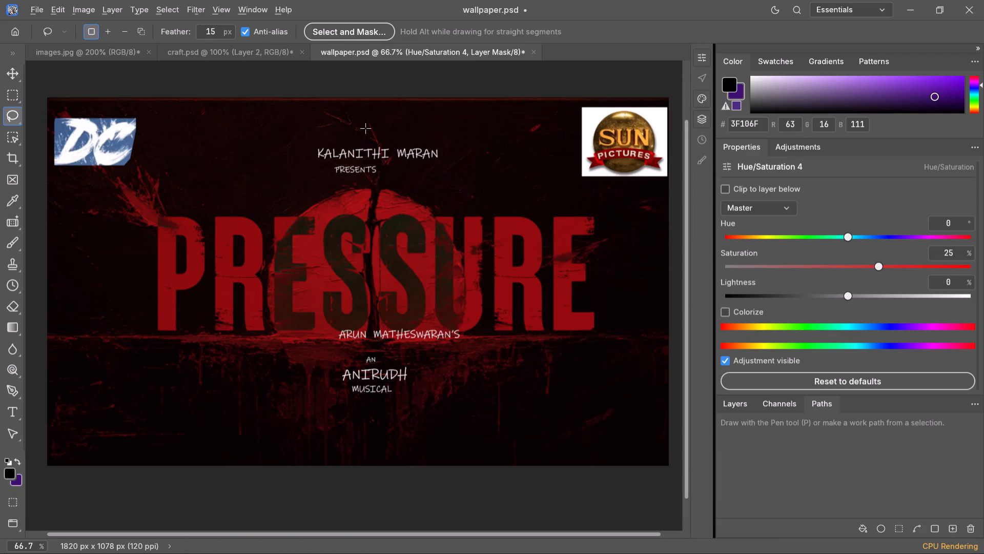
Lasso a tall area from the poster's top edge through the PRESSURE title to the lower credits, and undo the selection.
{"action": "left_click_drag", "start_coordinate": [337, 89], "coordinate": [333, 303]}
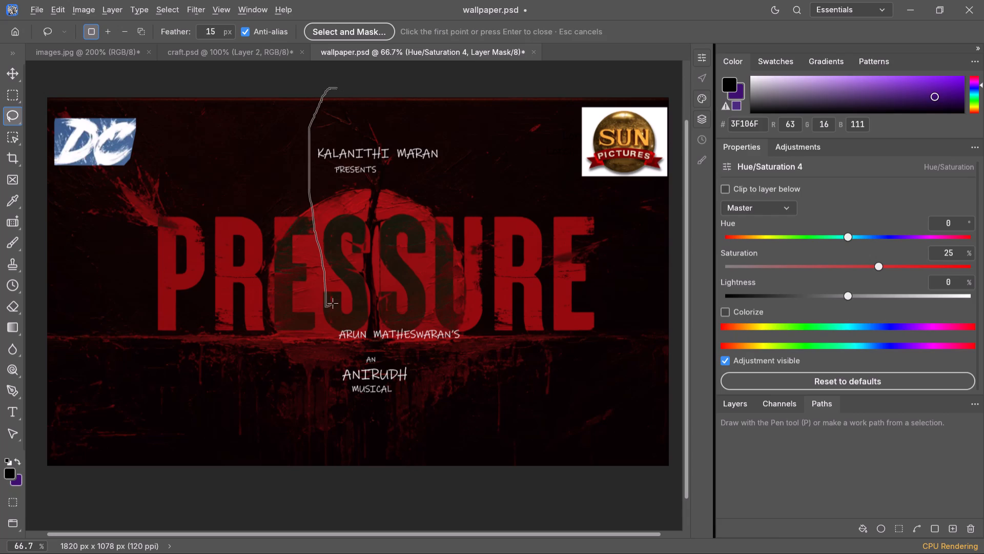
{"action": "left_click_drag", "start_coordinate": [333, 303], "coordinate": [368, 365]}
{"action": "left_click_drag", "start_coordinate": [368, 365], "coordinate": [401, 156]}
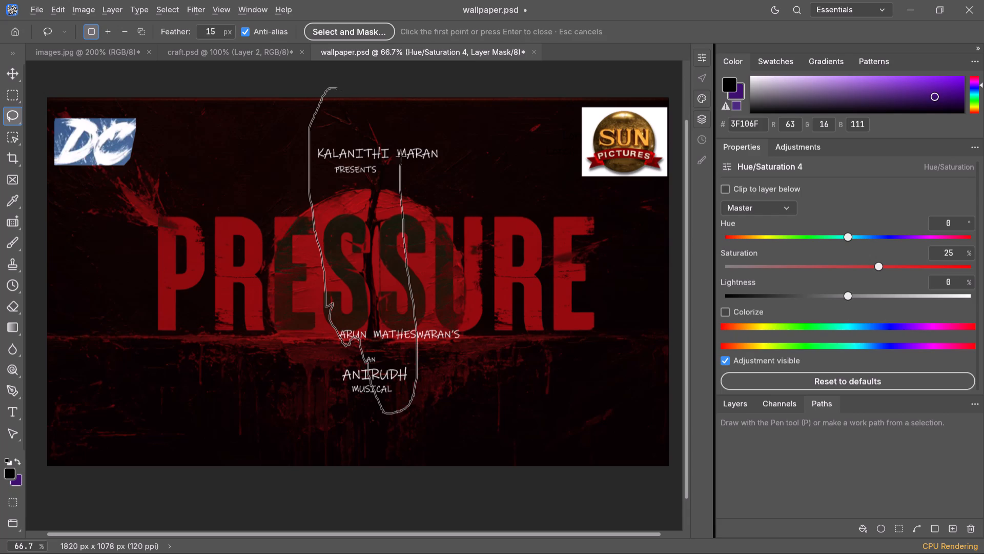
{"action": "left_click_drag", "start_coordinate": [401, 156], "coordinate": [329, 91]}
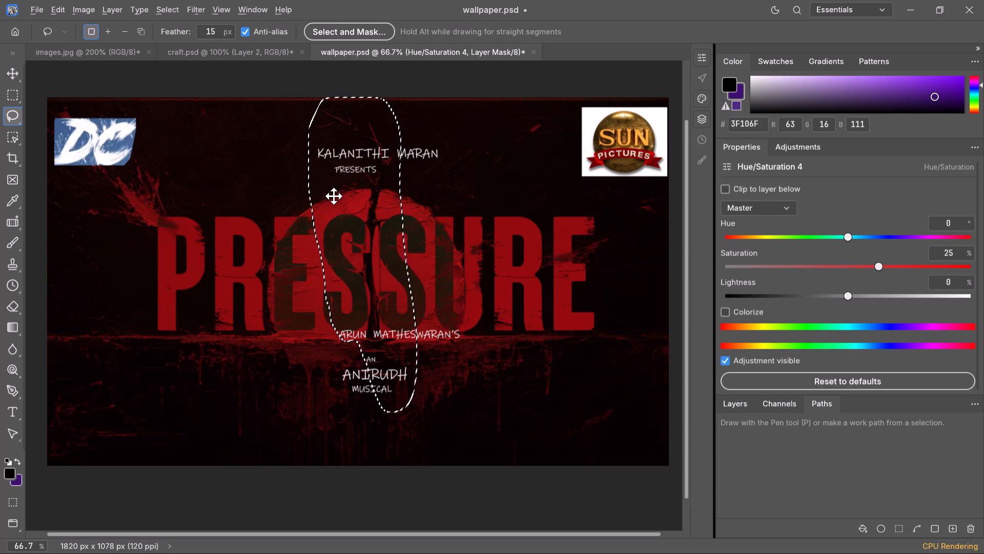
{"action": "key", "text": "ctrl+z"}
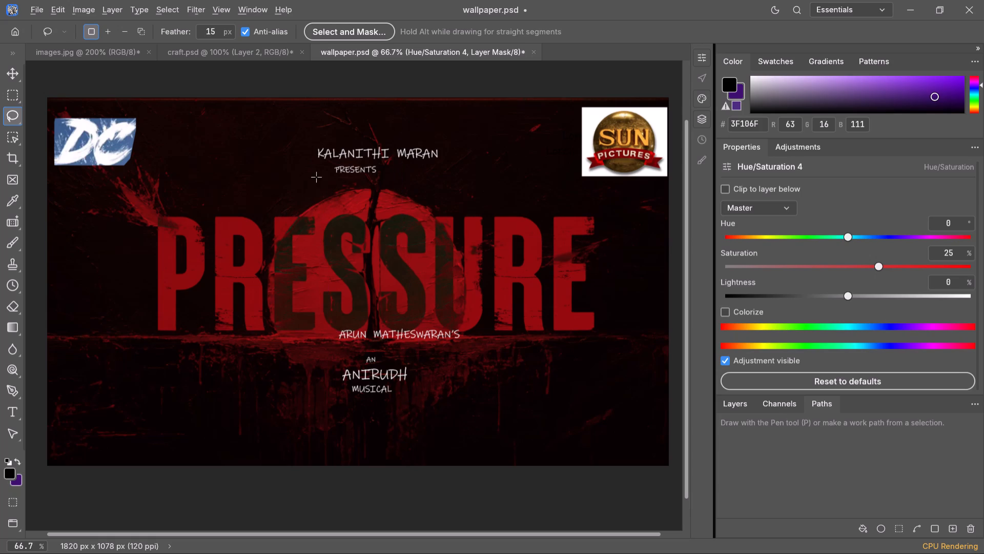
Switch to the craft.psd document and draw a lasso selection around the whole DC logo.
{"action": "left_click", "coordinate": [250, 49]}
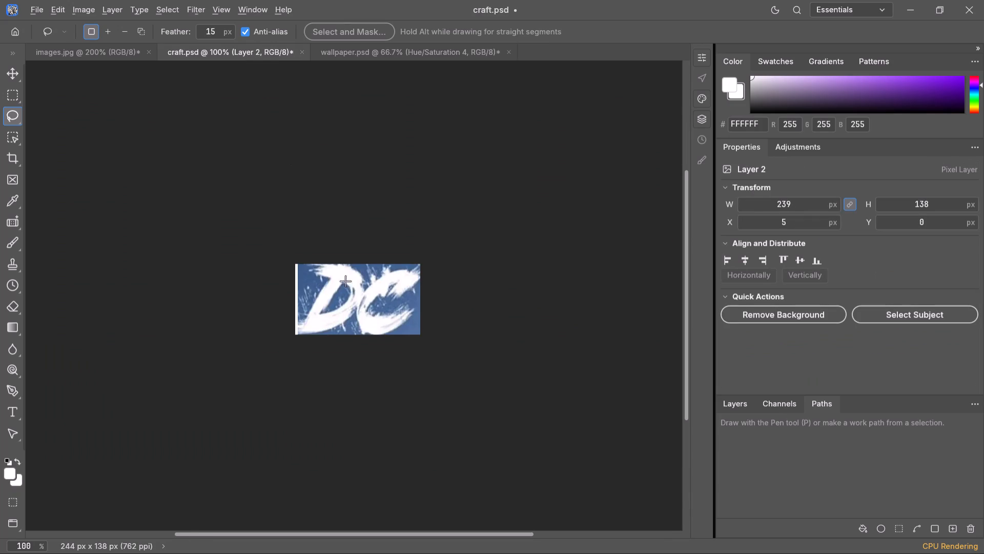
{"action": "left_click_drag", "start_coordinate": [317, 271], "coordinate": [318, 269]}
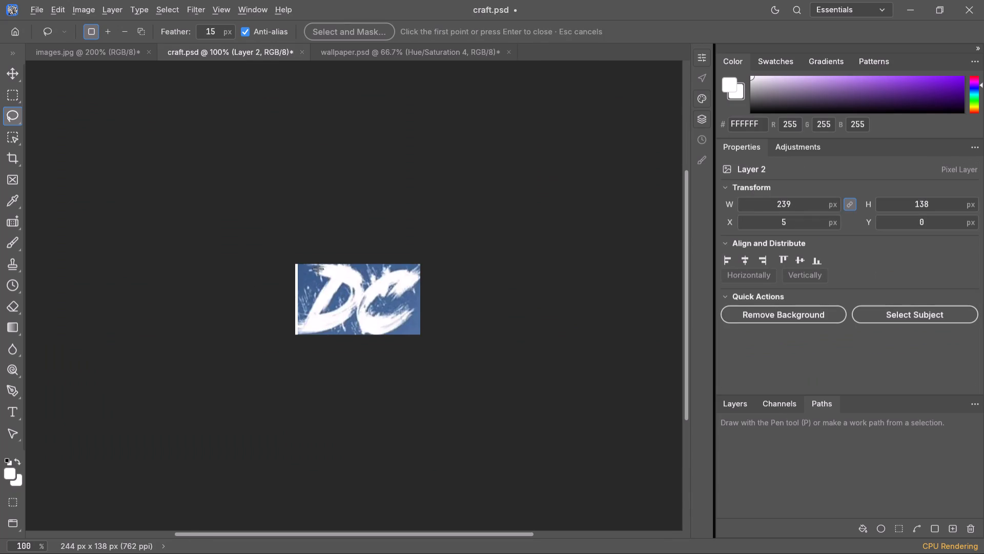
{"action": "left_click_drag", "start_coordinate": [318, 269], "coordinate": [257, 264]}
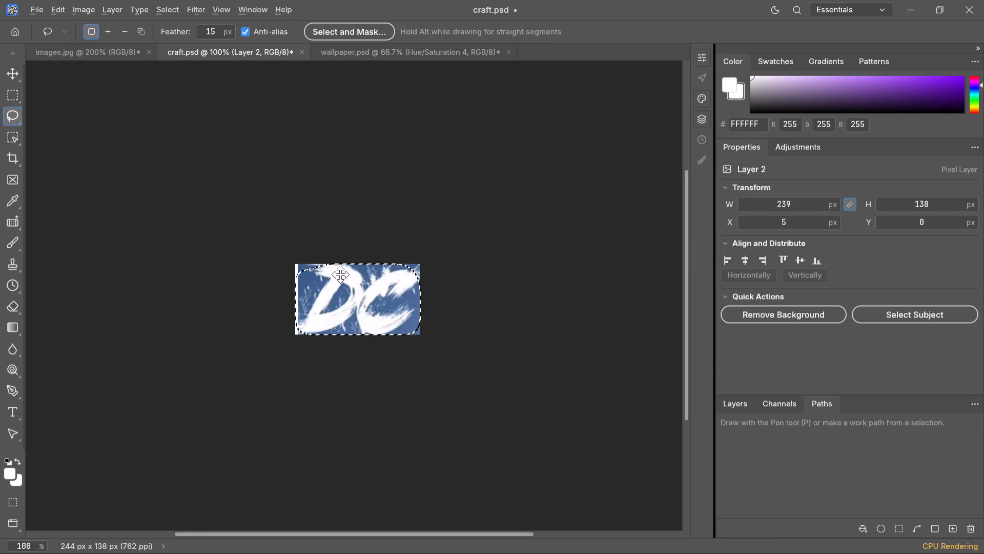
Transform the lasso selection on the DC logo, scaling it proportionally to about 93% from its upper corner.
{"action": "right_click", "coordinate": [359, 284]}
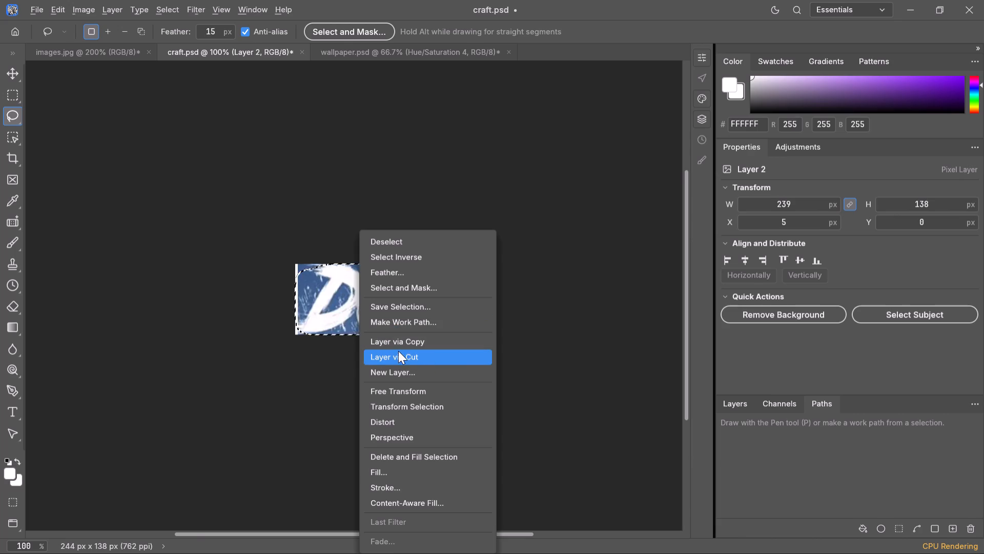
{"action": "left_click", "coordinate": [400, 412]}
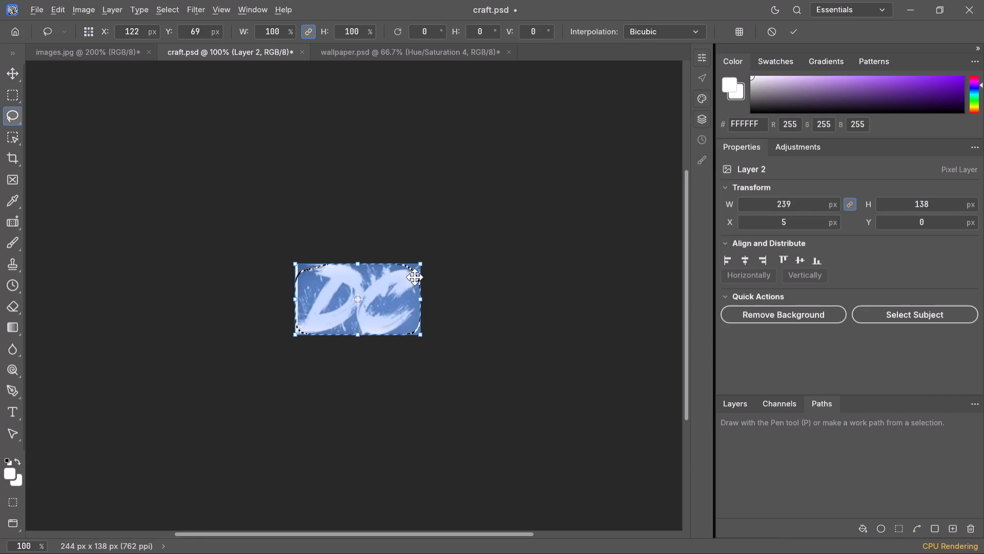
{"action": "left_click_drag", "start_coordinate": [418, 267], "coordinate": [413, 273]}
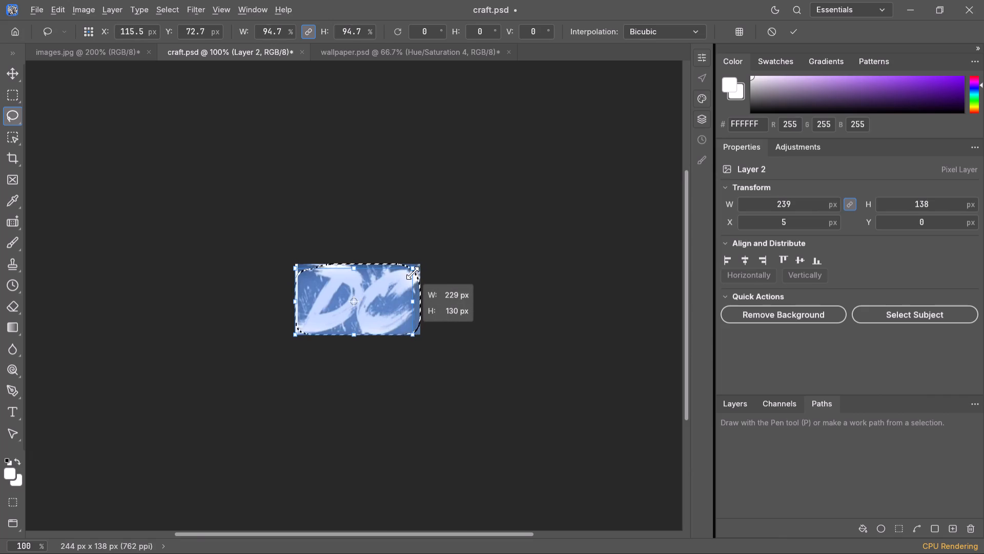
{"action": "left_click_drag", "start_coordinate": [413, 273], "coordinate": [418, 272]}
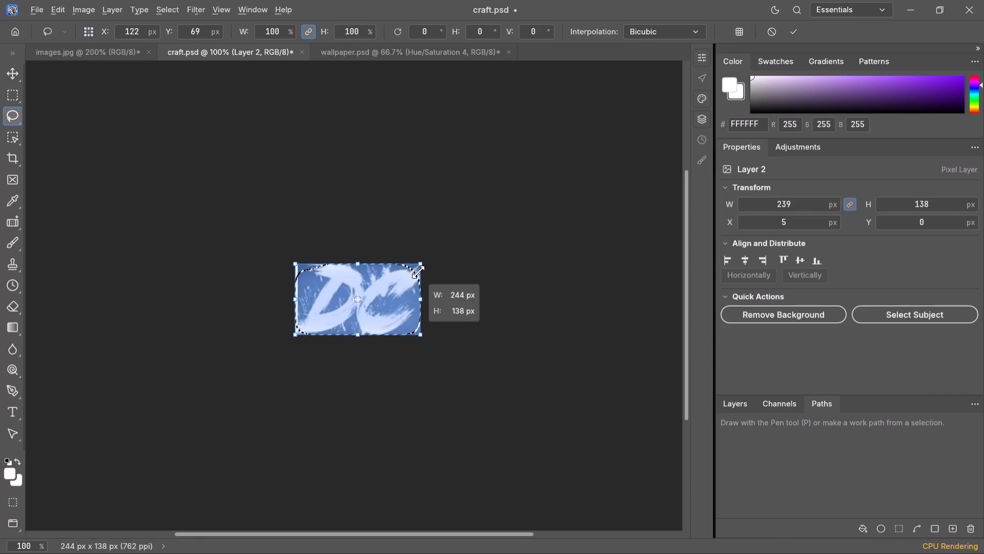
{"action": "left_click_drag", "start_coordinate": [418, 272], "coordinate": [412, 278]}
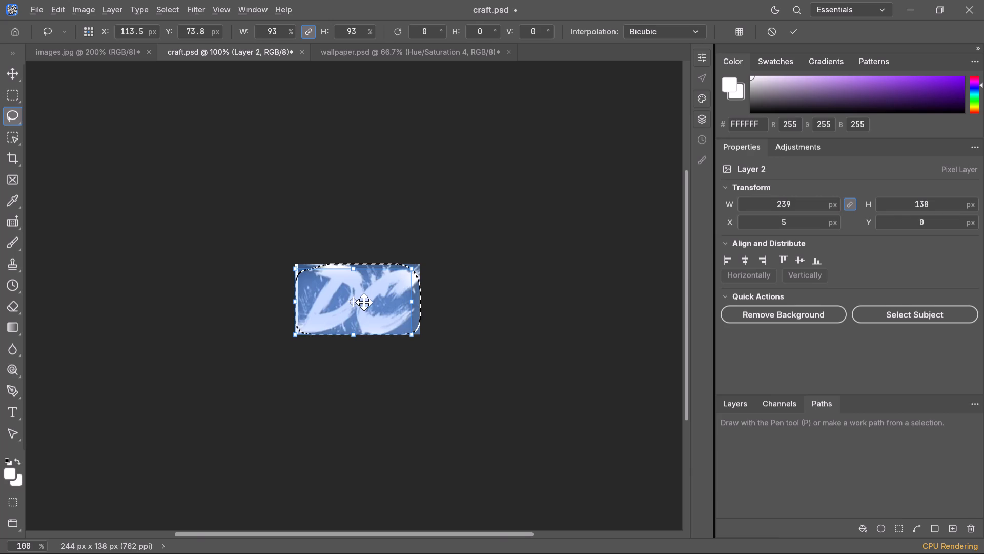
{"action": "right_click", "coordinate": [362, 300]}
{"action": "right_click", "coordinate": [362, 300]}
{"action": "left_click", "coordinate": [324, 303]}
{"action": "double_click", "coordinate": [324, 303]}
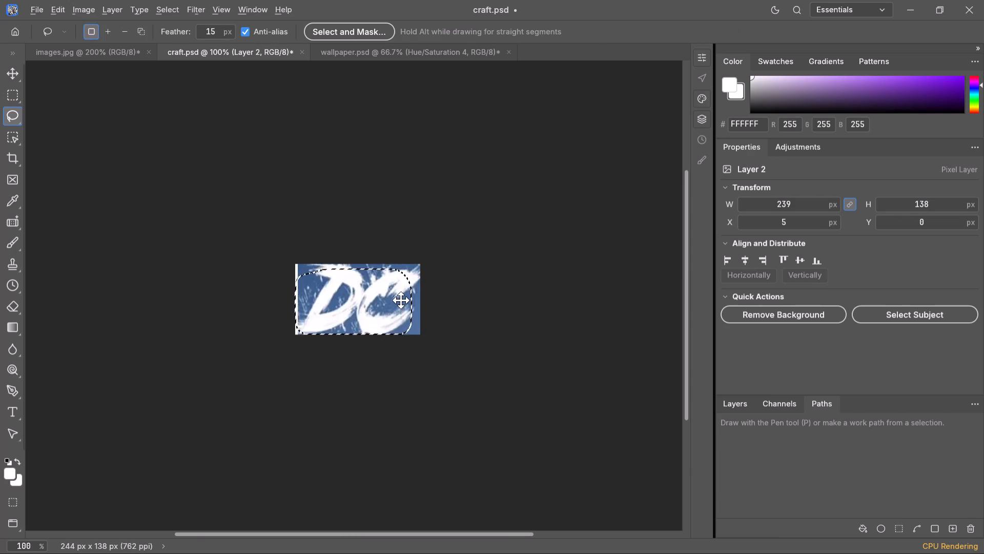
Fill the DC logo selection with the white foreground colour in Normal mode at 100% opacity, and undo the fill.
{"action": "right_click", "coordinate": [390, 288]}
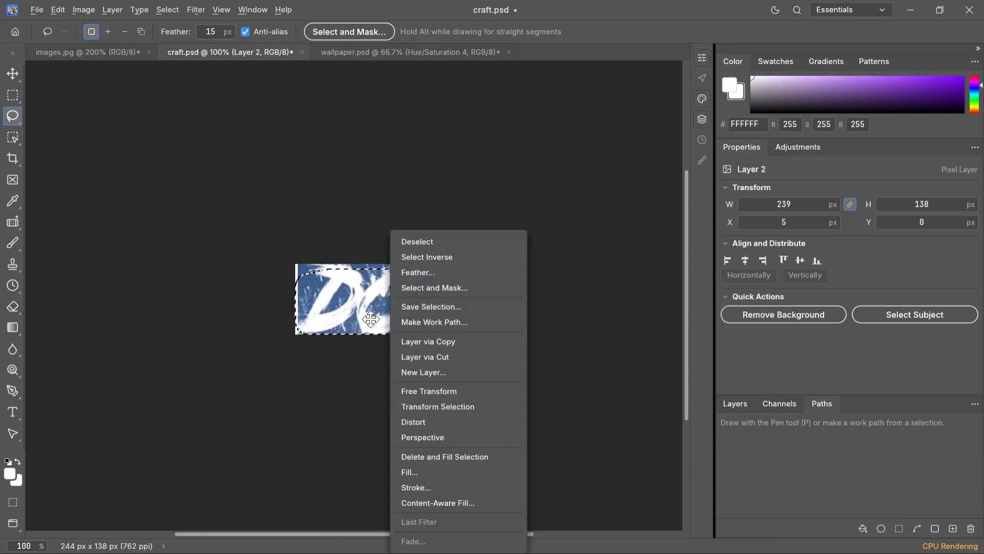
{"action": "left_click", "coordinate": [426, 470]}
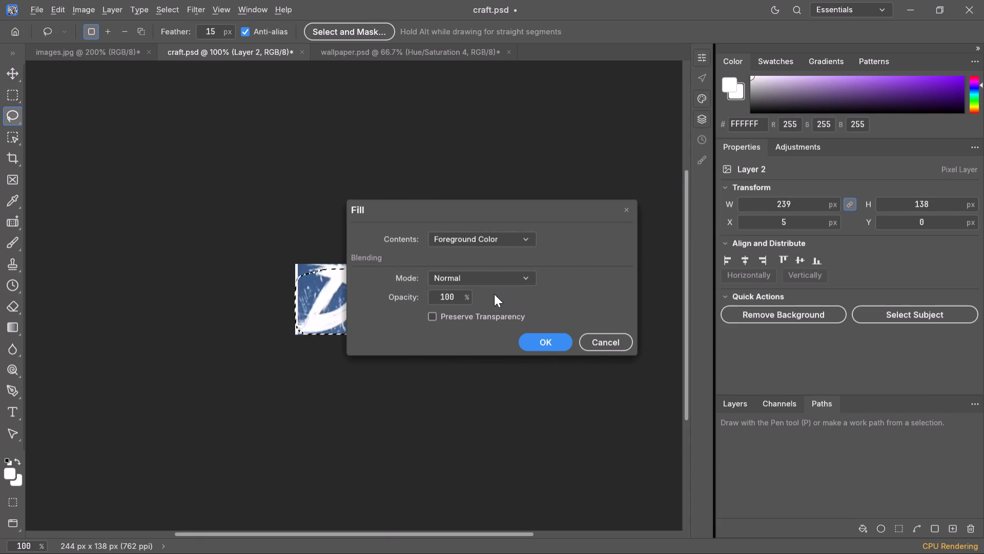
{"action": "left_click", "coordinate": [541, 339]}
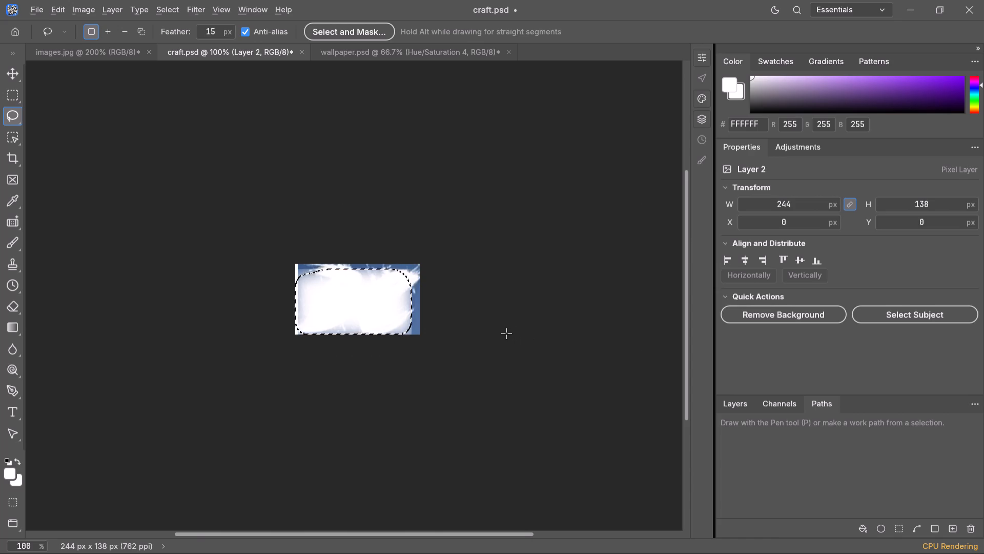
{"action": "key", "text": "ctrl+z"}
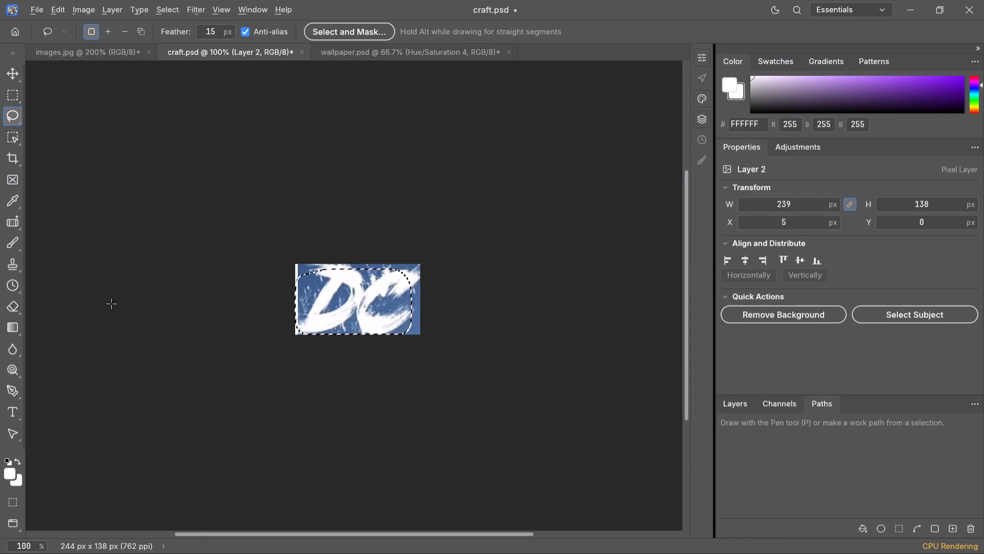
In images.jpg, lasso an oval of blurred background beside the boy's head and fill it with the white foreground colour at 100% opacity.
{"action": "left_click", "coordinate": [111, 54]}
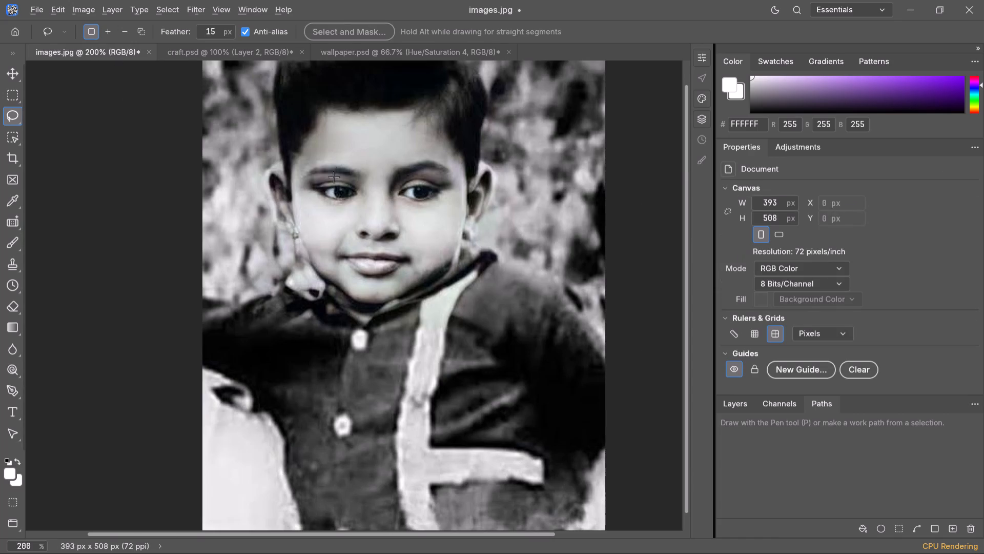
{"action": "left_click", "coordinate": [338, 170]}
{"action": "left_click_drag", "start_coordinate": [542, 91], "coordinate": [535, 83]}
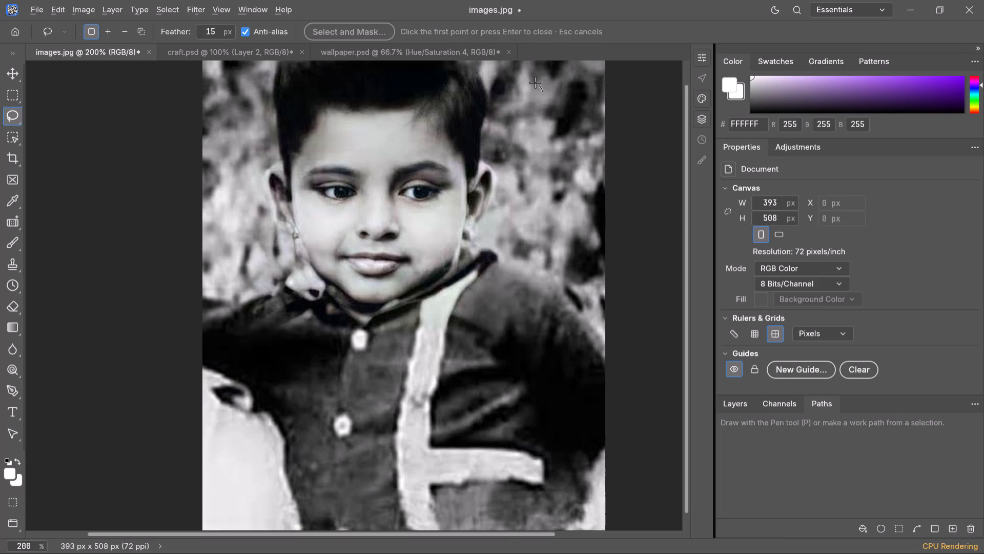
{"action": "left_click_drag", "start_coordinate": [535, 83], "coordinate": [594, 131]}
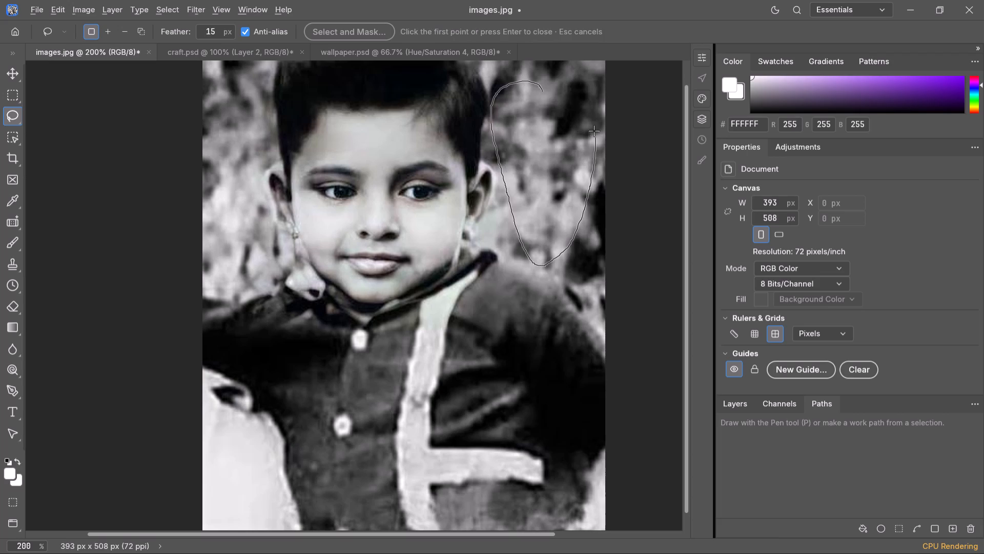
{"action": "left_click_drag", "start_coordinate": [594, 131], "coordinate": [518, 84]}
{"action": "right_click", "coordinate": [536, 153]}
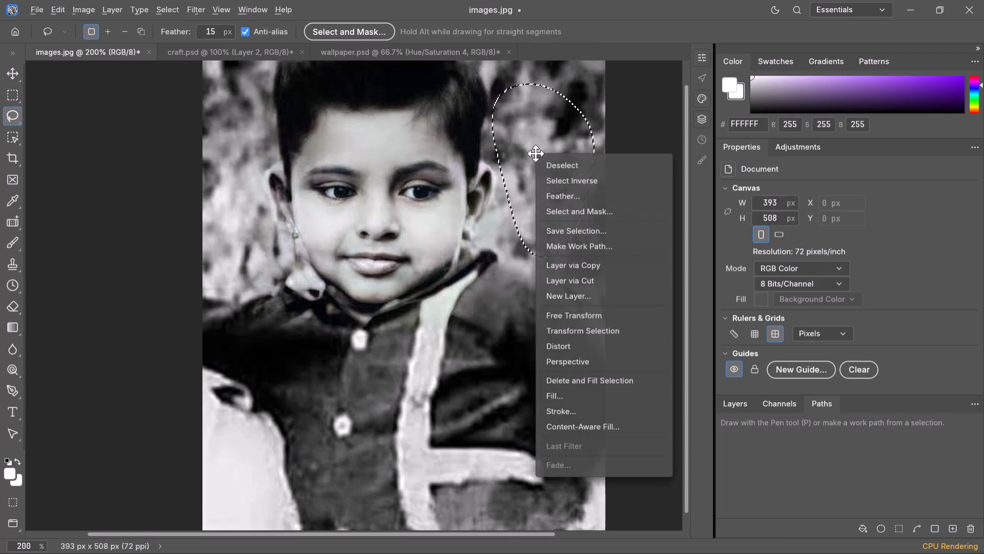
{"action": "left_click", "coordinate": [586, 395]}
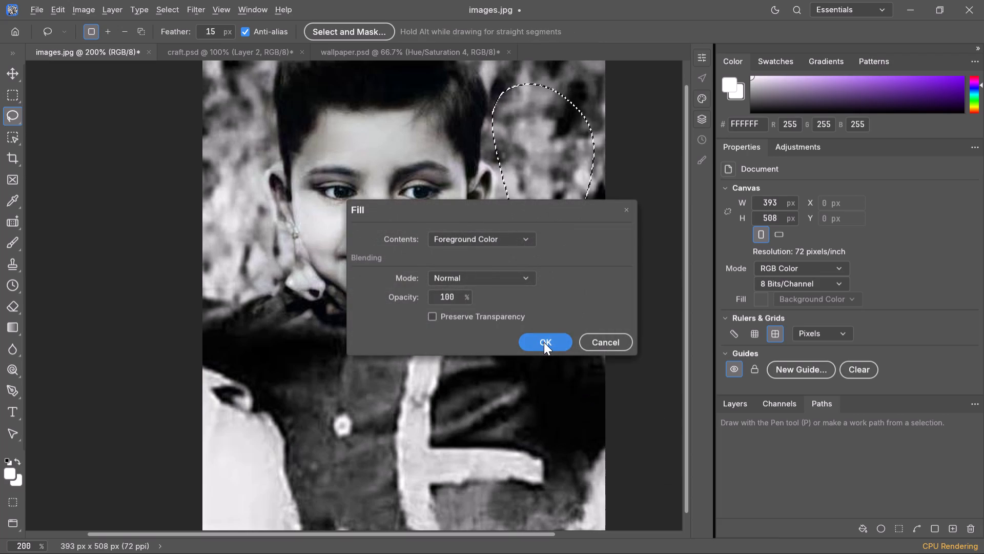
{"action": "left_click", "coordinate": [544, 342]}
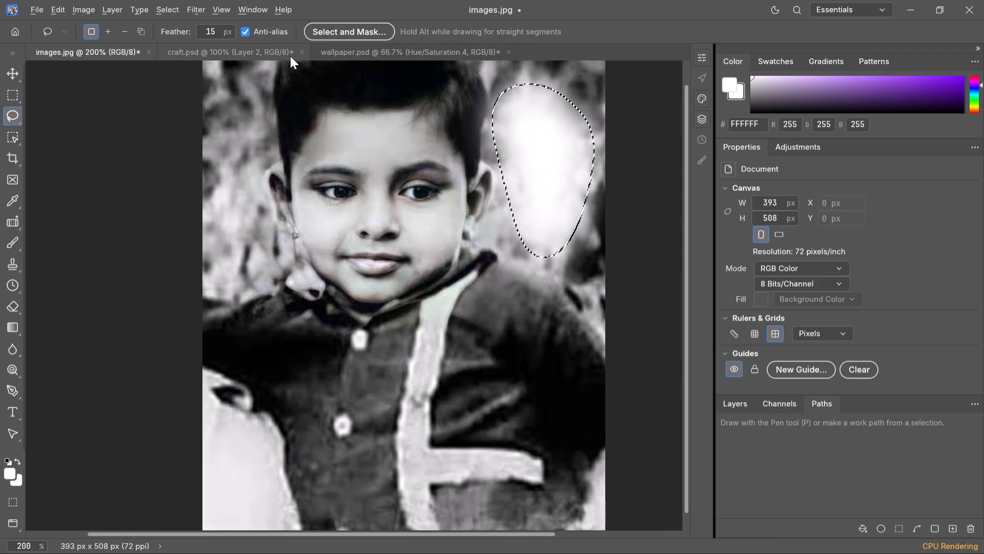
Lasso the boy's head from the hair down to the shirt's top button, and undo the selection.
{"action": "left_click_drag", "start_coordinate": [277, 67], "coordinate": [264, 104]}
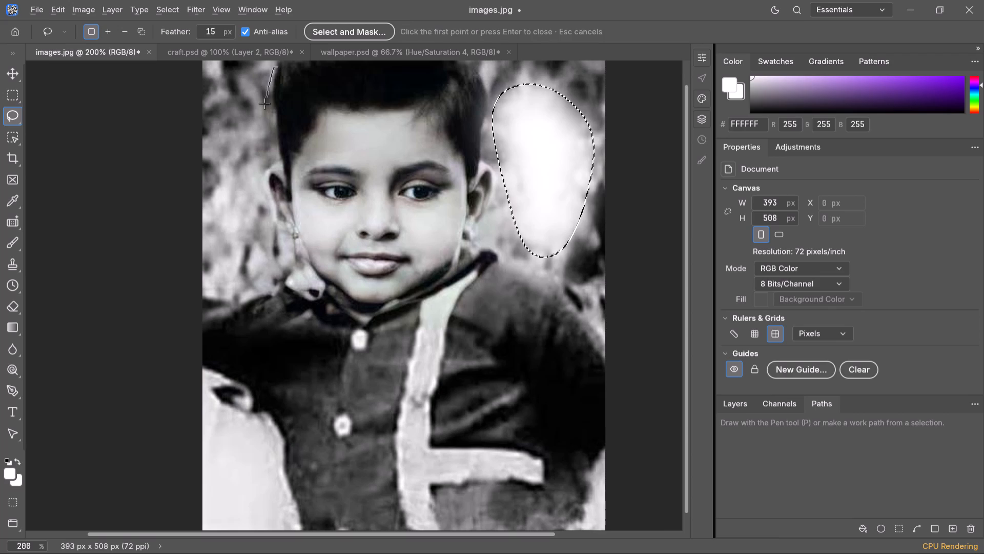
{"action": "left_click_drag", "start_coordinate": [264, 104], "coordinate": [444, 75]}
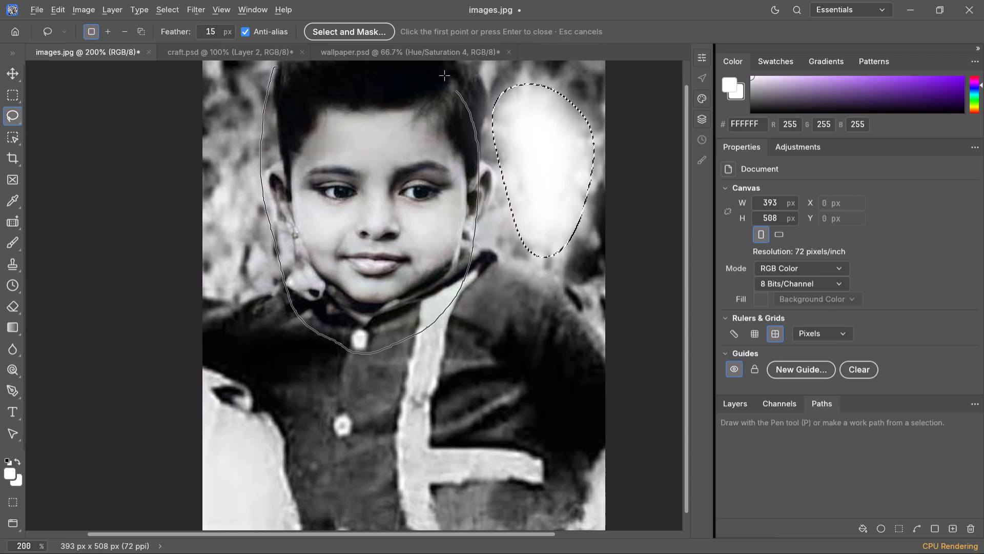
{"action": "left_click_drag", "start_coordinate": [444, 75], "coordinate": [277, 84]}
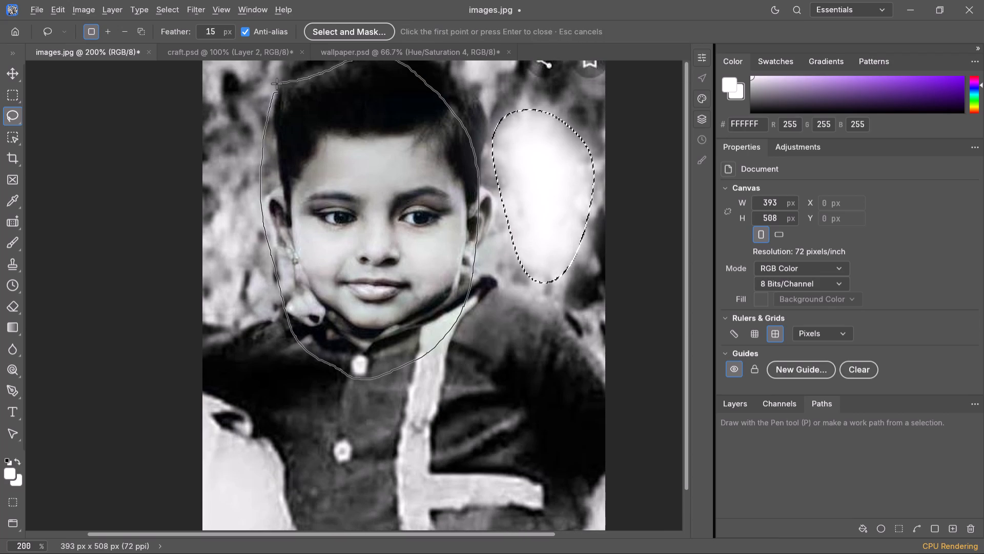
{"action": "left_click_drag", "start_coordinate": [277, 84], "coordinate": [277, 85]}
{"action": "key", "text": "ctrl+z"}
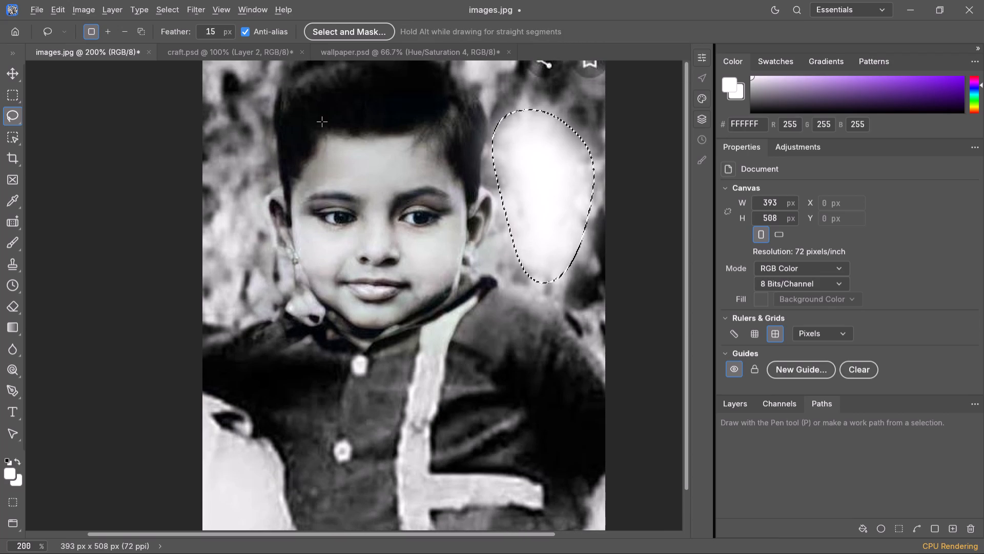
Lasso the boy's whole head from the photo's top edge to the collar and fill it with the white foreground colour at 100% opacity.
{"action": "scroll", "coordinate": [327, 124], "scroll_direction": "up", "scroll_amount": 2}
{"action": "left_click_drag", "start_coordinate": [290, 109], "coordinate": [280, 115]}
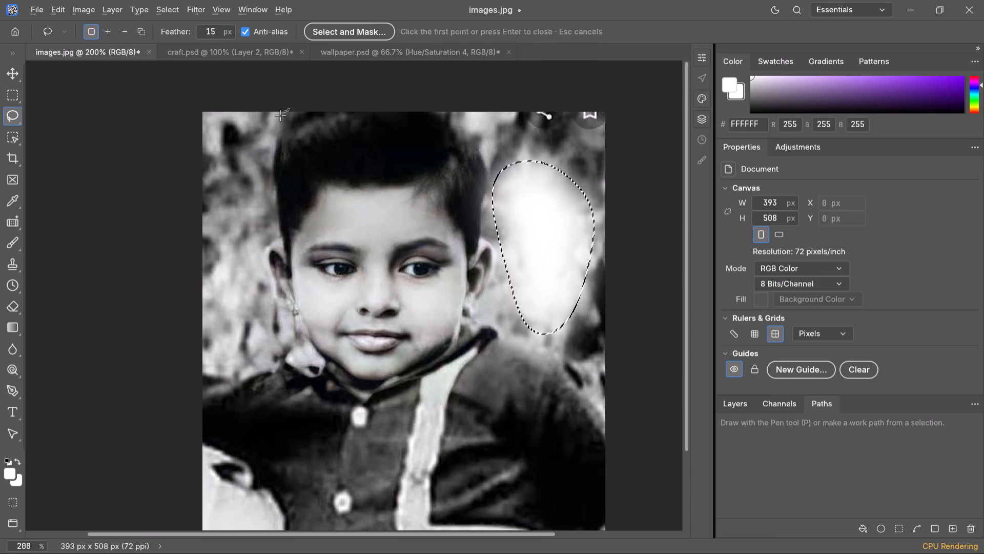
{"action": "left_click_drag", "start_coordinate": [280, 115], "coordinate": [406, 79]}
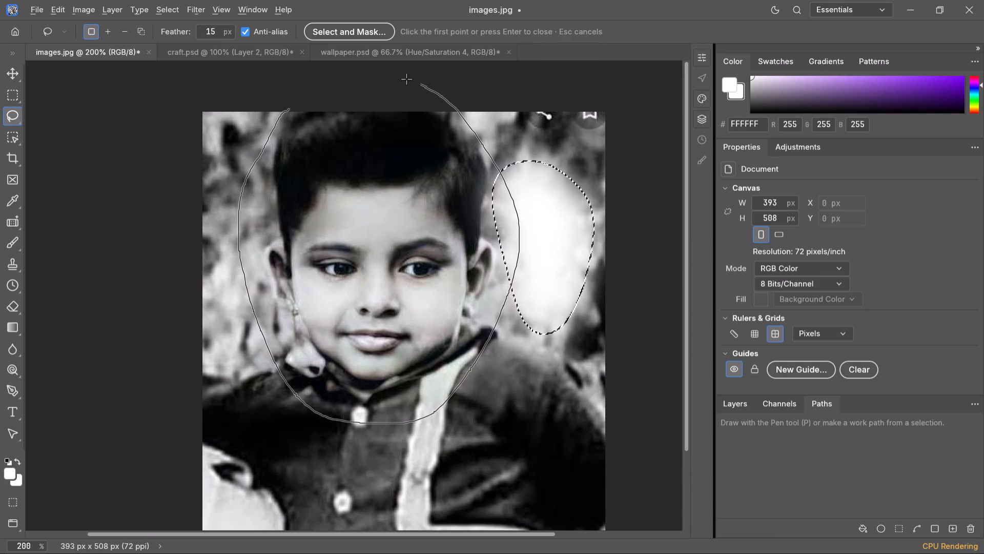
{"action": "left_click_drag", "start_coordinate": [406, 79], "coordinate": [280, 126]}
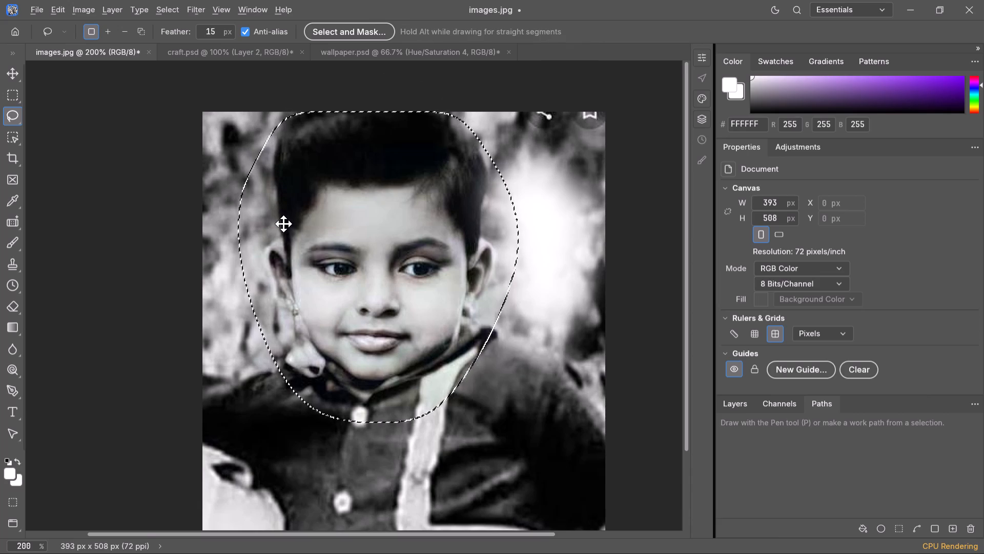
{"action": "right_click", "coordinate": [143, 224]}
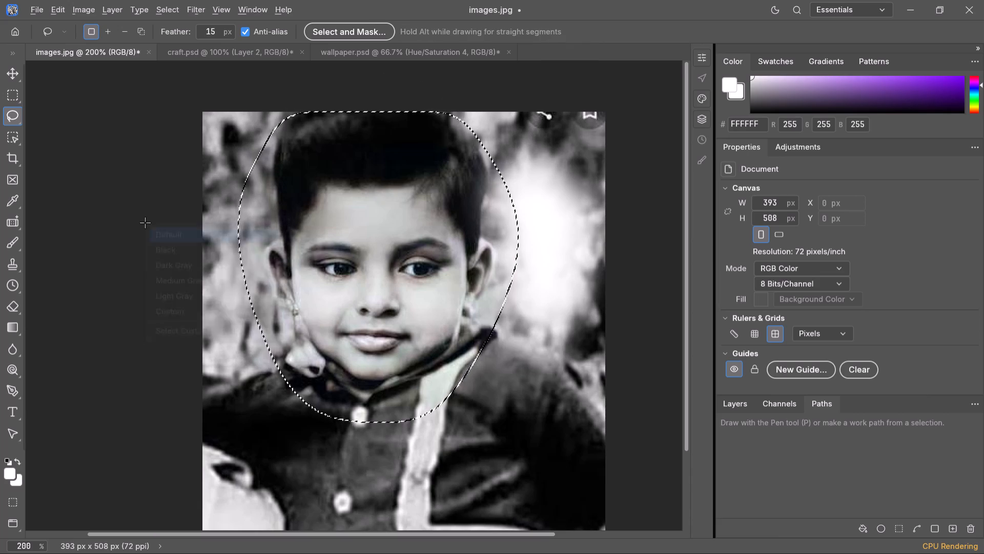
{"action": "right_click", "coordinate": [359, 199]}
{"action": "right_click", "coordinate": [360, 199]}
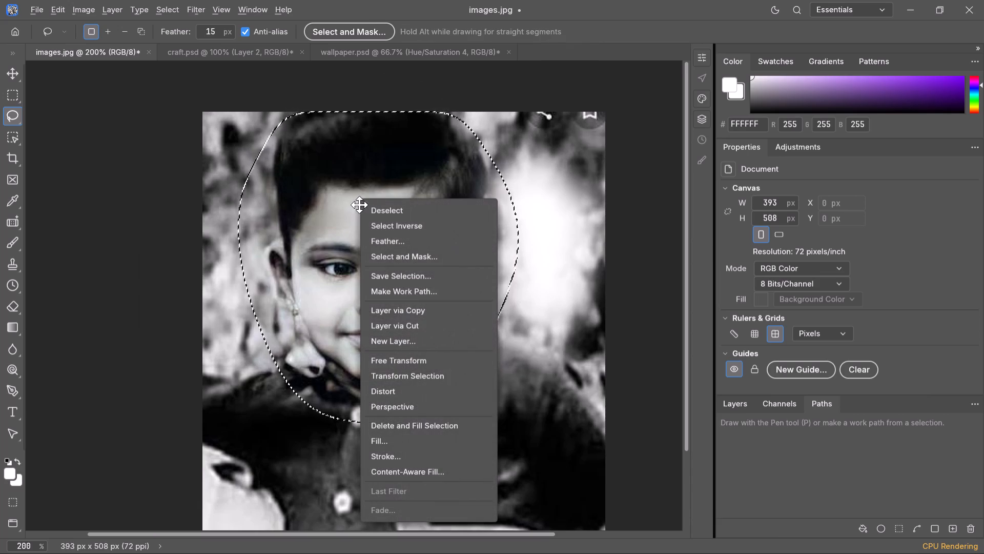
{"action": "left_click", "coordinate": [408, 438]}
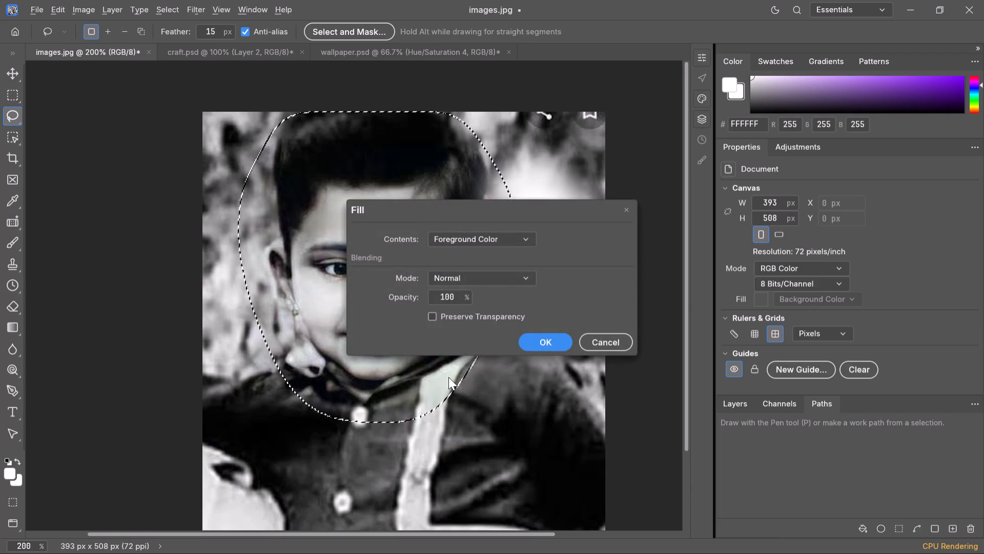
{"action": "left_click", "coordinate": [547, 339]}
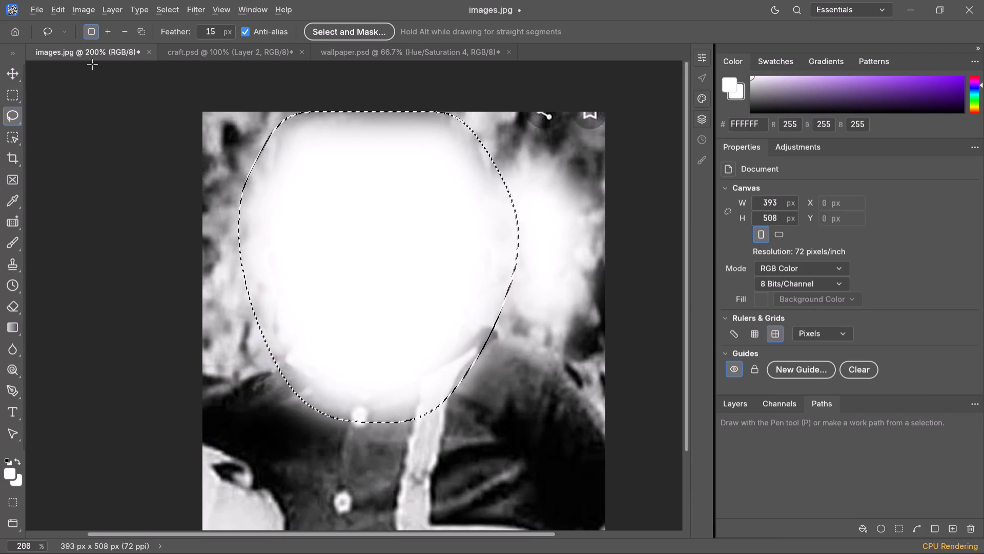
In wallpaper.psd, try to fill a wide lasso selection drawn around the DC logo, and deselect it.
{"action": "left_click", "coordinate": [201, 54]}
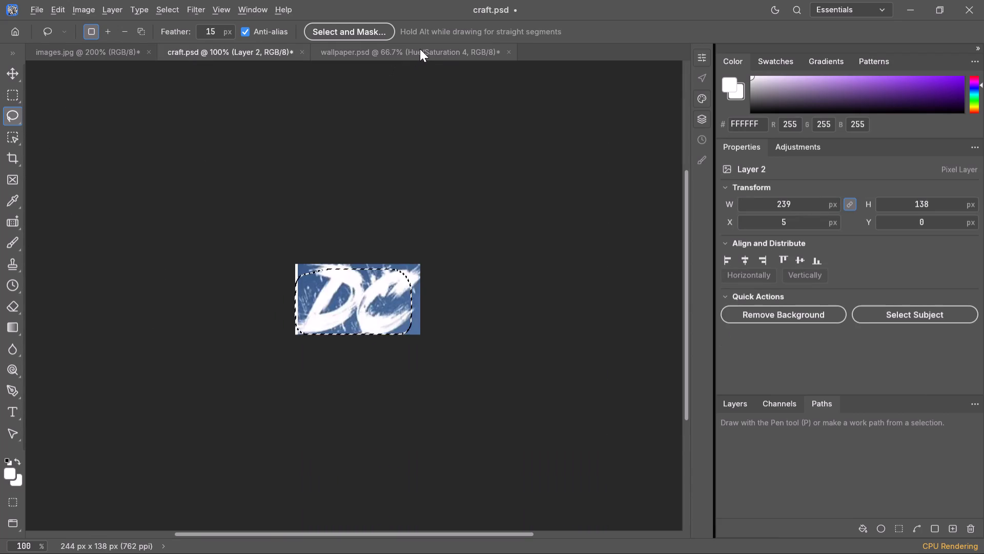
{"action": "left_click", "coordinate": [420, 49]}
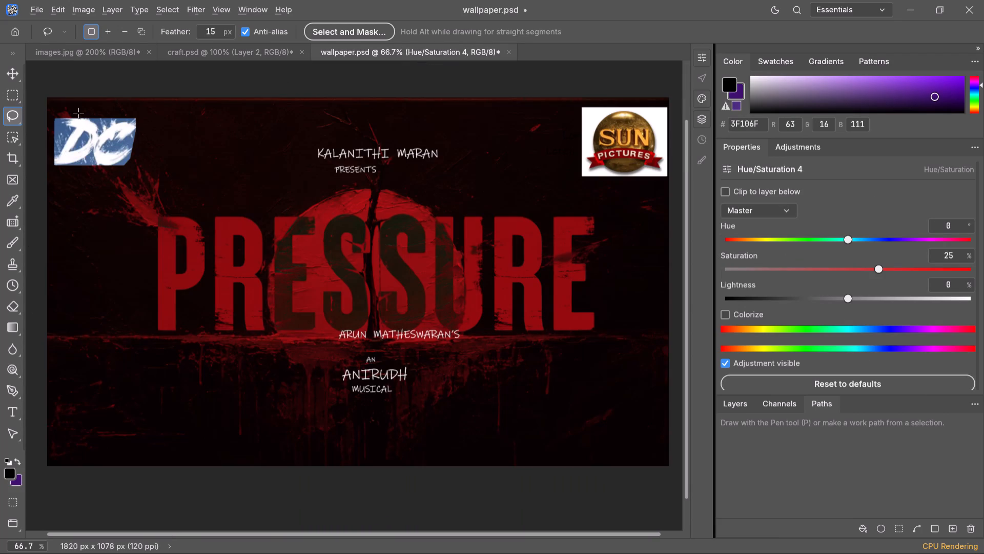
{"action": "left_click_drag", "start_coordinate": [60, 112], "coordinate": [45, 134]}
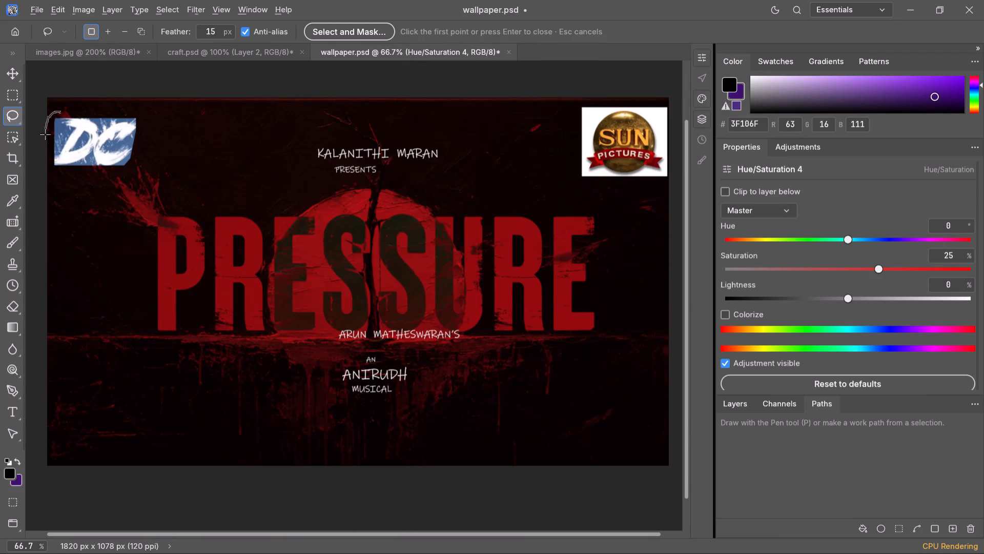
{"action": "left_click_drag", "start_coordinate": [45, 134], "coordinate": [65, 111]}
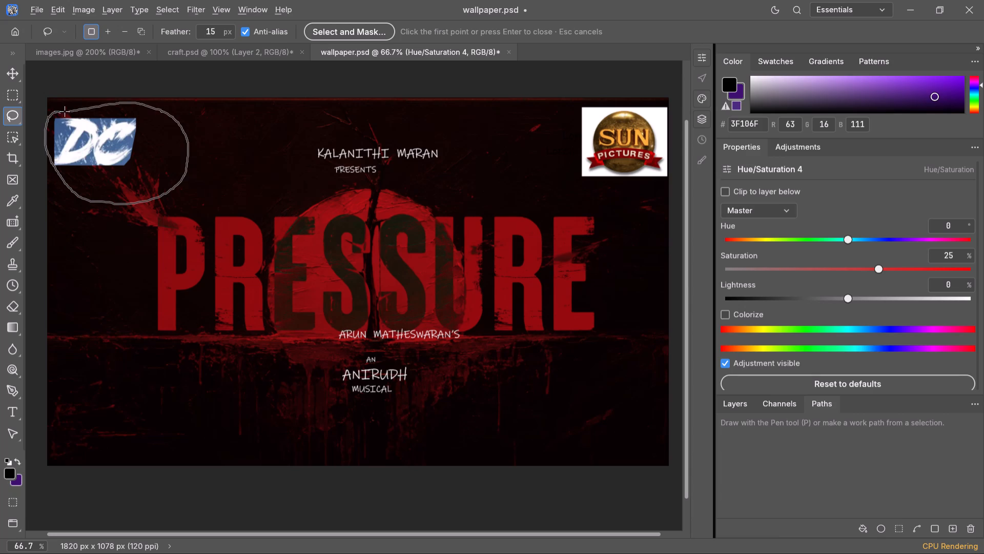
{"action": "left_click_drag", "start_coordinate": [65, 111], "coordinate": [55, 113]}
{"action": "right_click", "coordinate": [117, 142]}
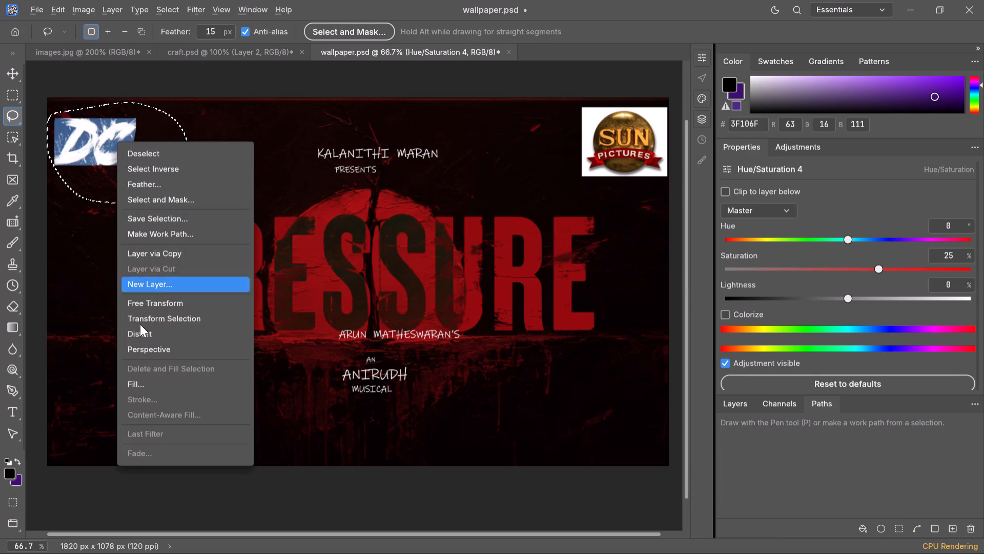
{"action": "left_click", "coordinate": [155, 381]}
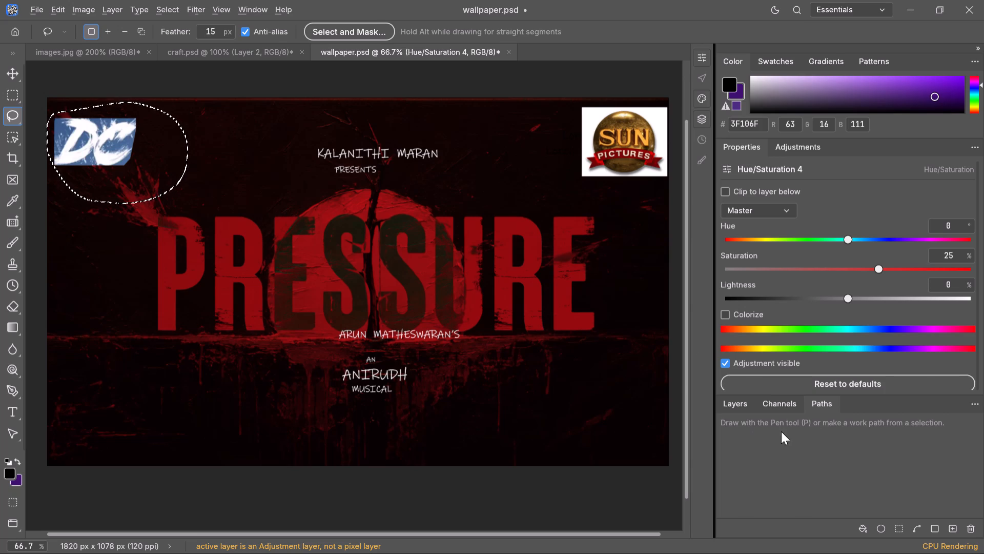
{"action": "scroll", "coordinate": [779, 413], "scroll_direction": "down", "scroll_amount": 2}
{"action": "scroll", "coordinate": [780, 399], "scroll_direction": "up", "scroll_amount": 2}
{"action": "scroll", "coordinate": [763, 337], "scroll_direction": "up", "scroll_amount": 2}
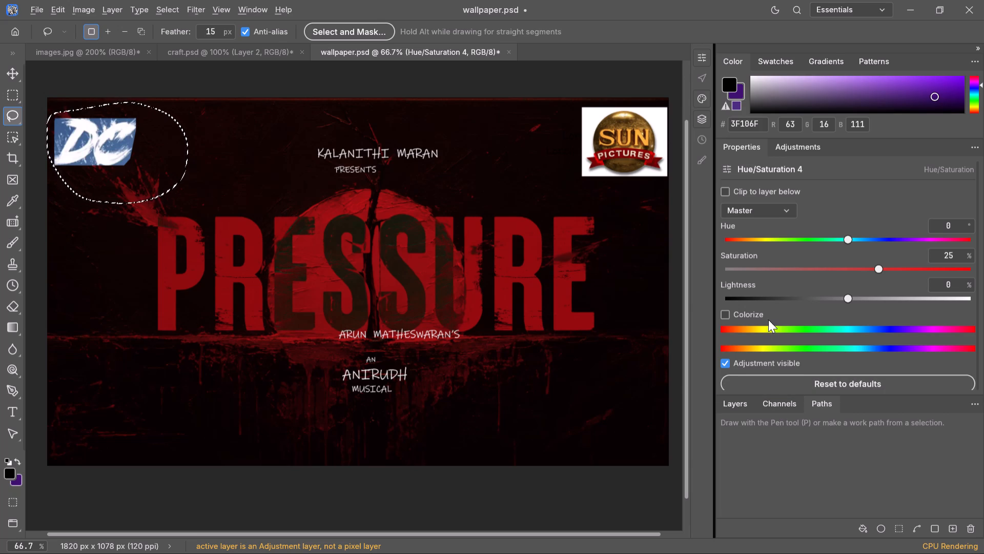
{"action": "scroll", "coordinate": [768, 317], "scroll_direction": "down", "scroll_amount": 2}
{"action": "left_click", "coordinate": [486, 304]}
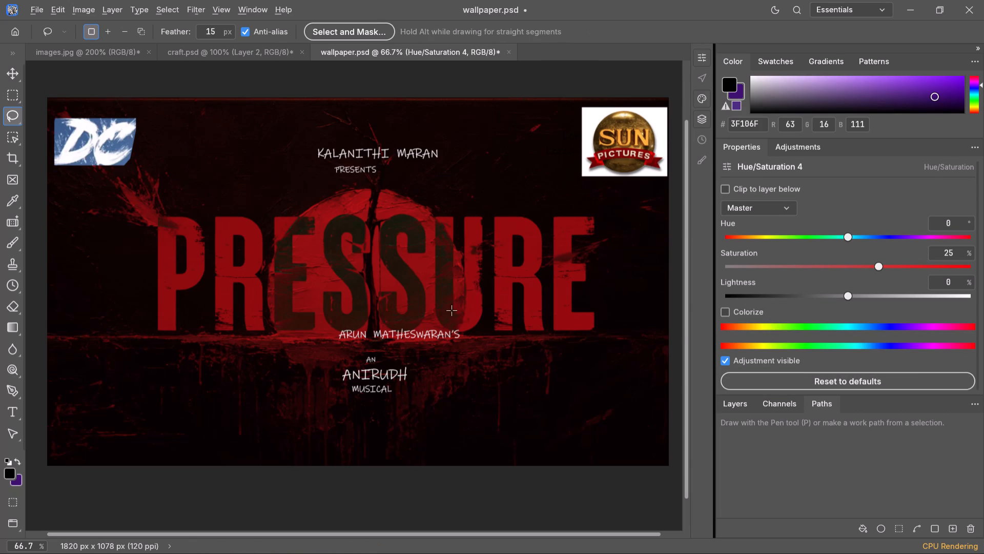
Lasso the middle letters of the PRESSURE title together with the red circle, and try to fill the selection.
{"action": "left_click_drag", "start_coordinate": [331, 193], "coordinate": [294, 253]}
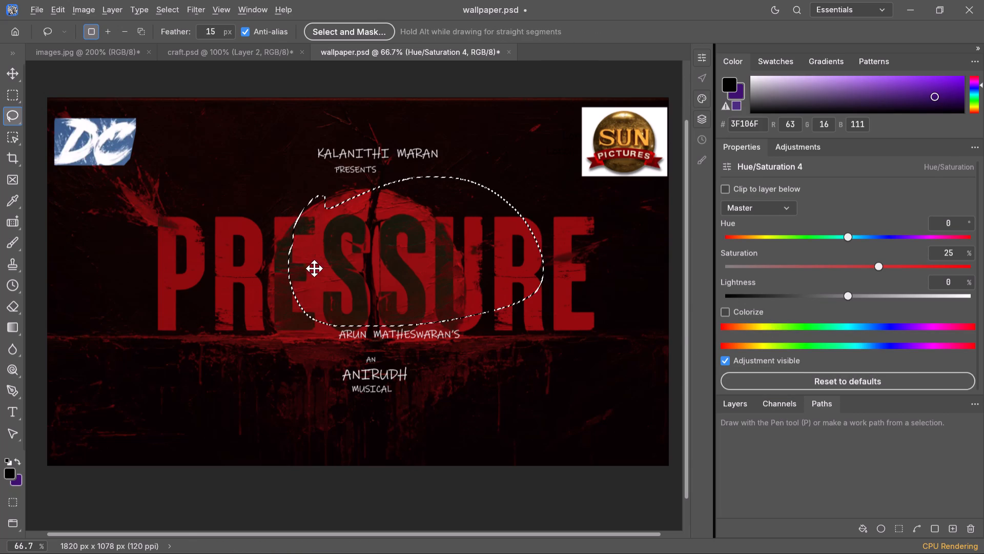
{"action": "right_click", "coordinate": [399, 258]}
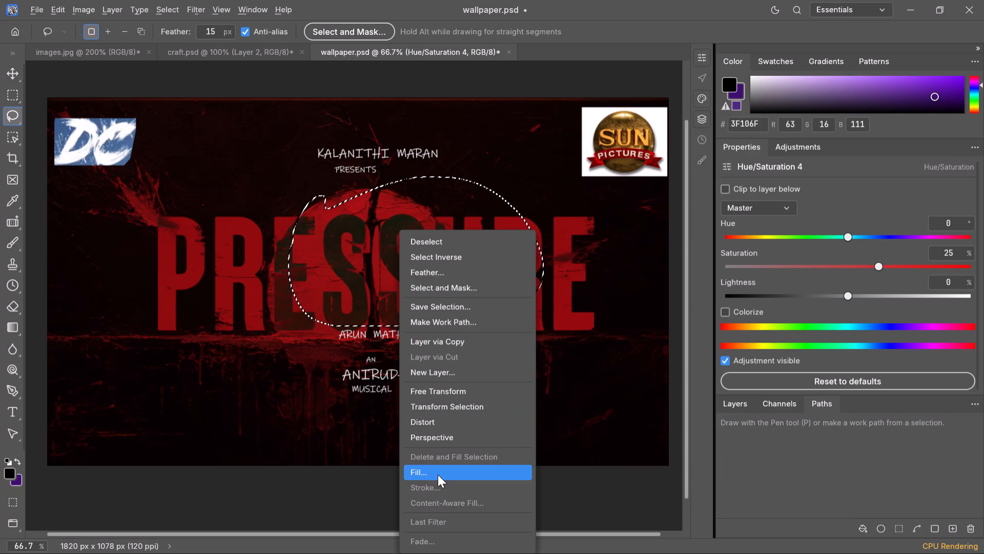
{"action": "left_click_drag", "start_coordinate": [438, 473], "coordinate": [438, 468]}
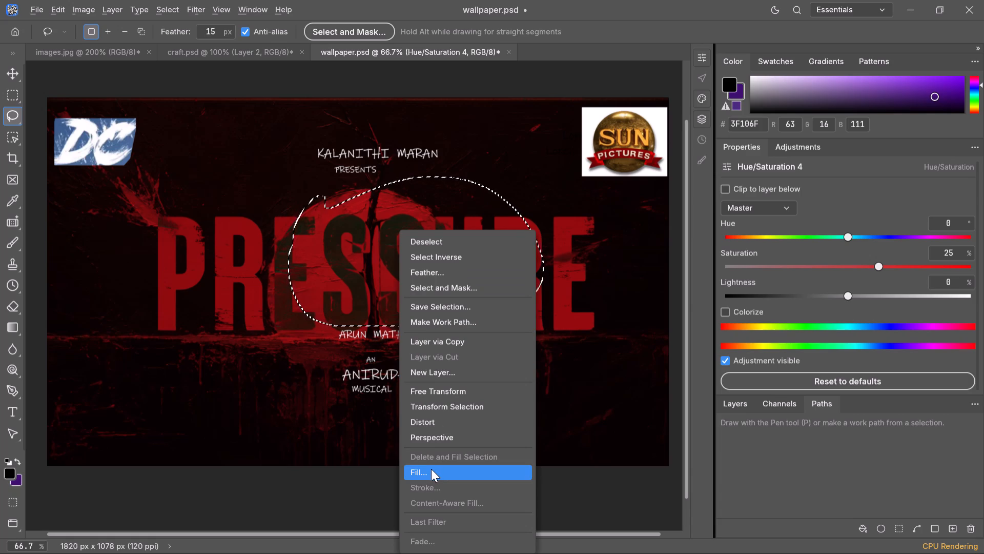
{"action": "right_click", "coordinate": [430, 469]}
{"action": "right_click_drag", "start_coordinate": [432, 466], "coordinate": [429, 472]}
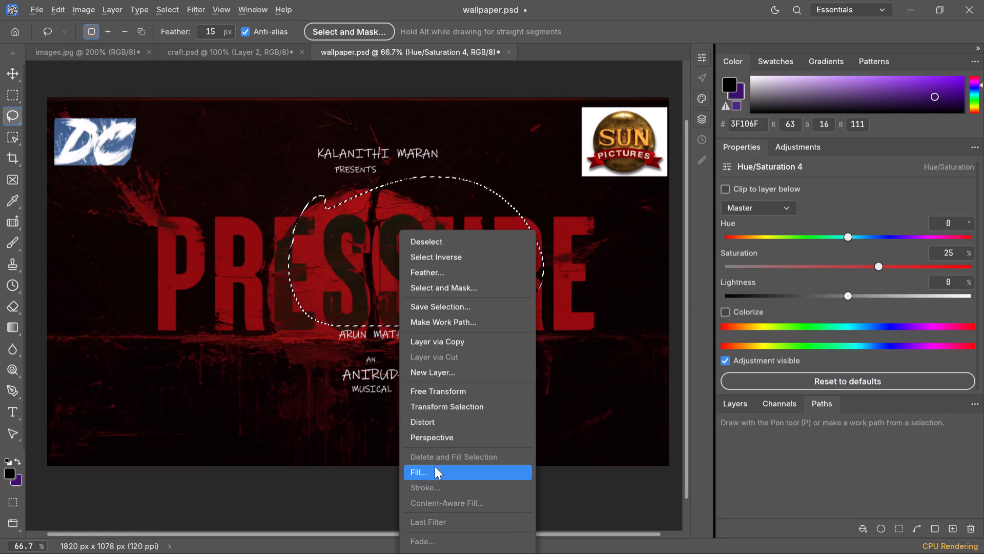
{"action": "left_click", "coordinate": [439, 465]}
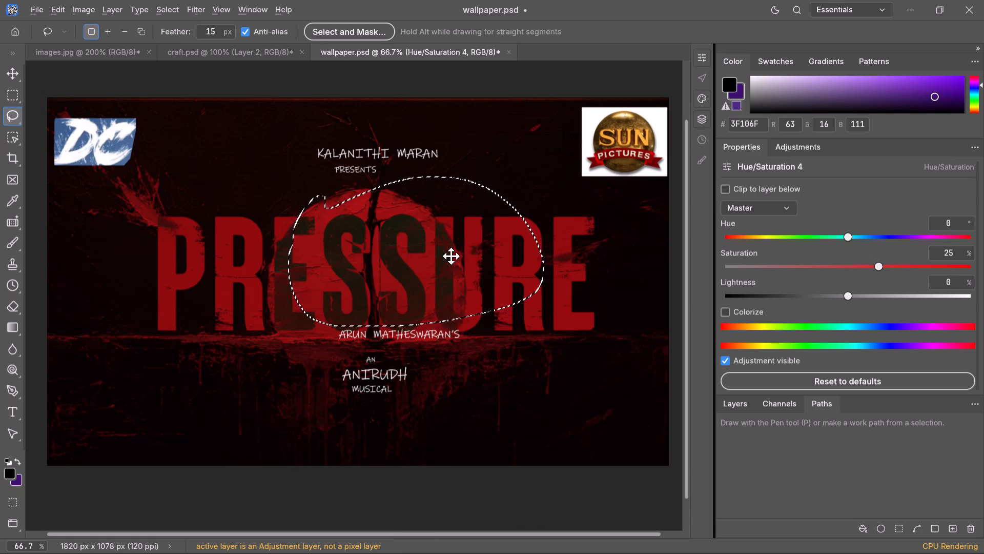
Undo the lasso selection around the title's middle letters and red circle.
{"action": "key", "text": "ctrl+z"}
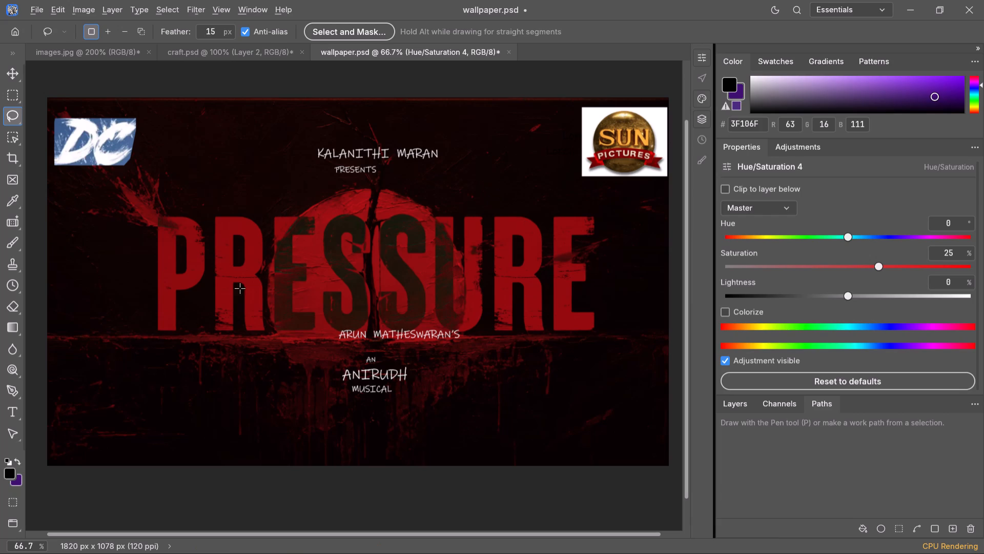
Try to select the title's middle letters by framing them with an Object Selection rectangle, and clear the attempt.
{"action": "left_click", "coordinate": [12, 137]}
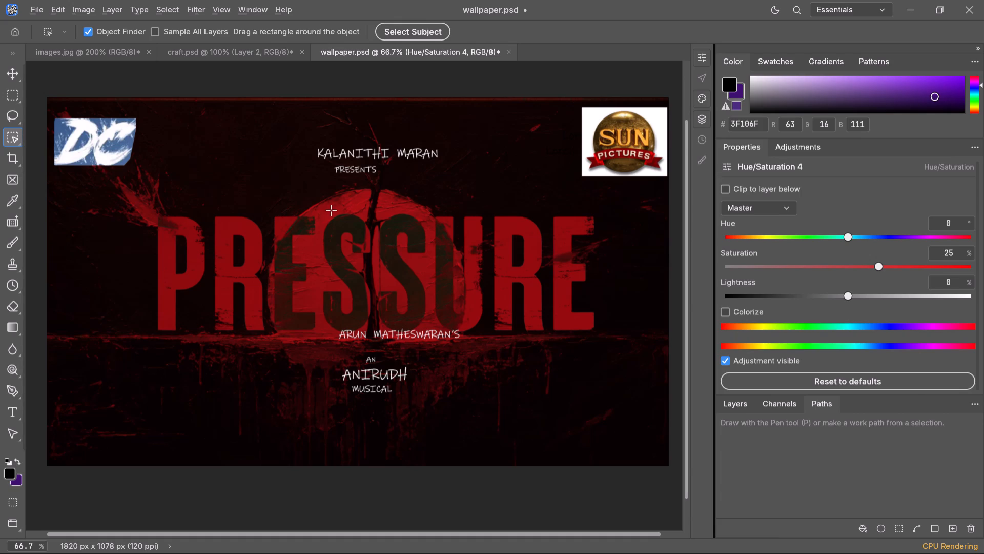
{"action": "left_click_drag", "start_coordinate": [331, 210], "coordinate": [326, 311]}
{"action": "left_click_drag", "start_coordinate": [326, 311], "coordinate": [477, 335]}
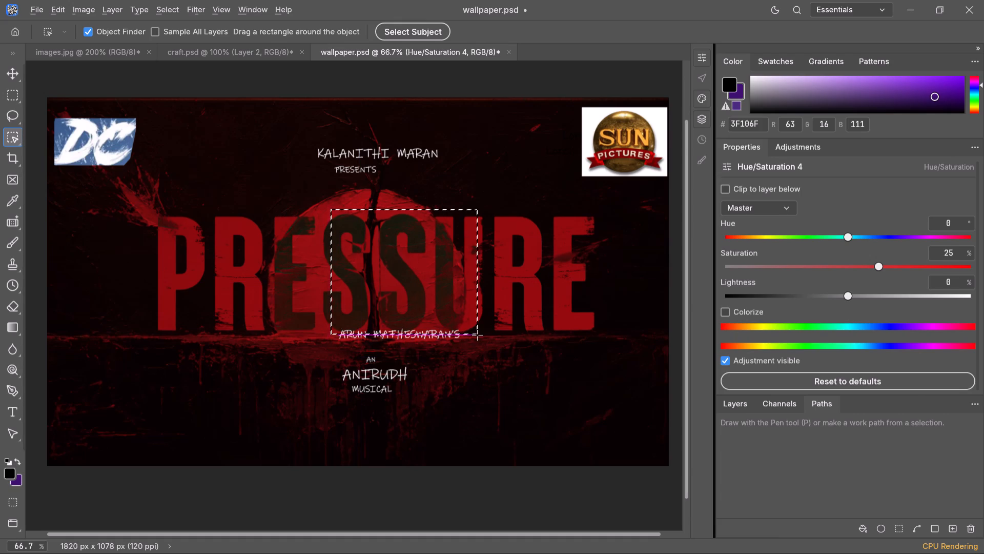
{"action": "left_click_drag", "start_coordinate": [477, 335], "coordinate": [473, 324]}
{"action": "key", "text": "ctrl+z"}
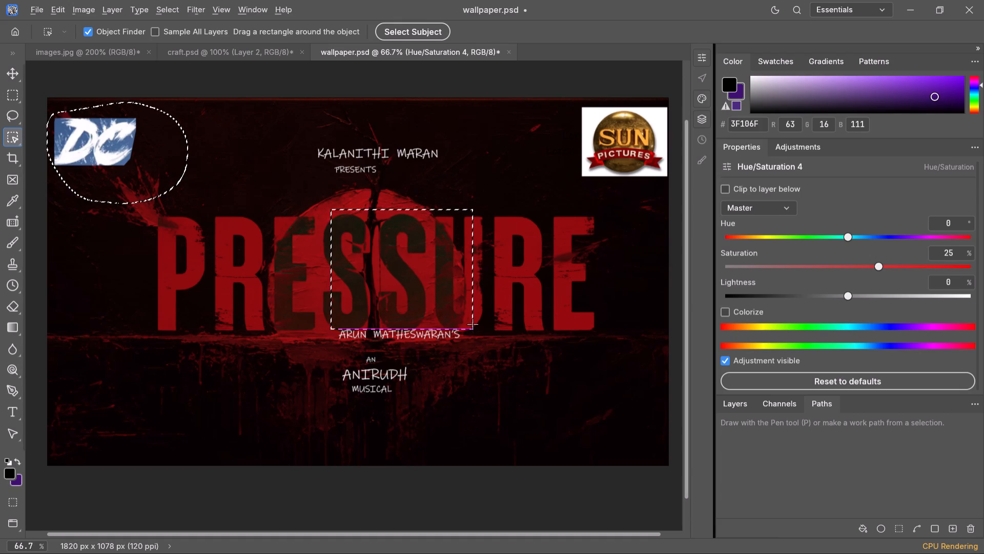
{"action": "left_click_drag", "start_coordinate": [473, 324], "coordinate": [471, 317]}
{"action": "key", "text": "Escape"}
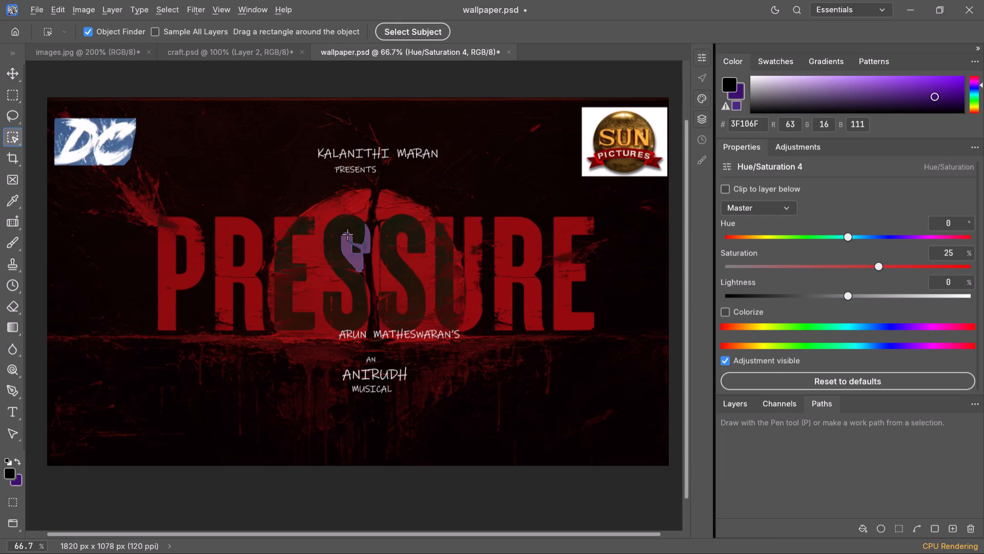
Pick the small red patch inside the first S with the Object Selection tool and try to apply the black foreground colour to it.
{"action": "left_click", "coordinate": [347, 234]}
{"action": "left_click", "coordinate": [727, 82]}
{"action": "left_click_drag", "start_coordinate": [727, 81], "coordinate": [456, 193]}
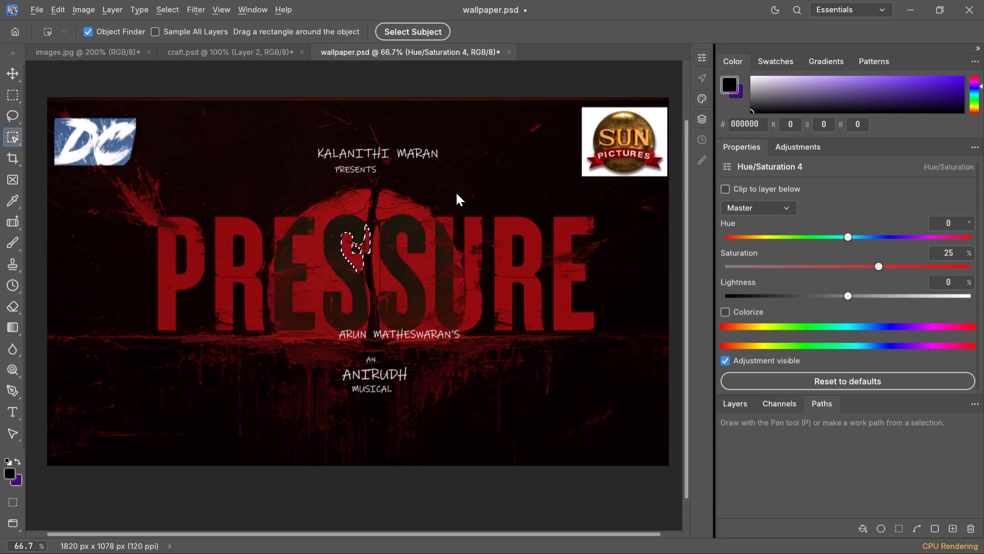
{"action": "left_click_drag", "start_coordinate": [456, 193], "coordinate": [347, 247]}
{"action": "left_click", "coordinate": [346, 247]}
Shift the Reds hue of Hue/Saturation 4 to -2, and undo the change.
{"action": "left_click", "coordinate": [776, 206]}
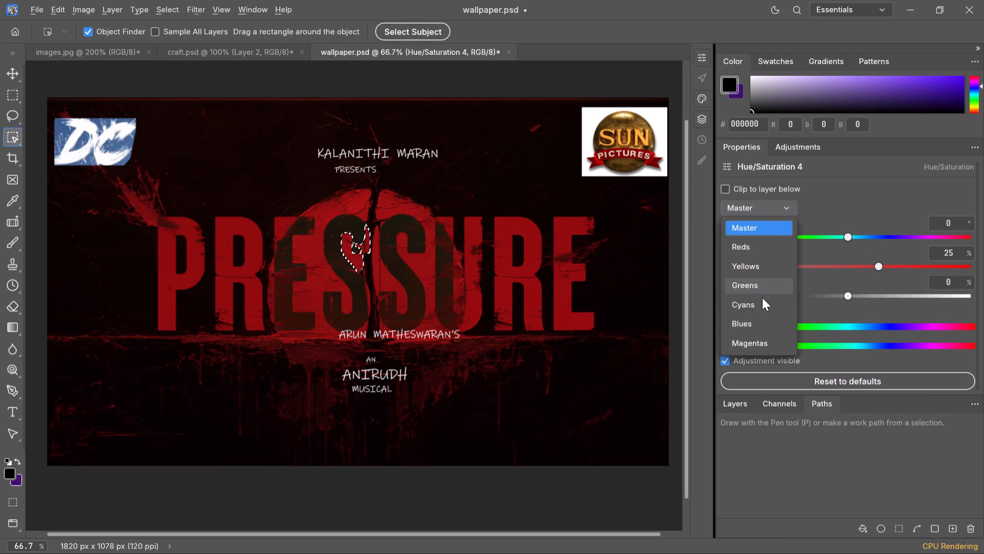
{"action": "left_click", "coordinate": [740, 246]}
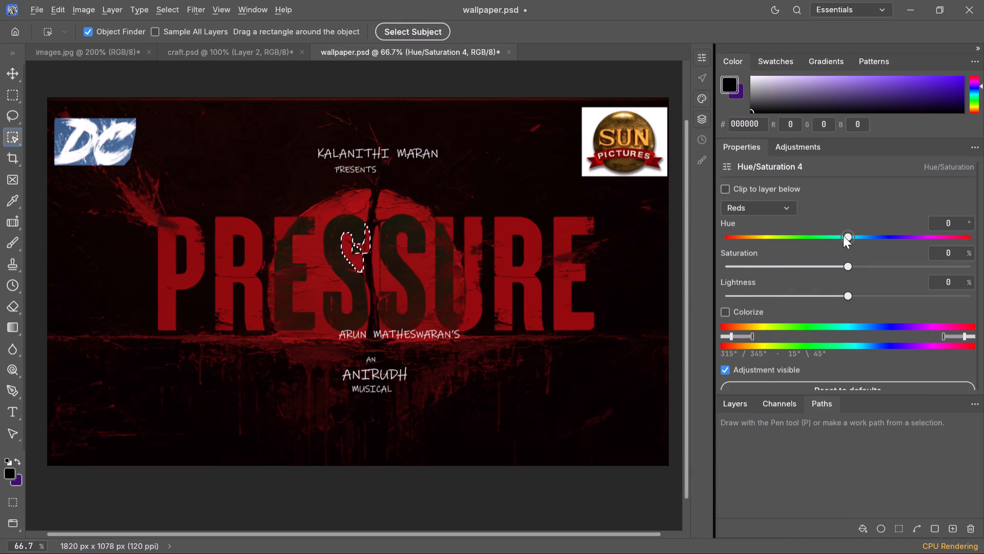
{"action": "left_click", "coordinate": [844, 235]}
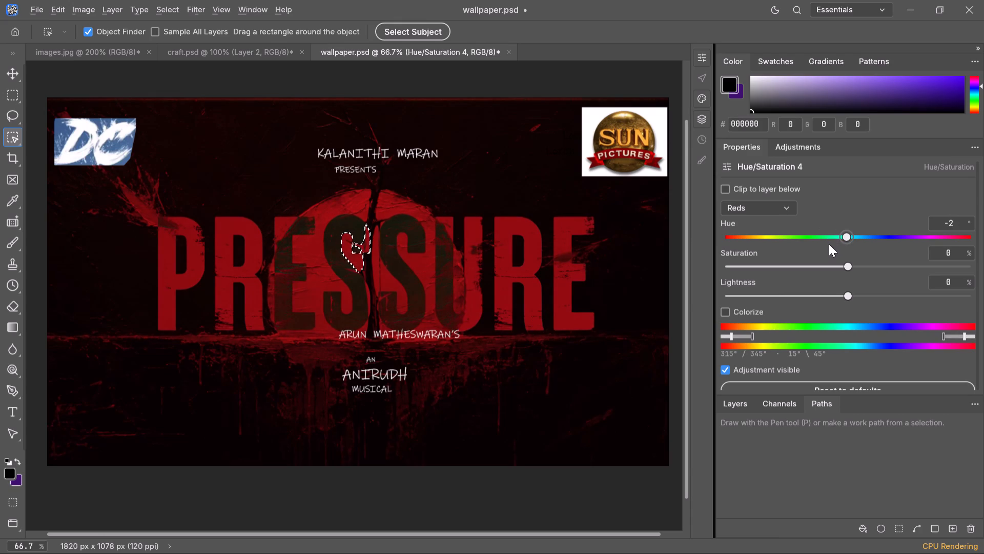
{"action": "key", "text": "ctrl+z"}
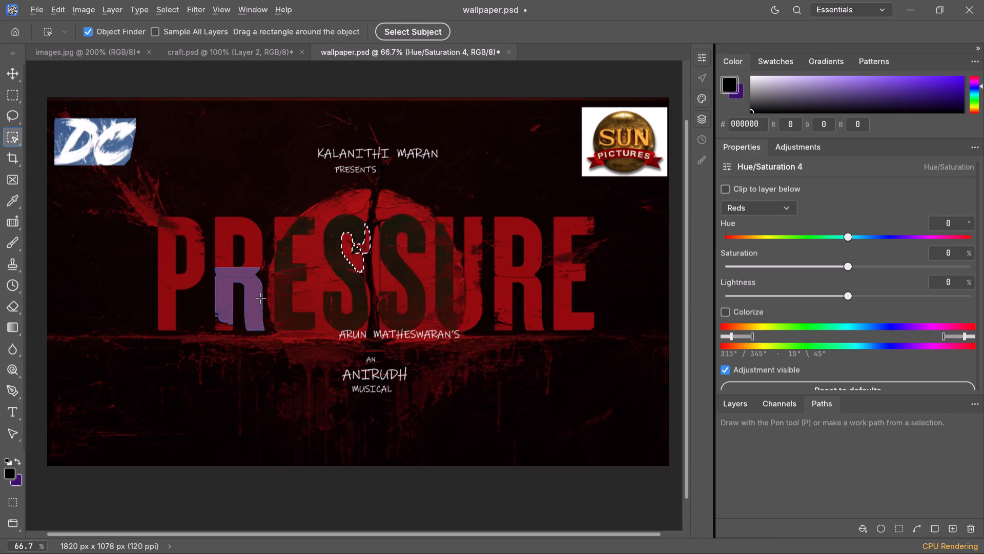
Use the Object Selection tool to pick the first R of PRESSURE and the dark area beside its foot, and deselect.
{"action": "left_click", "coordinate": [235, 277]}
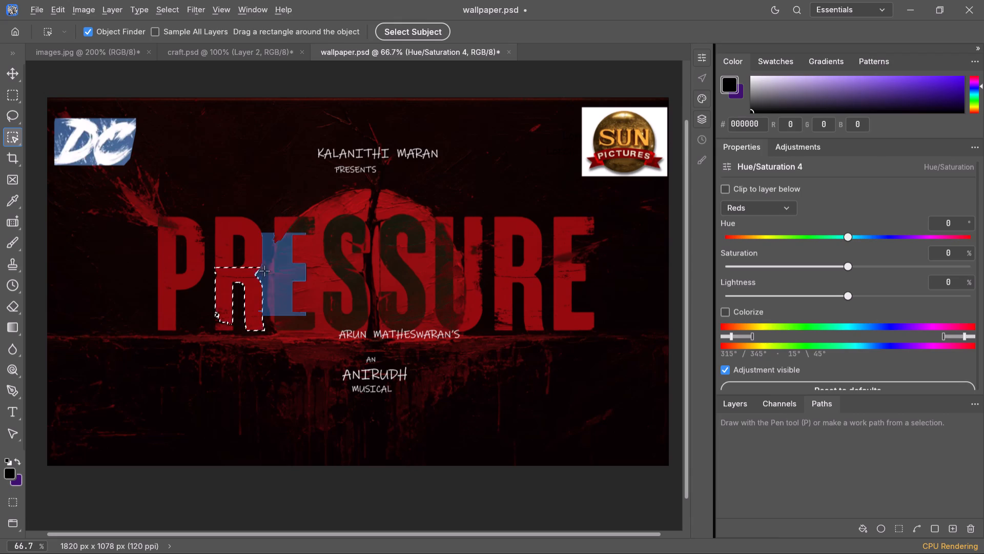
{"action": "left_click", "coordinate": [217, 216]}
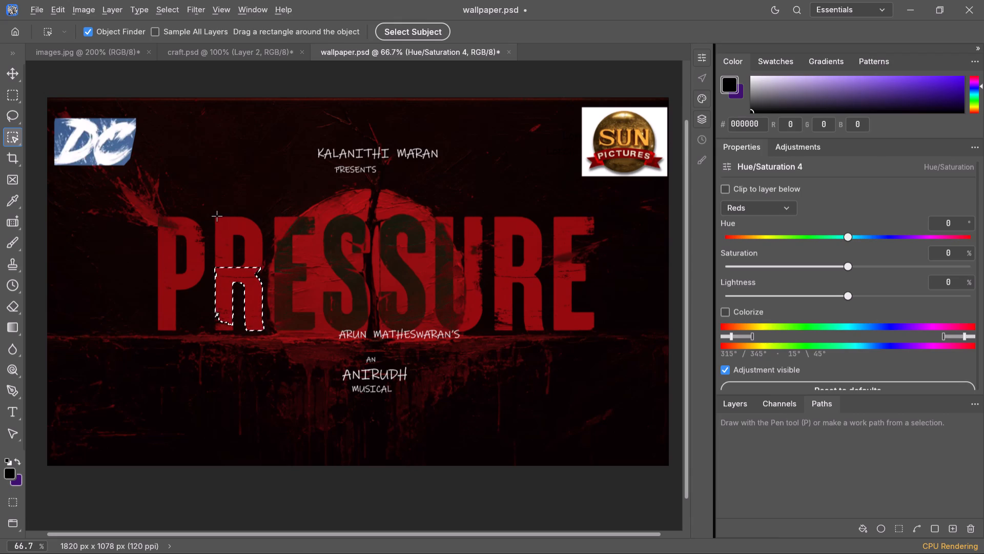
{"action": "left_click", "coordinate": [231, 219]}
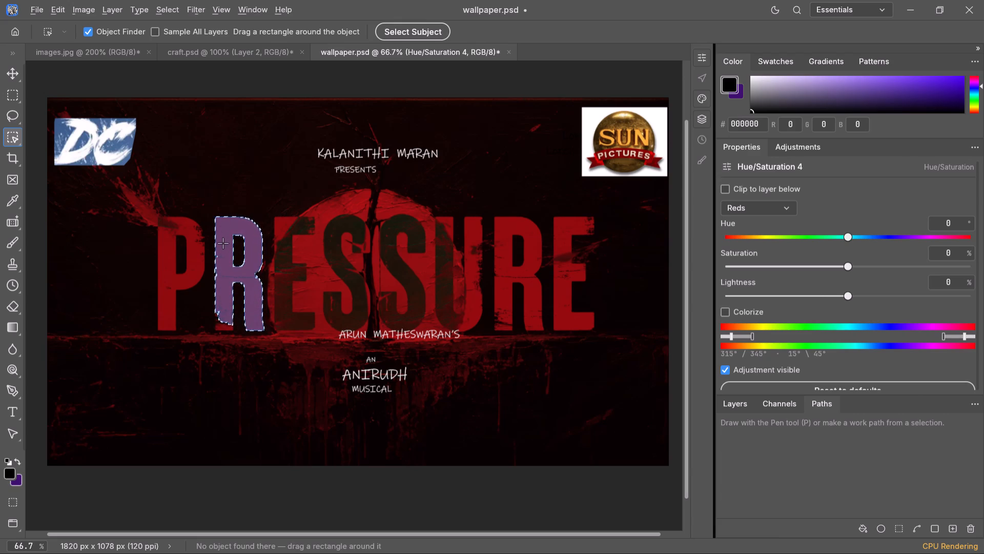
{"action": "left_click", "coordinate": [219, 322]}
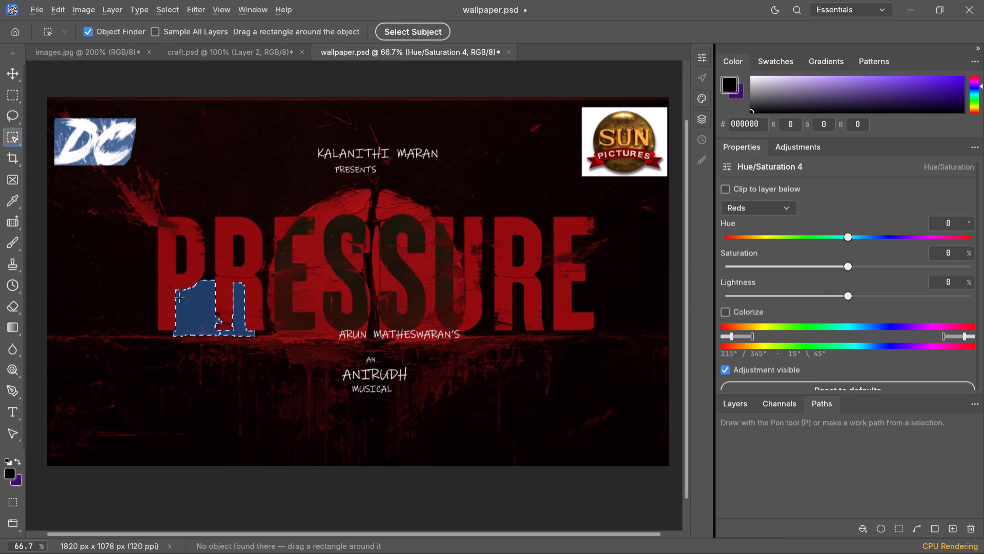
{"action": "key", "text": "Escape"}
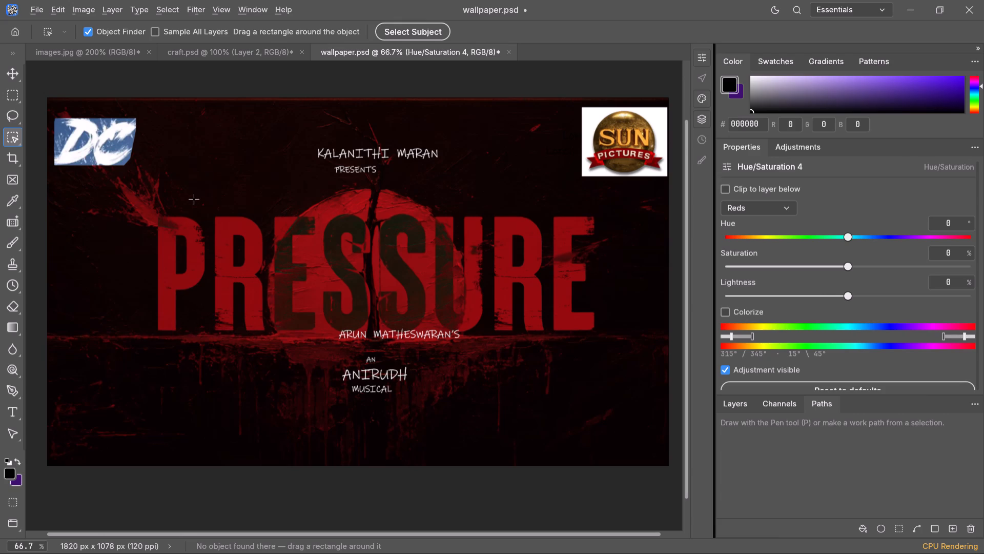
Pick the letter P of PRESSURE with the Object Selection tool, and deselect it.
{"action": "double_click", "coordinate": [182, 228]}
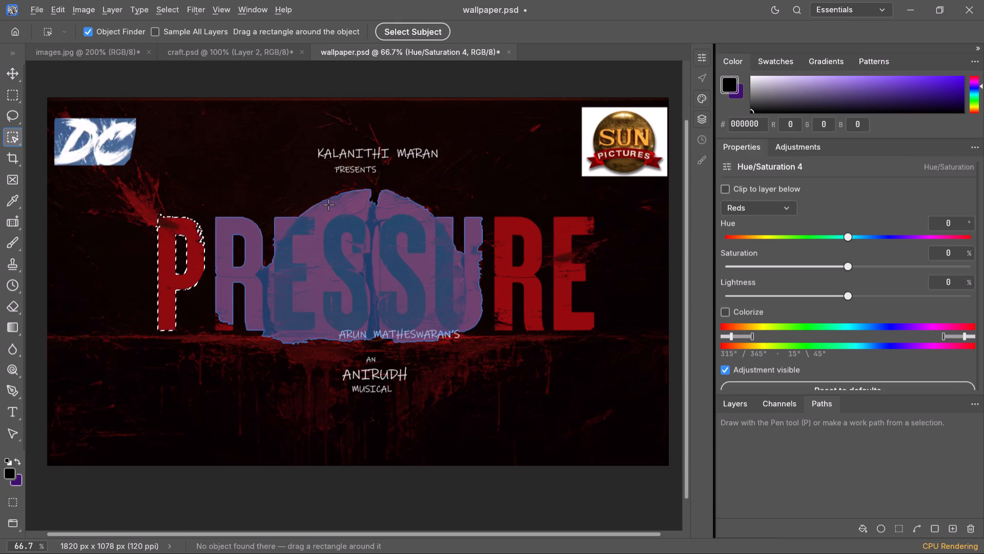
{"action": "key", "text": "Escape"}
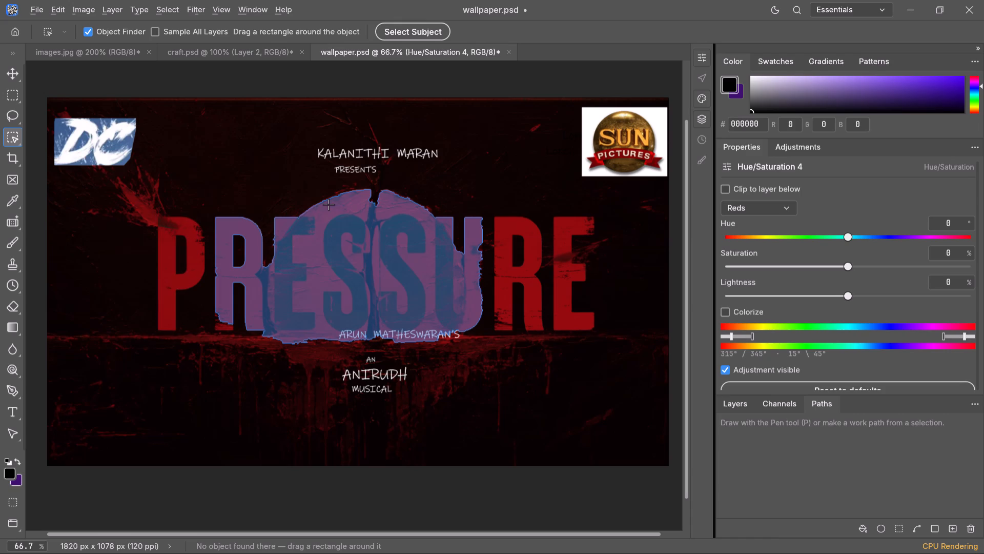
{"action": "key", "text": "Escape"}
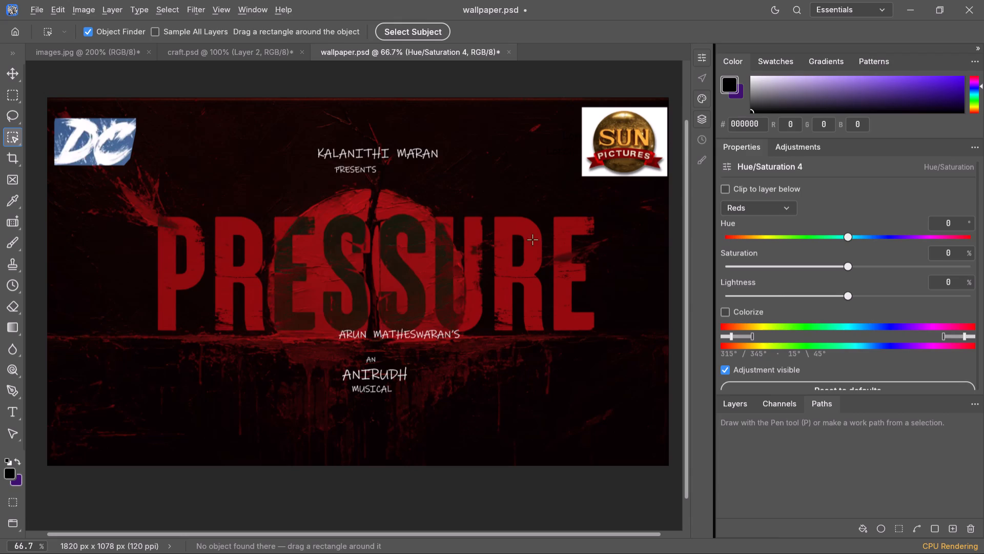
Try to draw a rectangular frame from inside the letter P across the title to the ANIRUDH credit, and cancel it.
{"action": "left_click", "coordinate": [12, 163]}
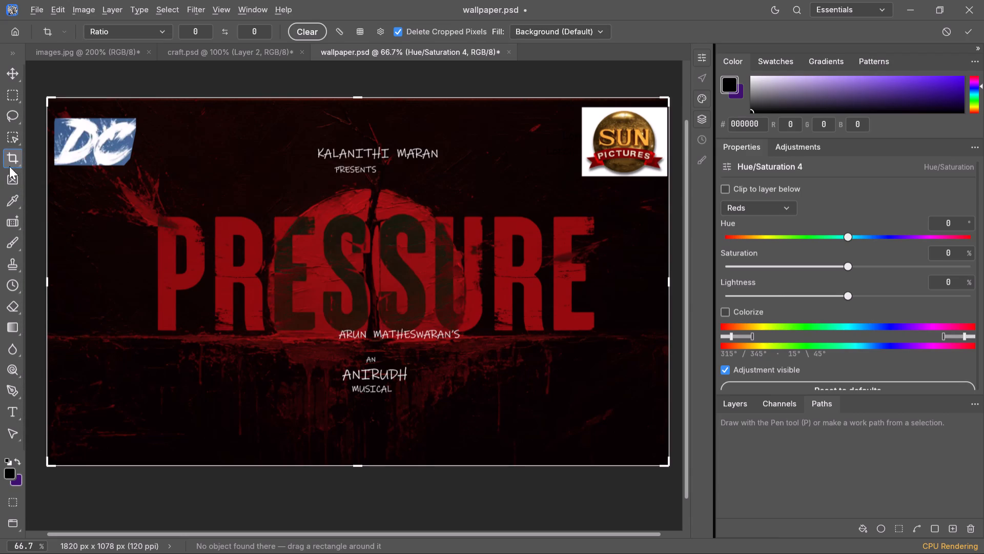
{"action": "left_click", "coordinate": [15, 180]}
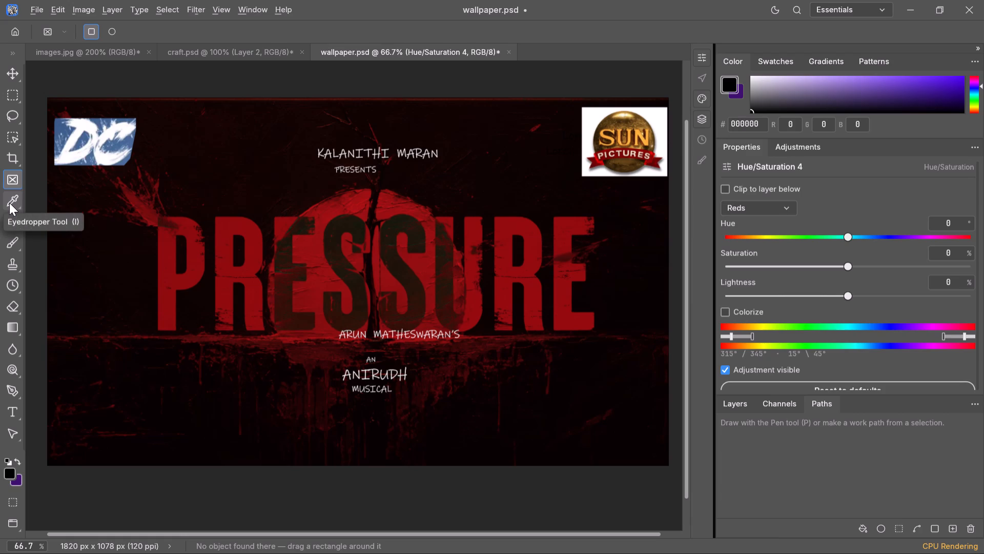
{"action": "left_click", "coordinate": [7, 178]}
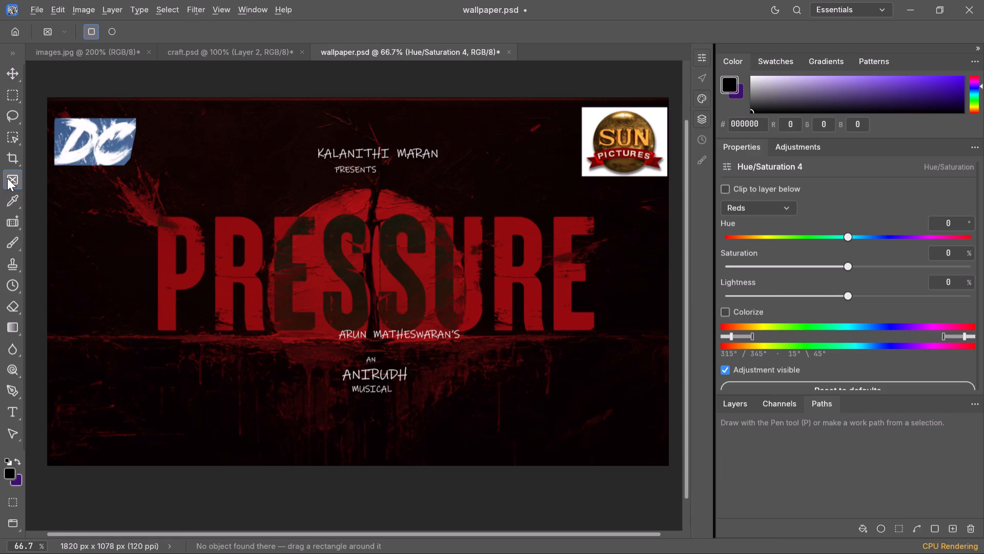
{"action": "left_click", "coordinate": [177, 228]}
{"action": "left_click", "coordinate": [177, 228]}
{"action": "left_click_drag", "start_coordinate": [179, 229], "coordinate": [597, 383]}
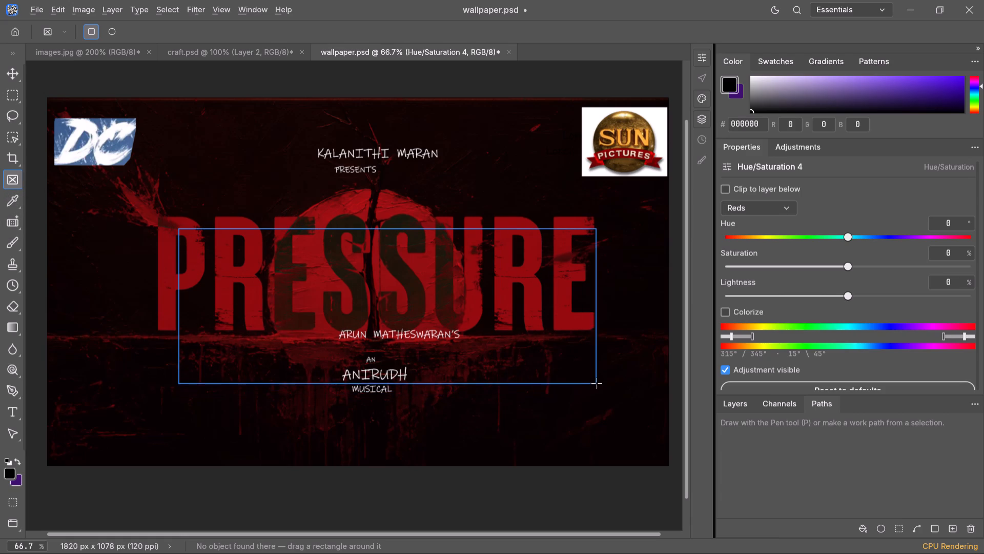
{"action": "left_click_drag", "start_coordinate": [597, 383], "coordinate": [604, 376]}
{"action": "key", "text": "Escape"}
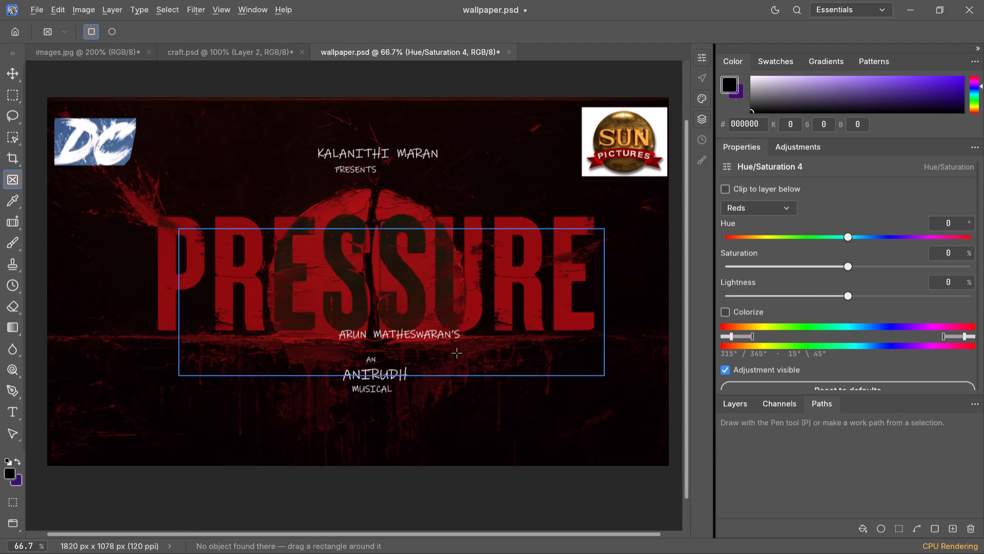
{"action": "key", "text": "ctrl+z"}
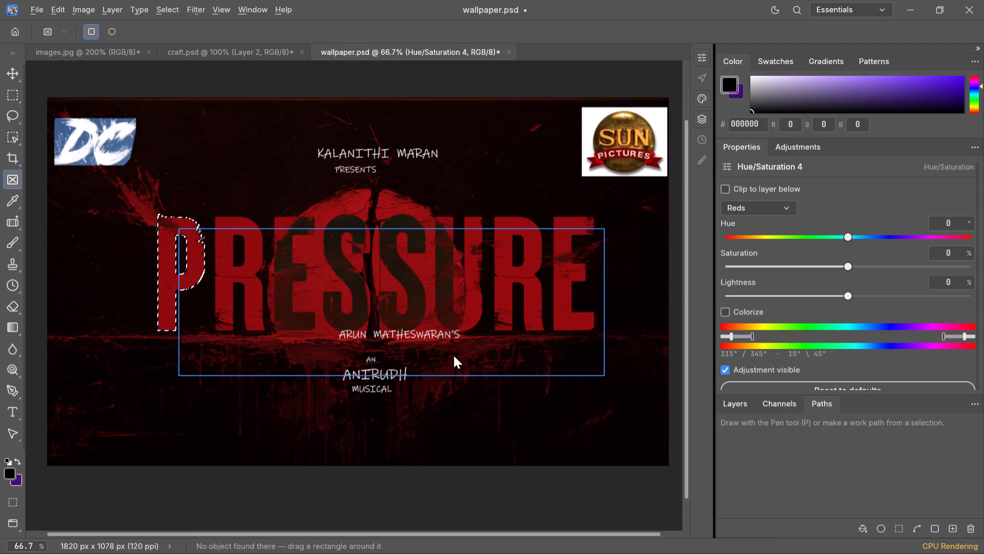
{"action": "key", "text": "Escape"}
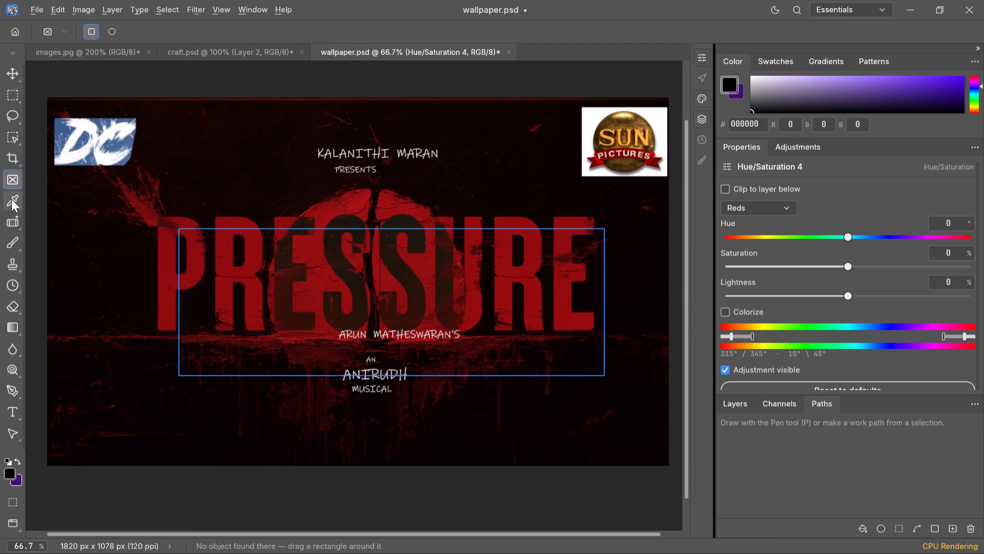
Draw a rectangular frame around the whole PRESSURE title with the Frame tool.
{"action": "left_click", "coordinate": [14, 200]}
{"action": "left_click", "coordinate": [5, 176]}
{"action": "left_click", "coordinate": [178, 228]}
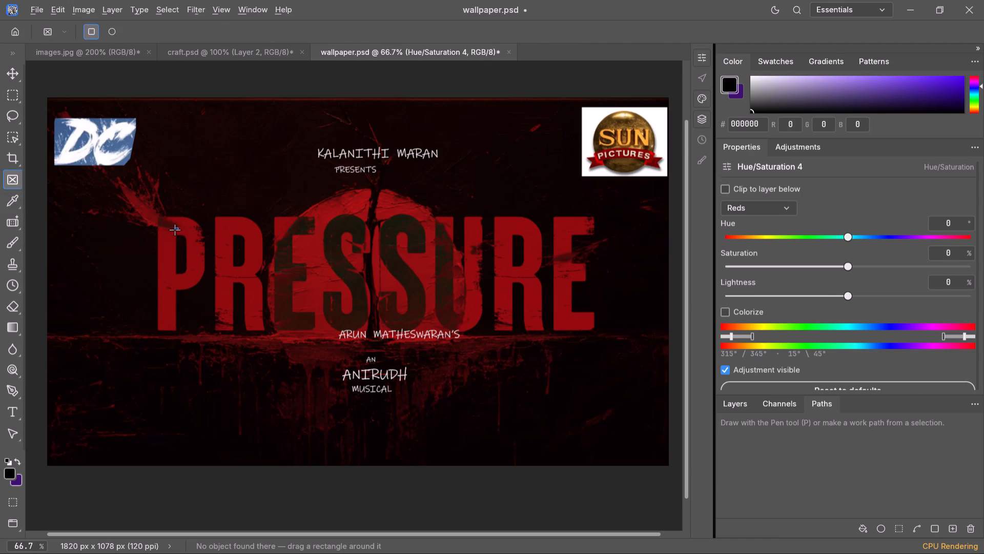
{"action": "left_click_drag", "start_coordinate": [149, 215], "coordinate": [150, 216]}
{"action": "left_click_drag", "start_coordinate": [150, 216], "coordinate": [612, 355]}
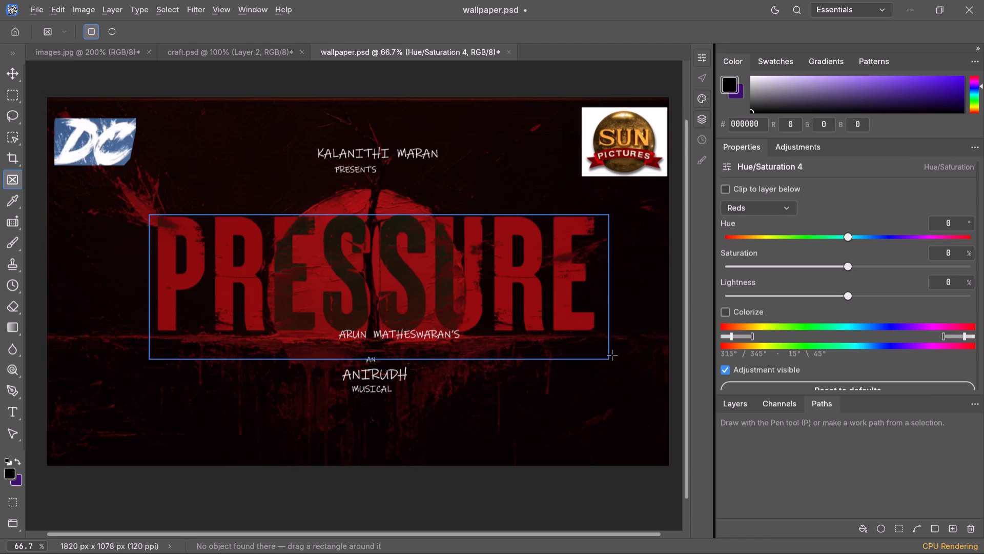
{"action": "left_click_drag", "start_coordinate": [612, 355], "coordinate": [623, 350]}
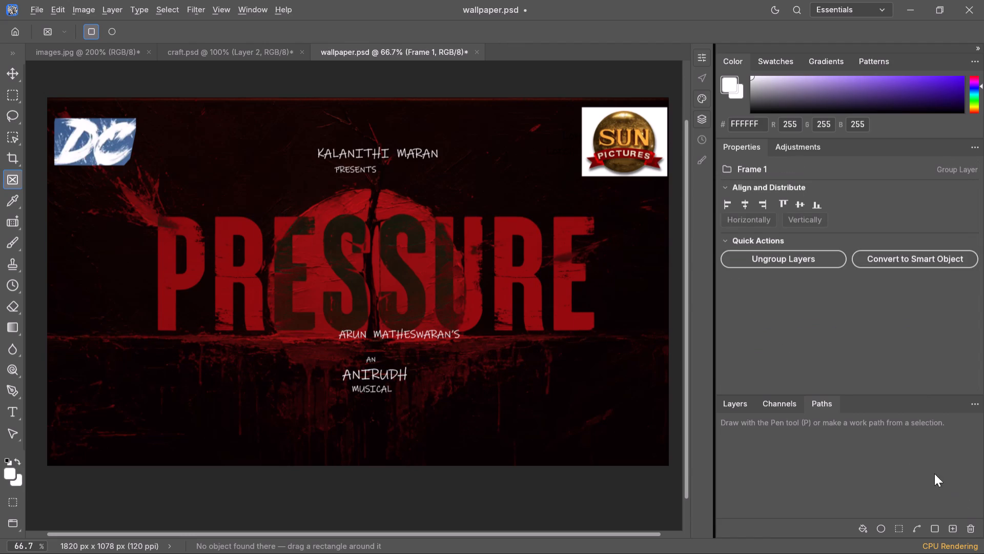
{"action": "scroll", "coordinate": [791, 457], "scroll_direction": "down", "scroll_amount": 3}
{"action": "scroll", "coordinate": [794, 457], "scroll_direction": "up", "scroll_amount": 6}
Collapse the colour, navigator and properties sections so the layer list gets the full height.
{"action": "left_click_drag", "start_coordinate": [837, 390], "coordinate": [804, 334]}
{"action": "scroll", "coordinate": [822, 462], "scroll_direction": "down", "scroll_amount": 3}
{"action": "scroll", "coordinate": [821, 452], "scroll_direction": "up", "scroll_amount": 3}
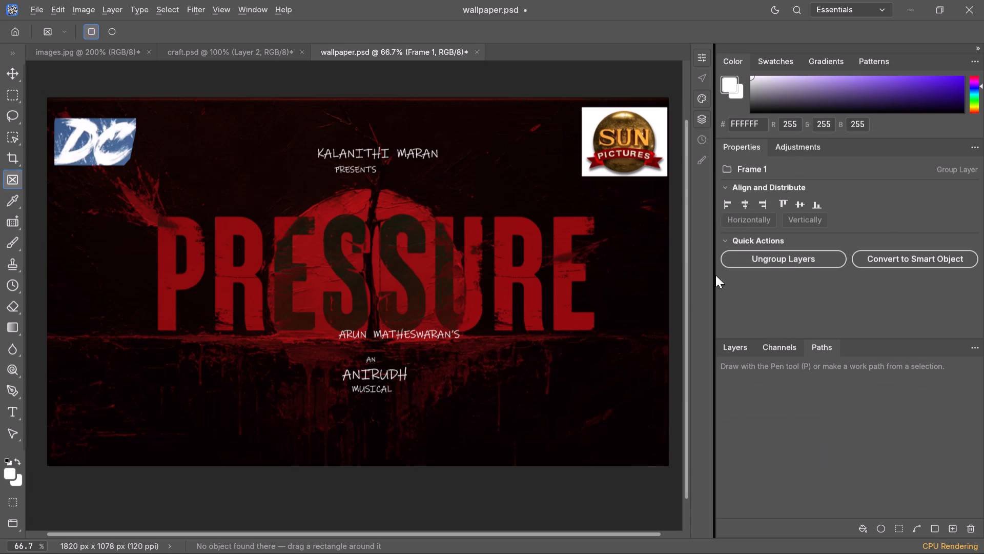
{"action": "left_click", "coordinate": [785, 145]}
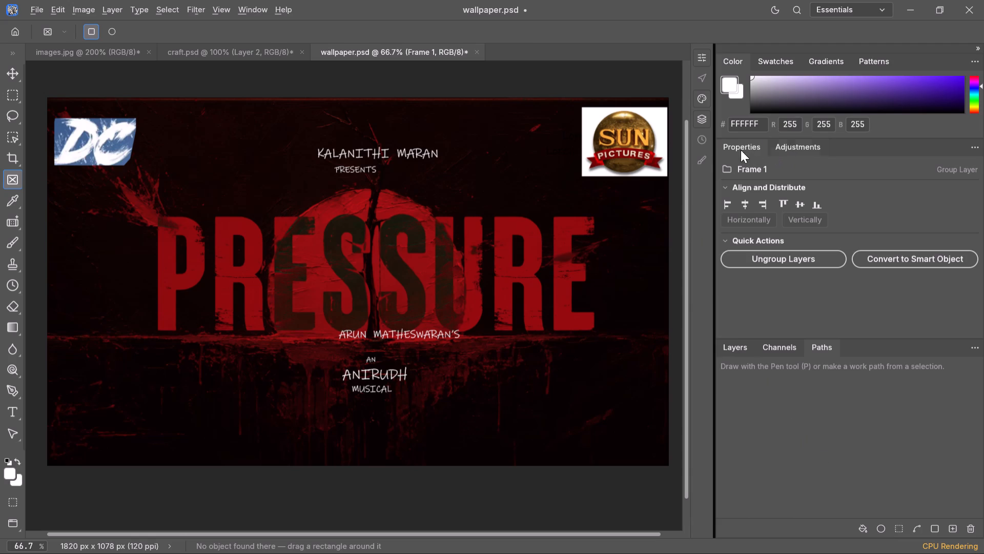
{"action": "left_click", "coordinate": [734, 148]}
{"action": "left_click_drag", "start_coordinate": [695, 80], "coordinate": [700, 84]}
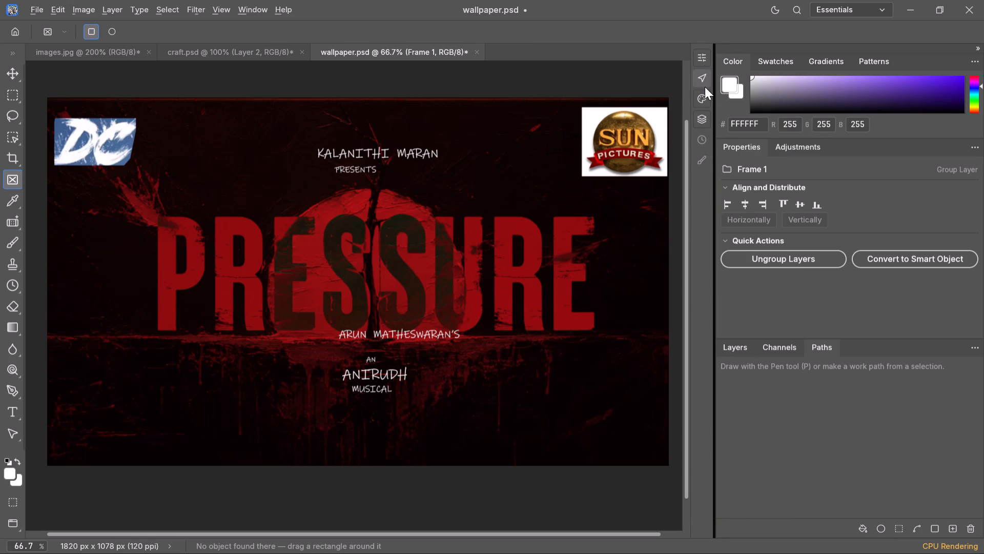
{"action": "left_click", "coordinate": [703, 78]}
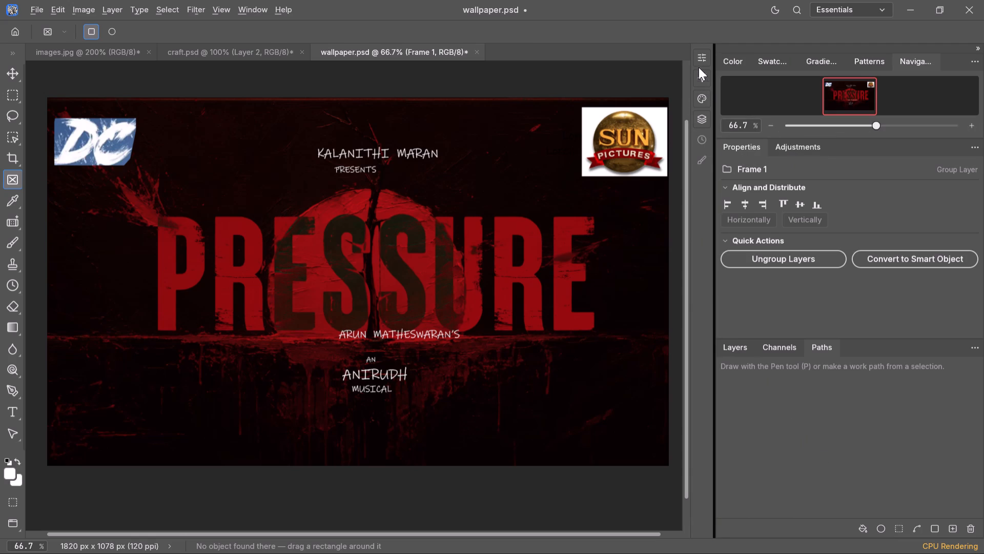
{"action": "left_click", "coordinate": [701, 59]}
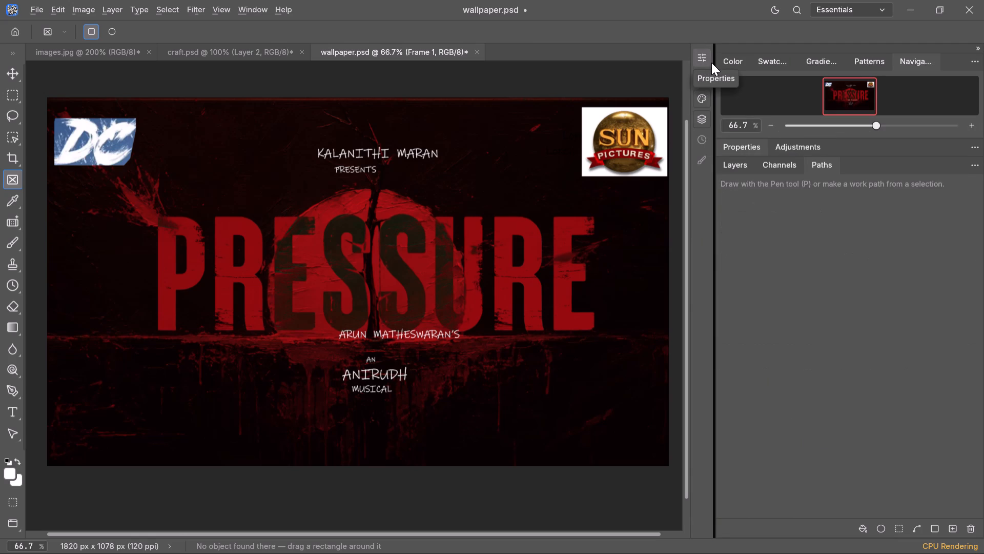
{"action": "left_click", "coordinate": [704, 96]}
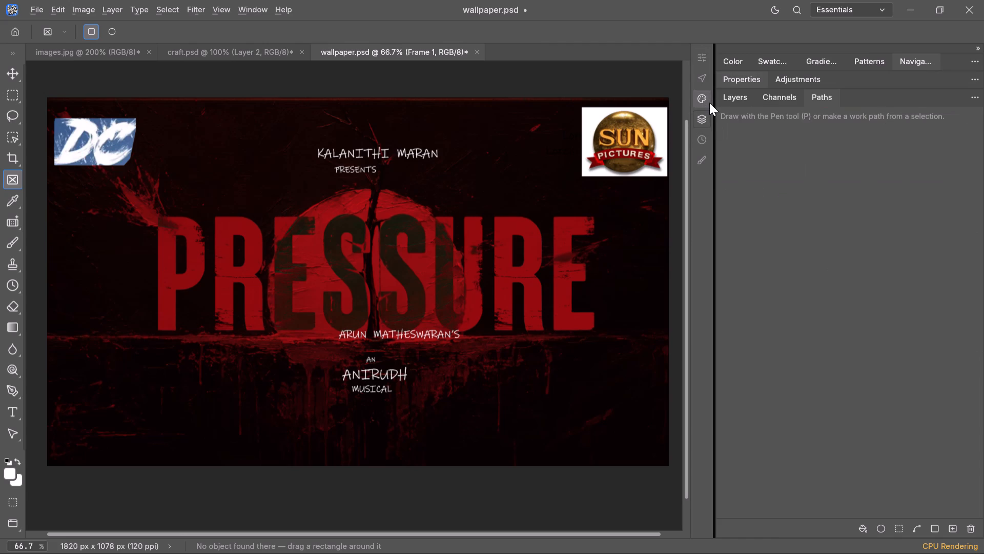
{"action": "left_click", "coordinate": [709, 123]}
{"action": "left_click", "coordinate": [707, 122]}
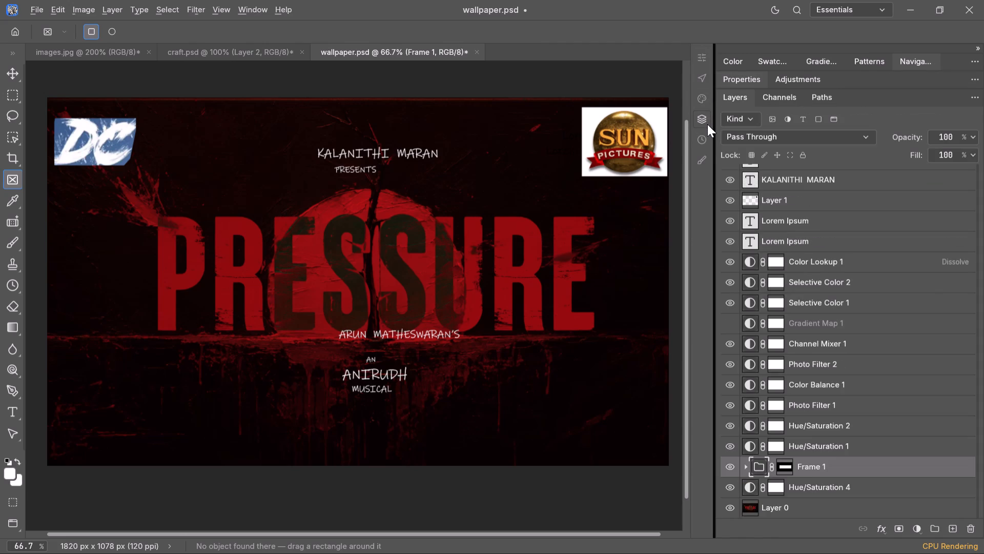
Look through the whole layer stack of the wallpaper, from the topmost adjustment down to the background picture.
{"action": "scroll", "coordinate": [754, 198], "scroll_direction": "down", "scroll_amount": 3}
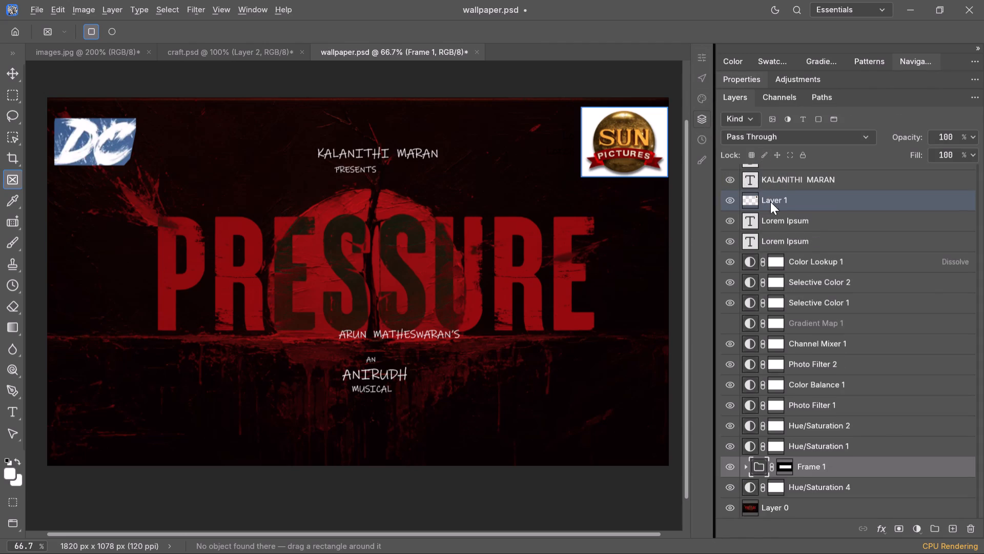
{"action": "scroll", "coordinate": [774, 194], "scroll_direction": "up", "scroll_amount": 5}
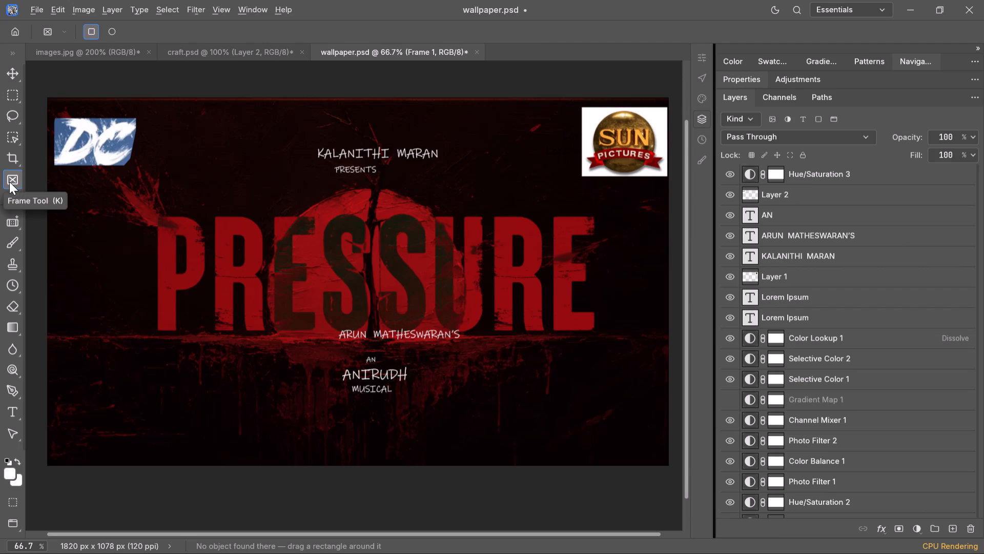
{"action": "scroll", "coordinate": [775, 233], "scroll_direction": "down", "scroll_amount": 3}
{"action": "scroll", "coordinate": [823, 222], "scroll_direction": "down", "scroll_amount": 3}
{"action": "scroll", "coordinate": [826, 208], "scroll_direction": "up", "scroll_amount": 3}
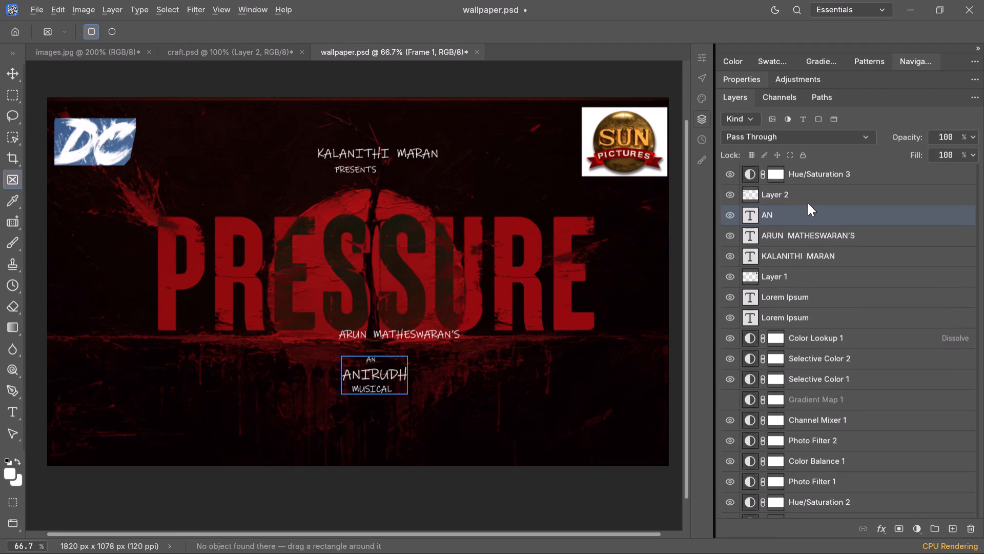
{"action": "scroll", "coordinate": [808, 204], "scroll_direction": "up", "scroll_amount": 4}
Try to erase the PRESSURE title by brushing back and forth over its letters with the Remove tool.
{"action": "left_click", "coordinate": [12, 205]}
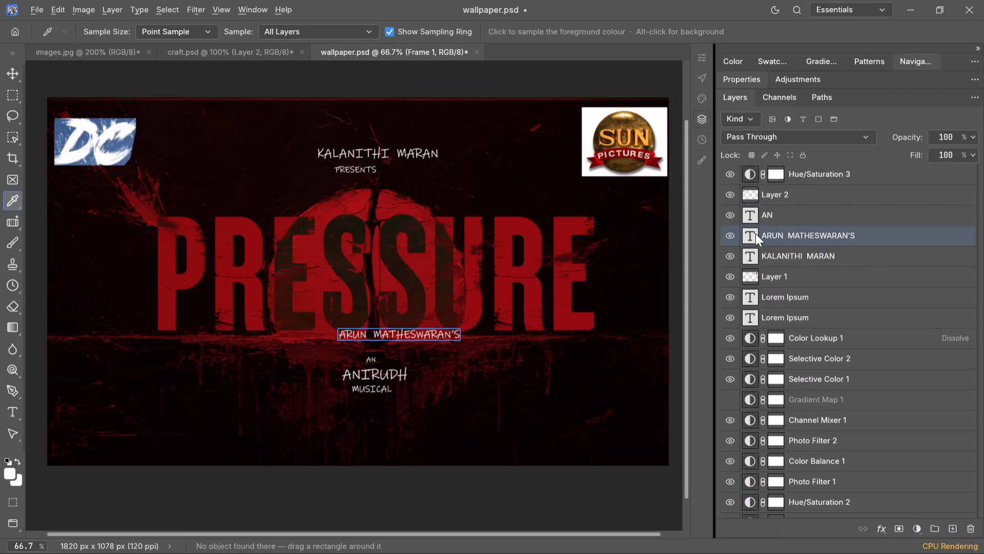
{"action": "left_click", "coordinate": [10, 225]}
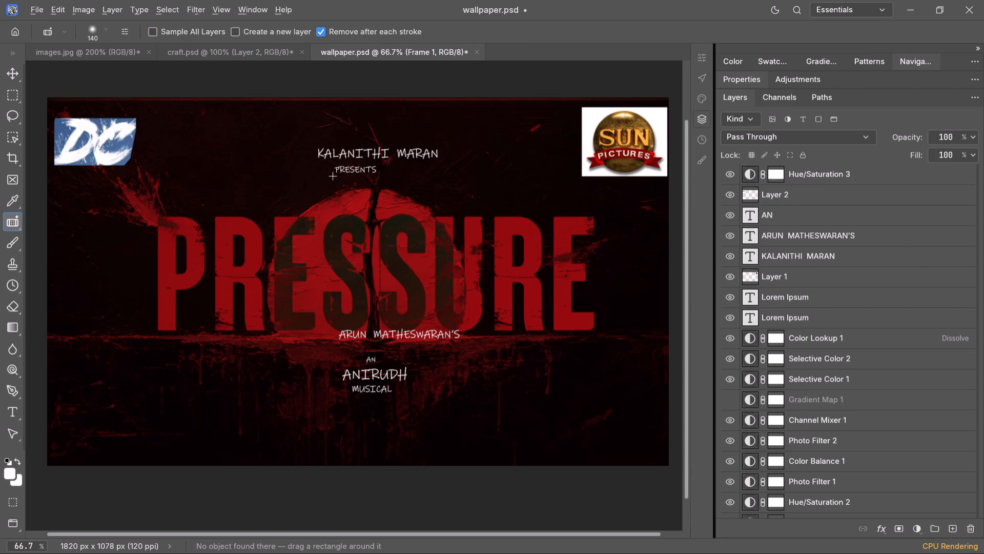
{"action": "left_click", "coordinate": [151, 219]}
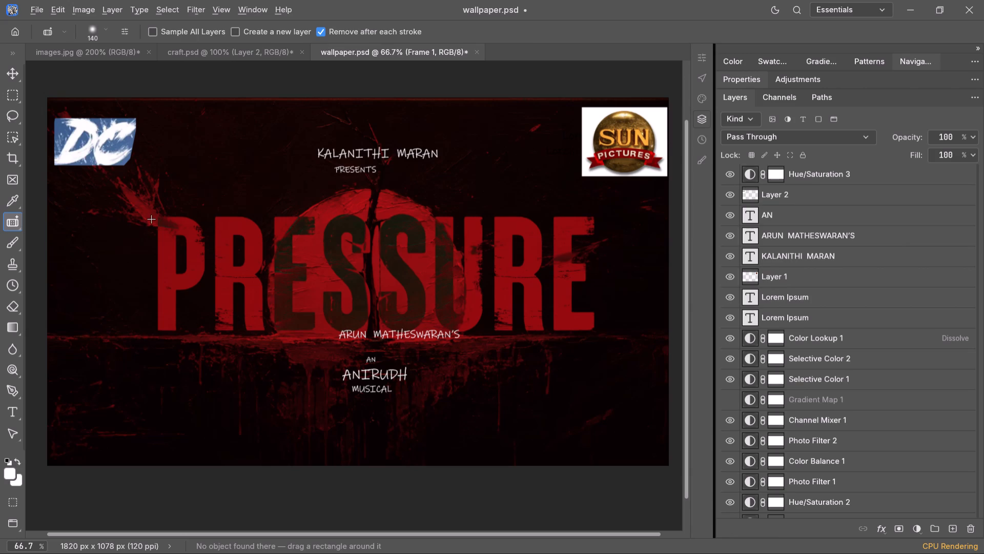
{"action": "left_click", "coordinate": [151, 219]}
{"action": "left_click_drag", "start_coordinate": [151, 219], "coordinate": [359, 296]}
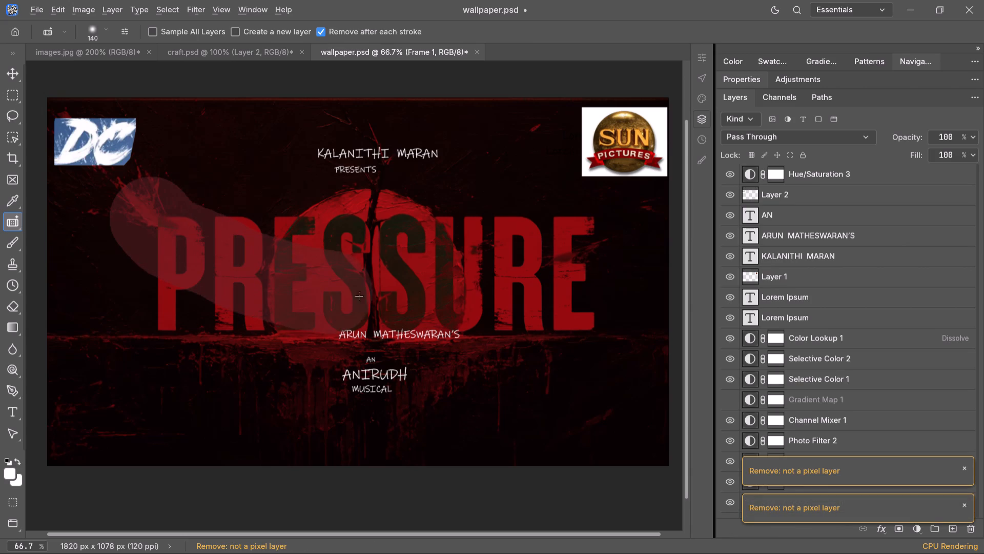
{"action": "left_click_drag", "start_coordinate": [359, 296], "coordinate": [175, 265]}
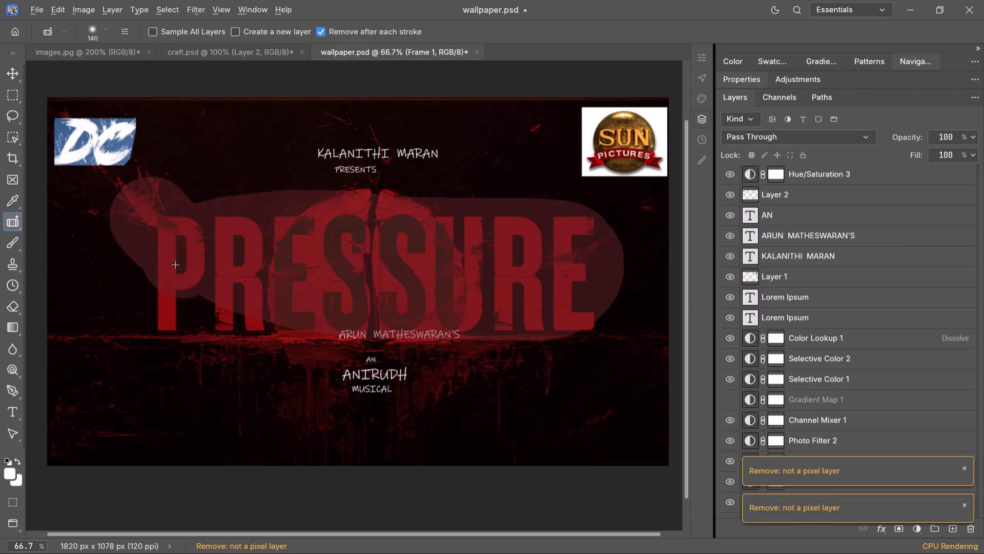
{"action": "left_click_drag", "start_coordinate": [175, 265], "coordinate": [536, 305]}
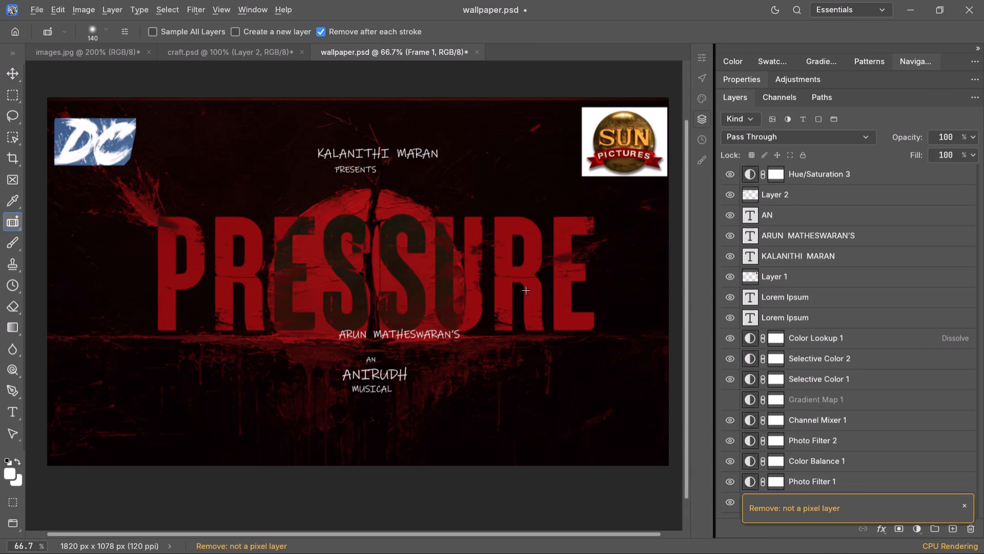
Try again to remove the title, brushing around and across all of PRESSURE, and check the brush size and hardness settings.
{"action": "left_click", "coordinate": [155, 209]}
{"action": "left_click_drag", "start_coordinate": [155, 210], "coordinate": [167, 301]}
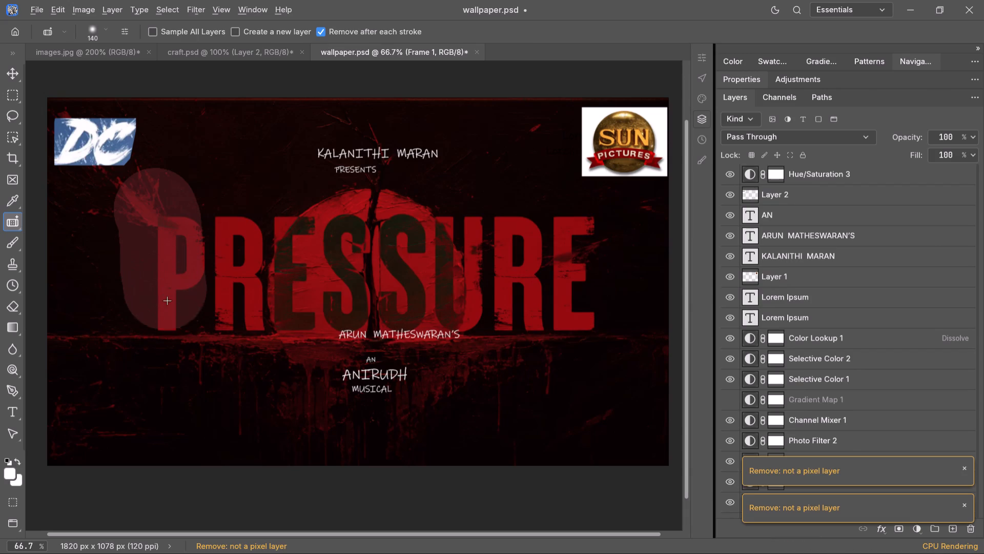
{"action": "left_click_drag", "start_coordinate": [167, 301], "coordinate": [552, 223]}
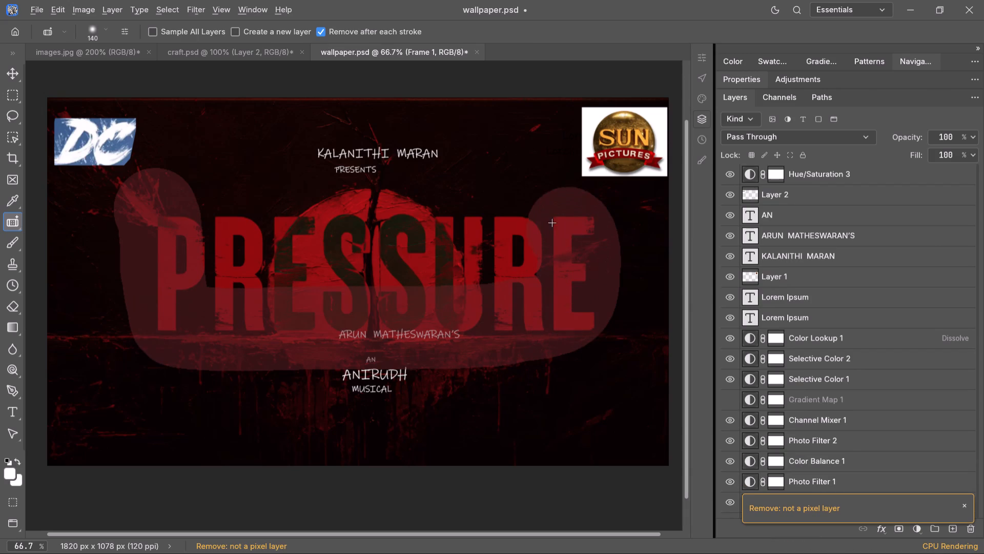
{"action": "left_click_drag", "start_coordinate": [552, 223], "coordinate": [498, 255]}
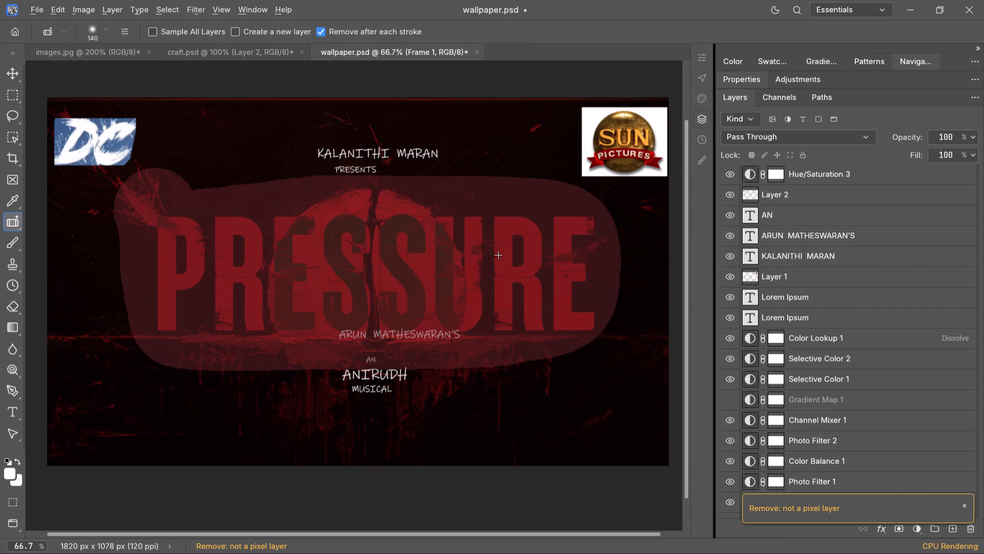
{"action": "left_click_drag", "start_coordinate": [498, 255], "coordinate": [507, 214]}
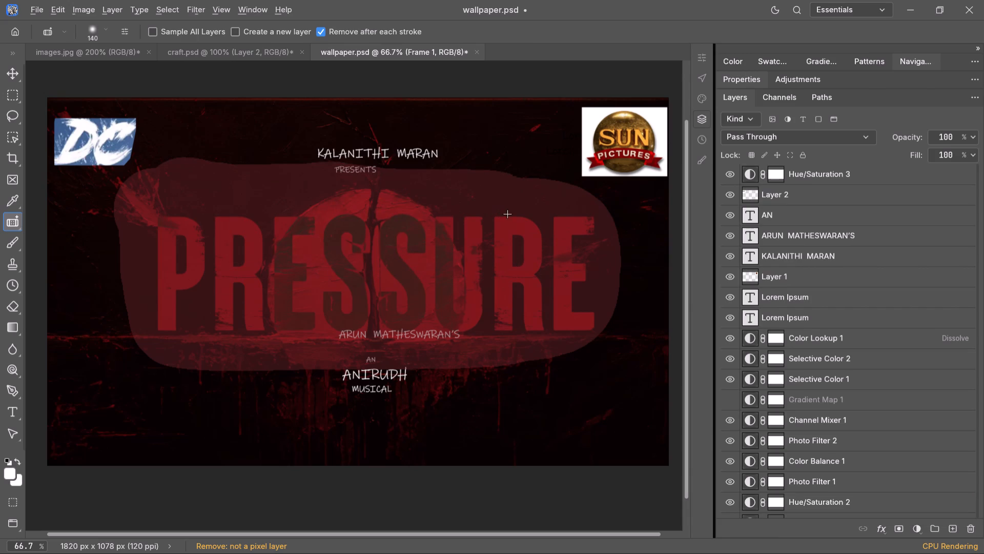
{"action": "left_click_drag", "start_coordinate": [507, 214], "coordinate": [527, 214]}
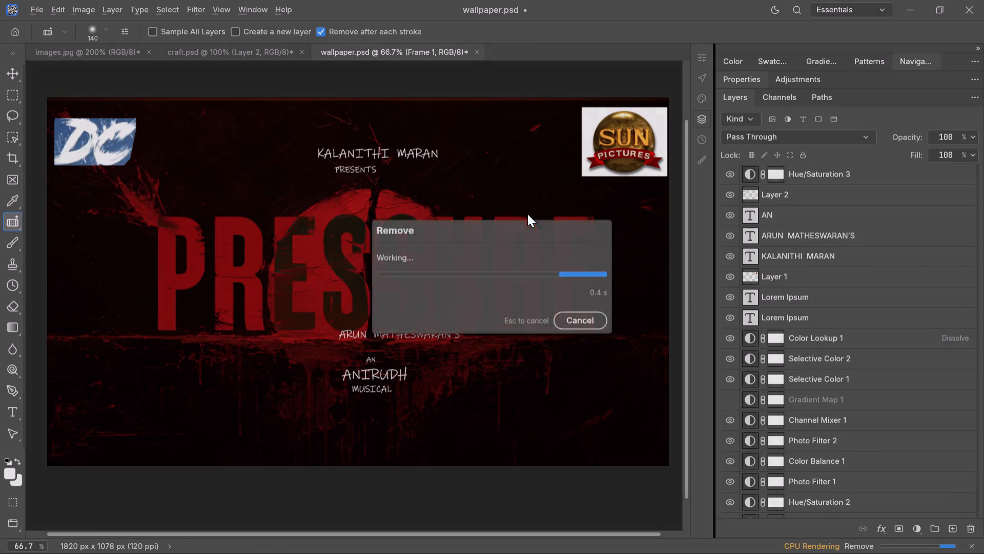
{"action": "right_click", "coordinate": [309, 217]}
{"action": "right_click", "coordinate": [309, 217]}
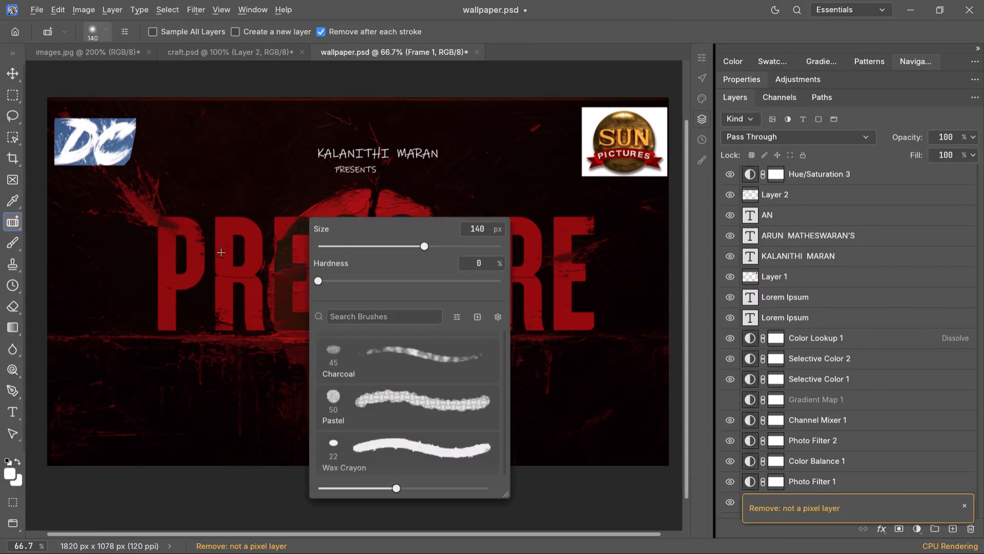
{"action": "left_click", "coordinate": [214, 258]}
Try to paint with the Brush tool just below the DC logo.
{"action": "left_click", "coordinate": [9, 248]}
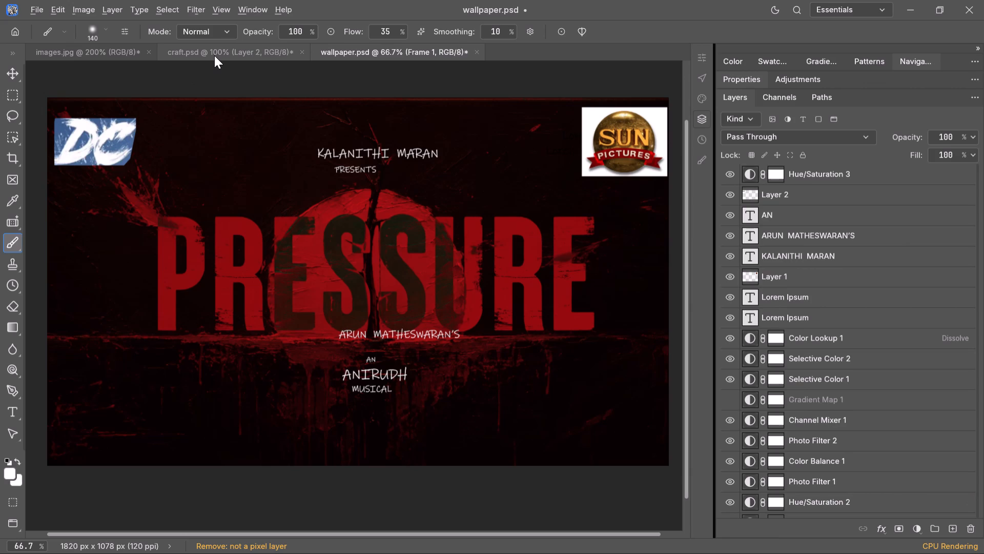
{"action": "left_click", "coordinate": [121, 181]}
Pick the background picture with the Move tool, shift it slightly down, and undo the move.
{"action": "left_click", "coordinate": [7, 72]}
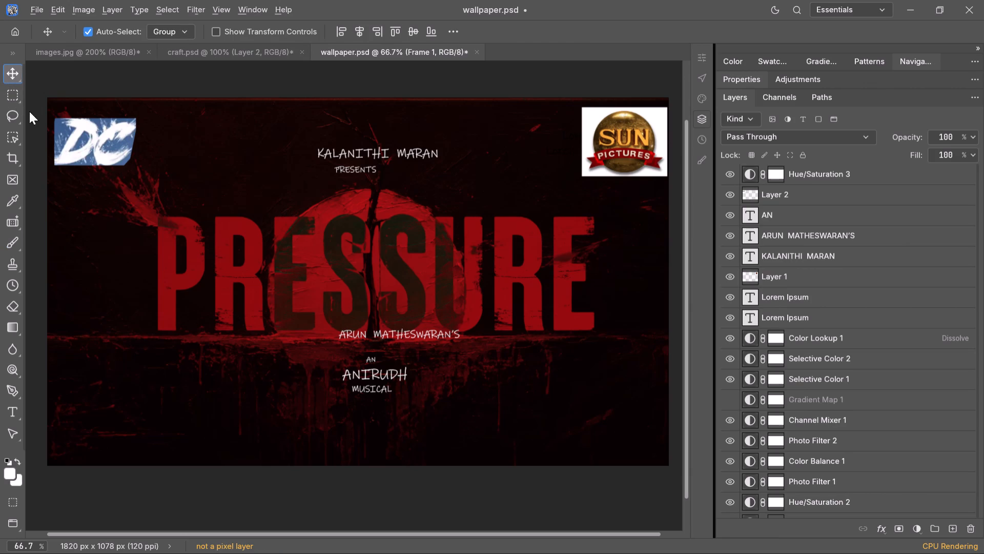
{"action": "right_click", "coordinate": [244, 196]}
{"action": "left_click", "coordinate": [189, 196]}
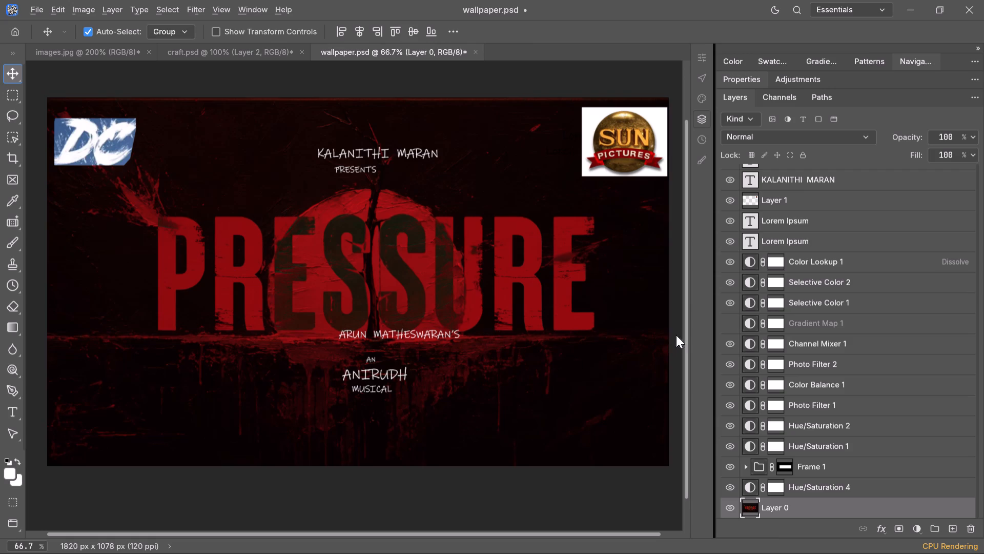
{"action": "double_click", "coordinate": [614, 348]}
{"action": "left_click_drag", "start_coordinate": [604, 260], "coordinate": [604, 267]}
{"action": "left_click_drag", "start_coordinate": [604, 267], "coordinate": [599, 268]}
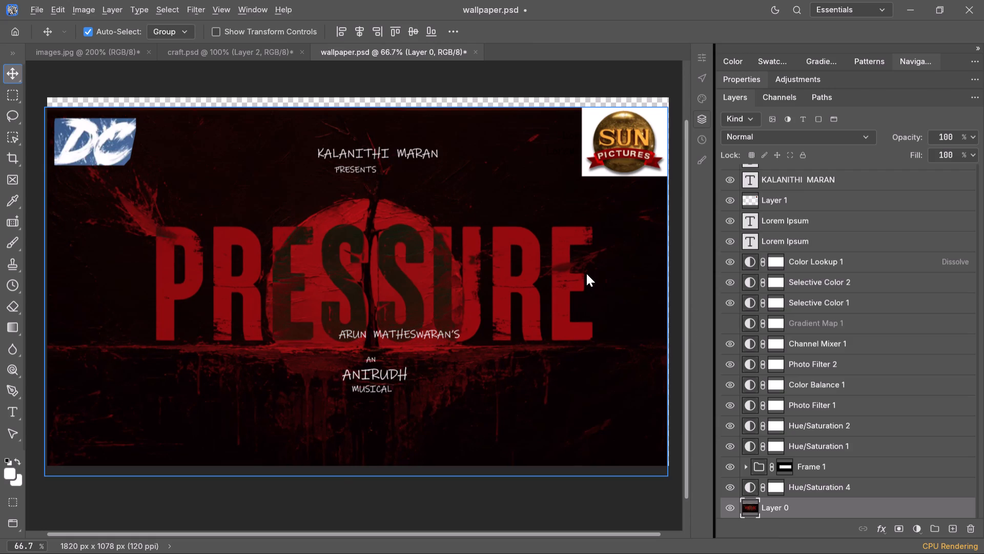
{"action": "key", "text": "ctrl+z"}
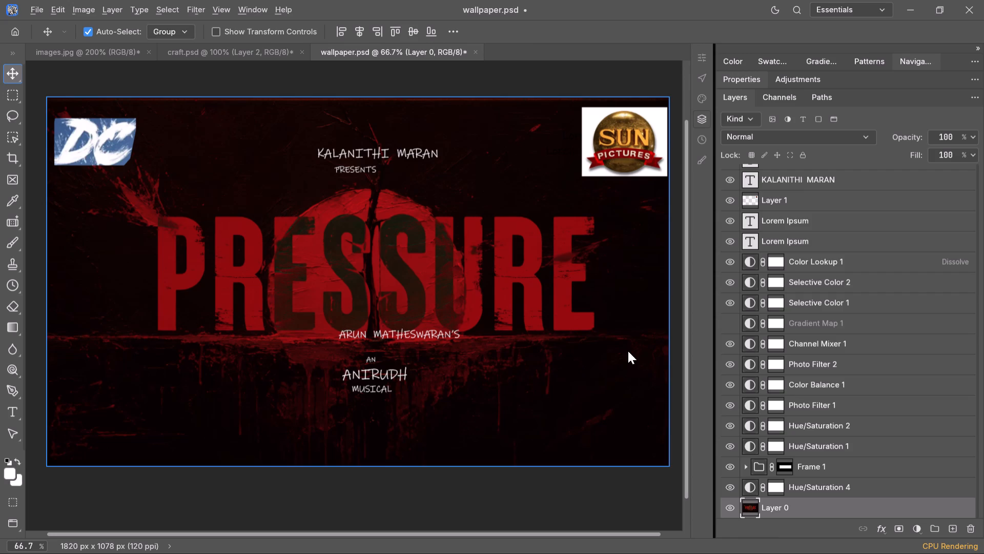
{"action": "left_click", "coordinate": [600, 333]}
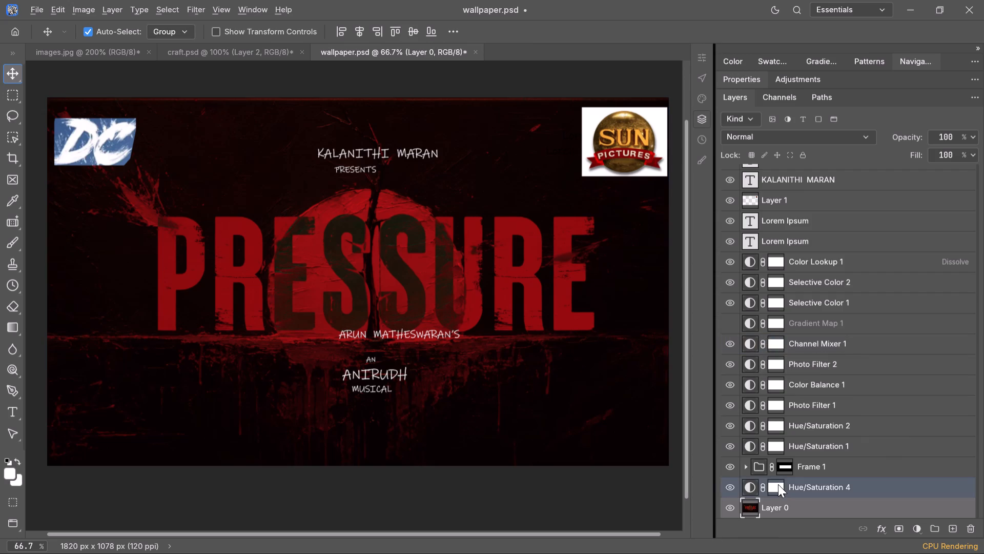
Recolour the KALANITHI MARAN PRESENTS credit to light red, E84949.
{"action": "scroll", "coordinate": [777, 484], "scroll_direction": "down", "scroll_amount": 1}
{"action": "scroll", "coordinate": [733, 309], "scroll_direction": "down", "scroll_amount": 1}
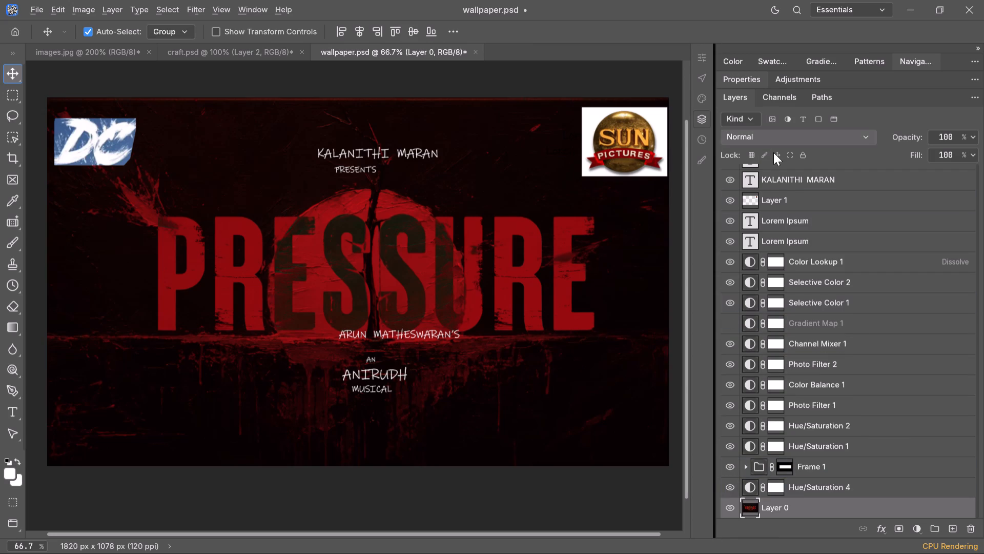
{"action": "left_click", "coordinate": [780, 180]}
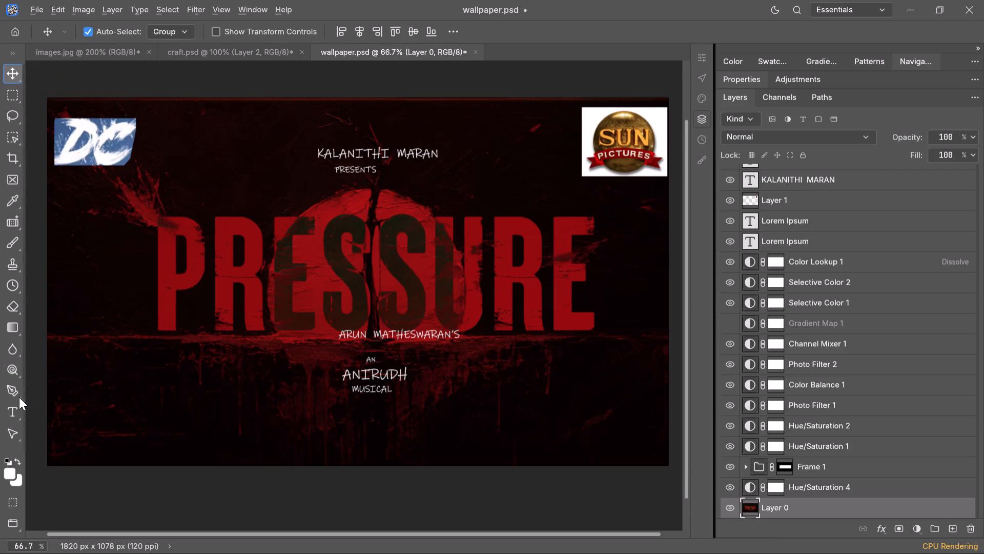
{"action": "left_click", "coordinate": [8, 408]}
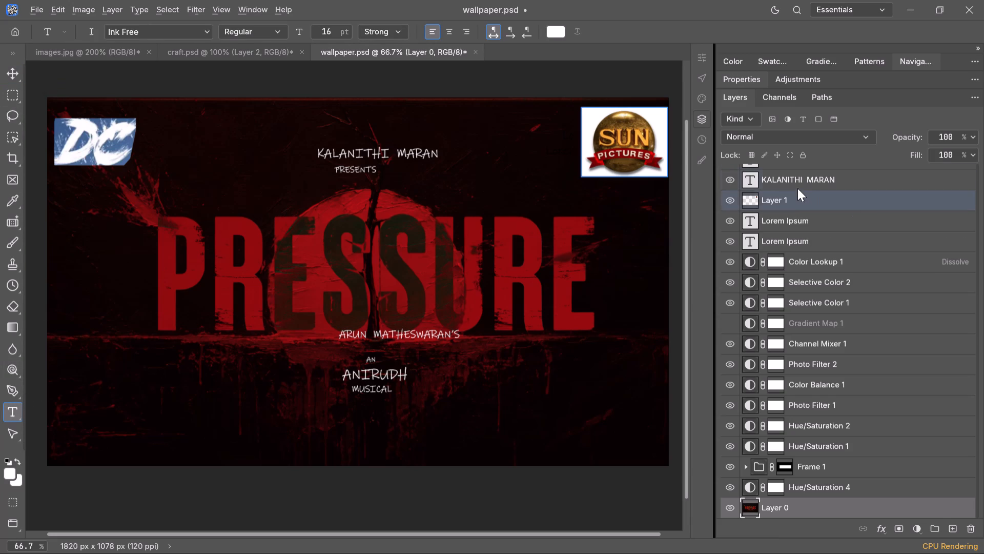
{"action": "left_click", "coordinate": [794, 184]}
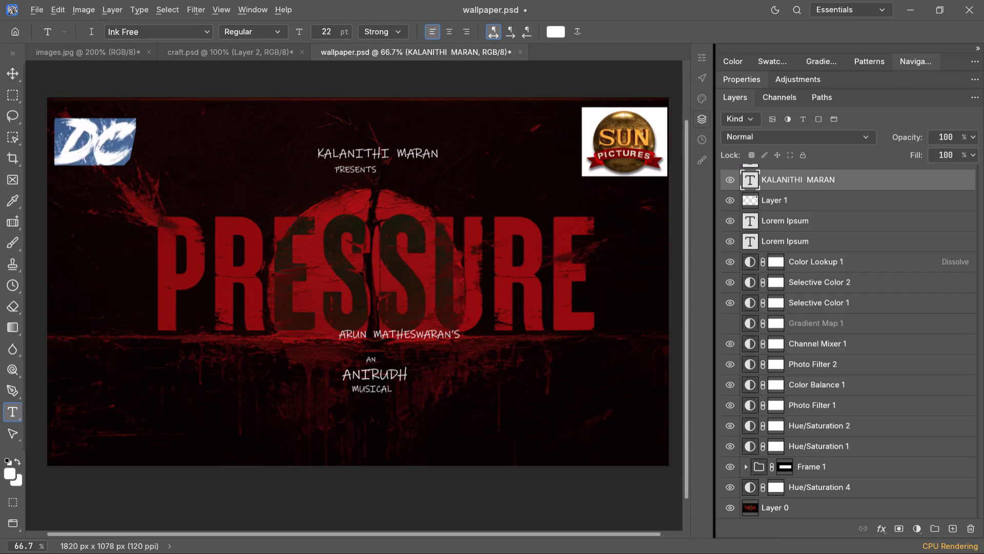
{"action": "left_click", "coordinate": [203, 36]}
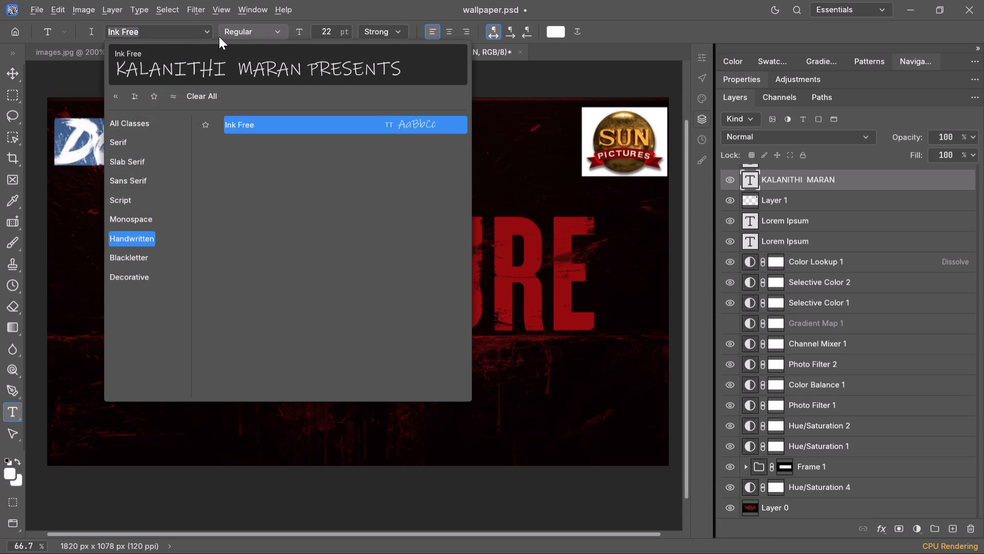
{"action": "left_click", "coordinate": [210, 35]}
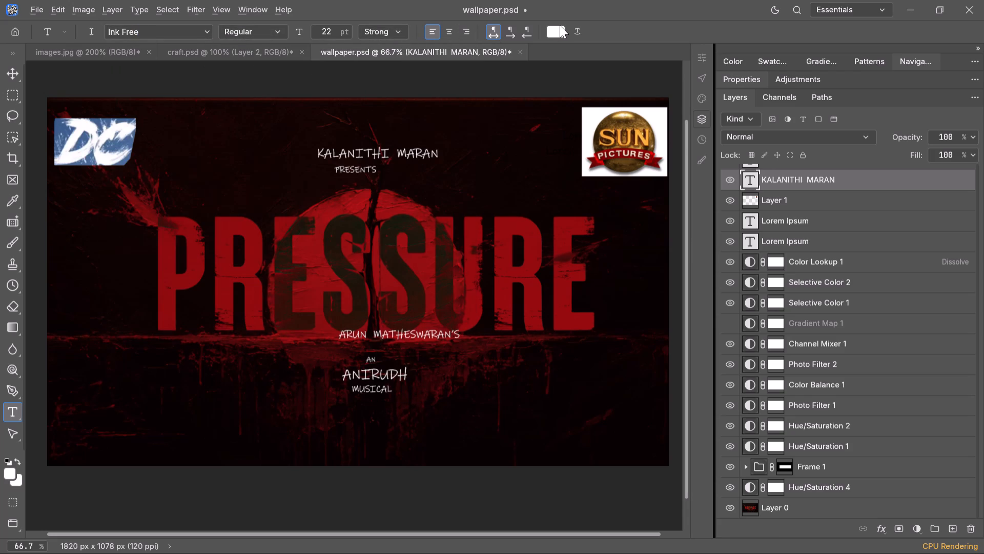
{"action": "left_click", "coordinate": [560, 32]}
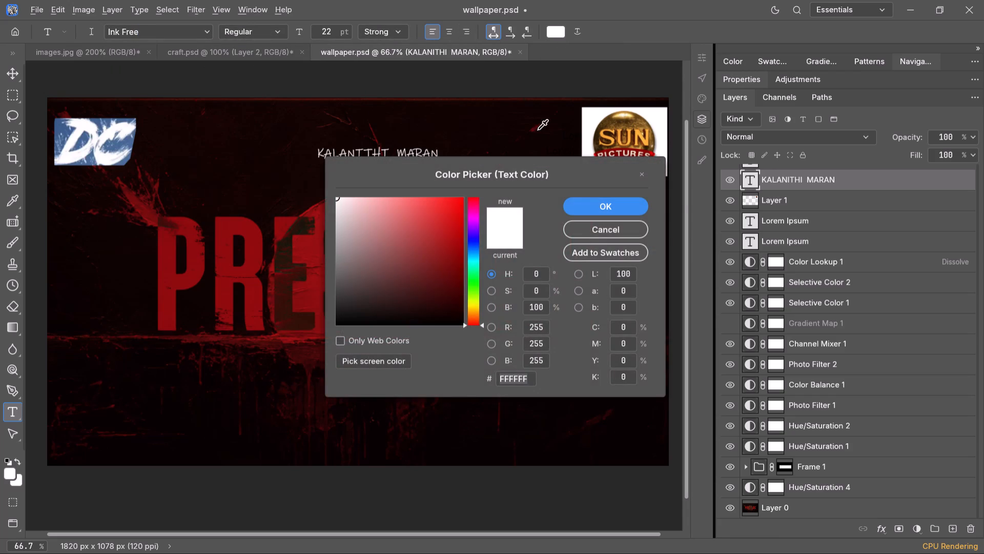
{"action": "left_click", "coordinate": [426, 211]}
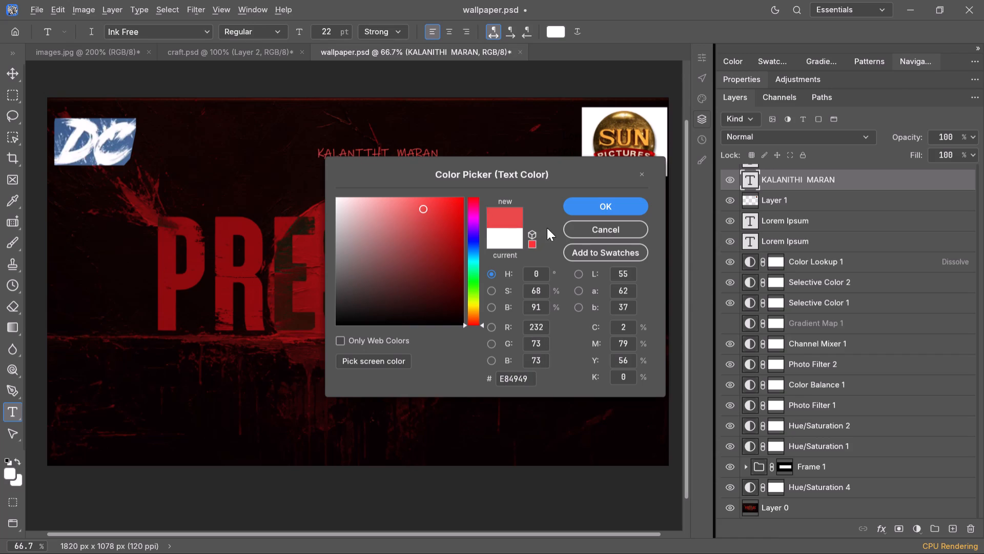
{"action": "left_click", "coordinate": [599, 209]}
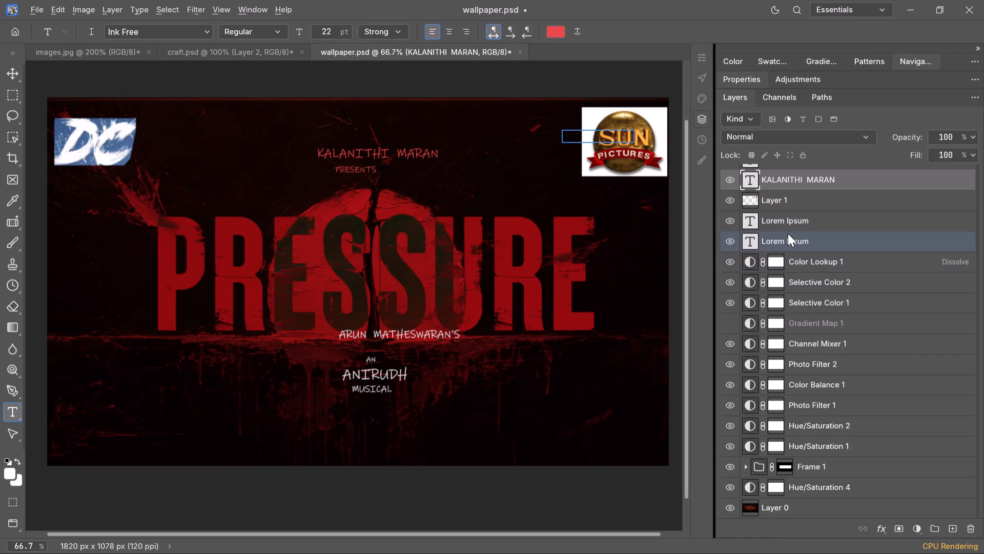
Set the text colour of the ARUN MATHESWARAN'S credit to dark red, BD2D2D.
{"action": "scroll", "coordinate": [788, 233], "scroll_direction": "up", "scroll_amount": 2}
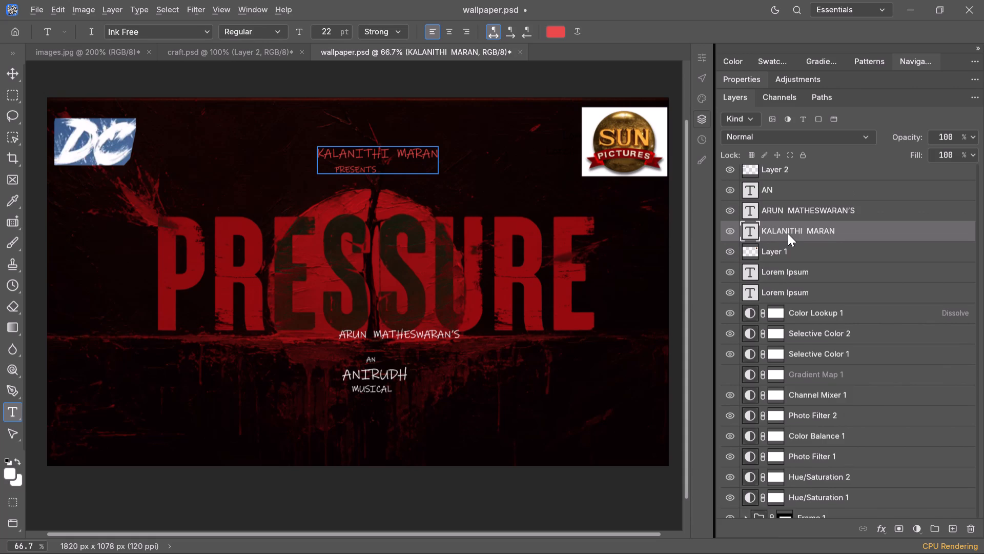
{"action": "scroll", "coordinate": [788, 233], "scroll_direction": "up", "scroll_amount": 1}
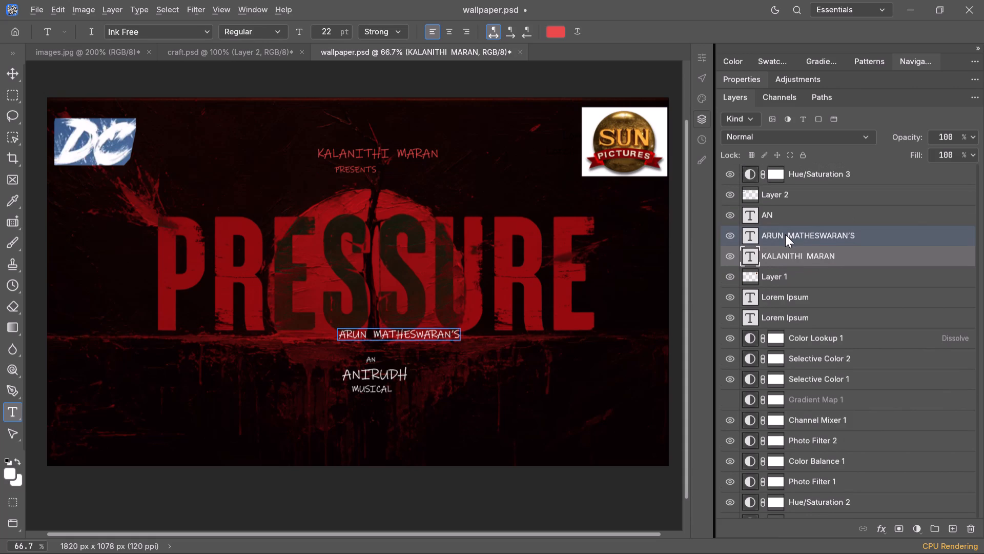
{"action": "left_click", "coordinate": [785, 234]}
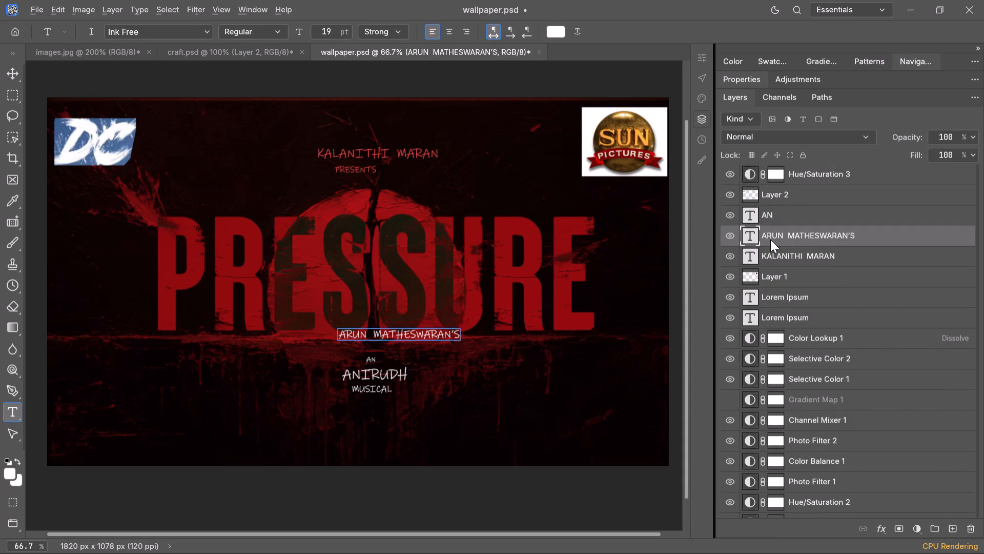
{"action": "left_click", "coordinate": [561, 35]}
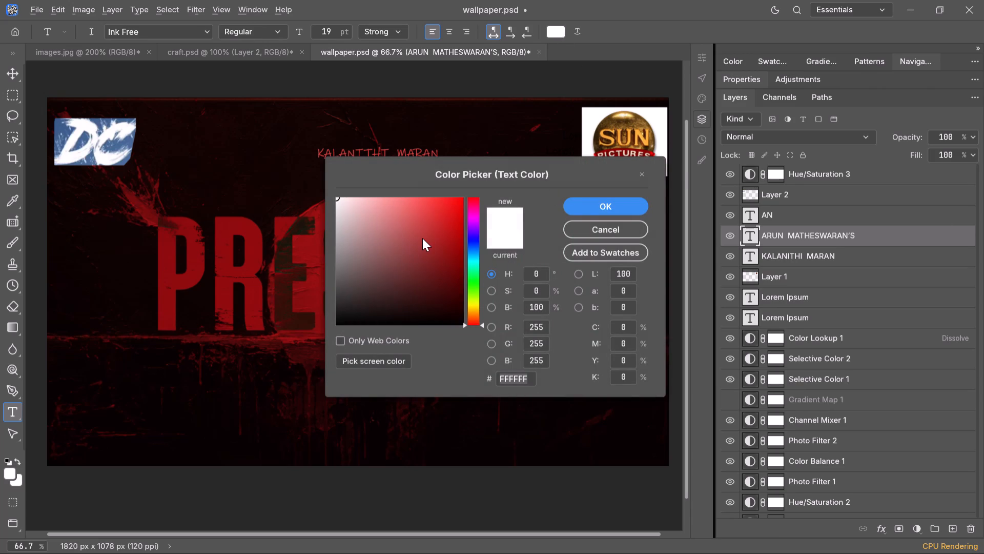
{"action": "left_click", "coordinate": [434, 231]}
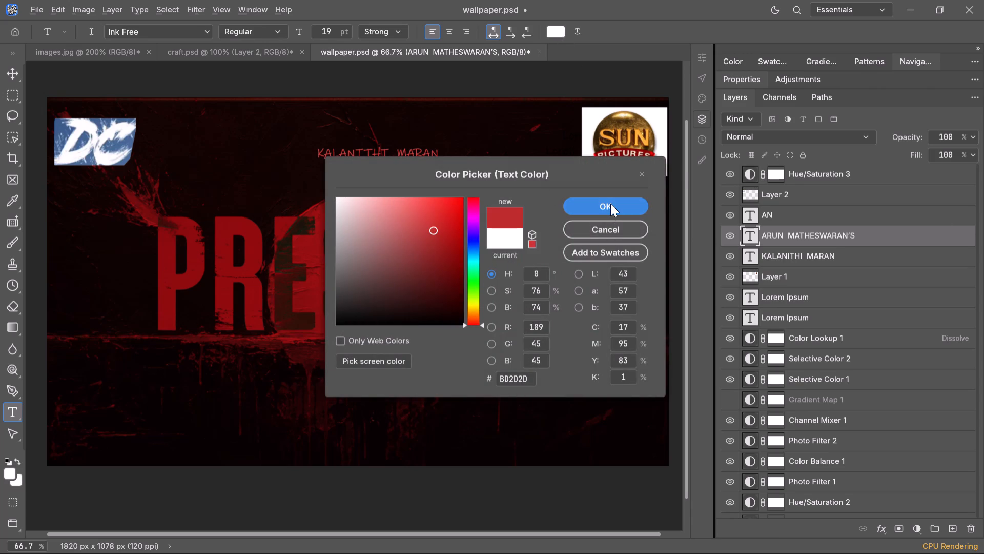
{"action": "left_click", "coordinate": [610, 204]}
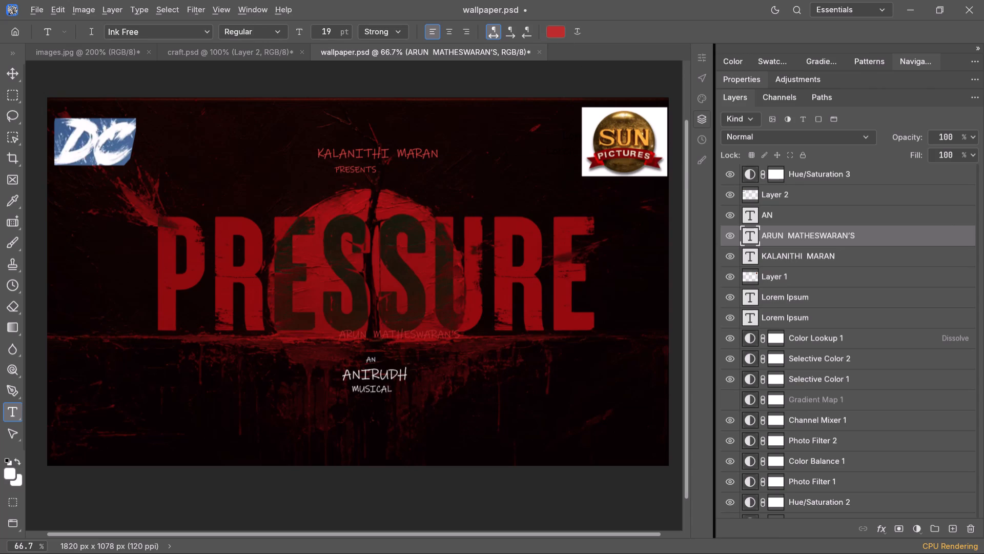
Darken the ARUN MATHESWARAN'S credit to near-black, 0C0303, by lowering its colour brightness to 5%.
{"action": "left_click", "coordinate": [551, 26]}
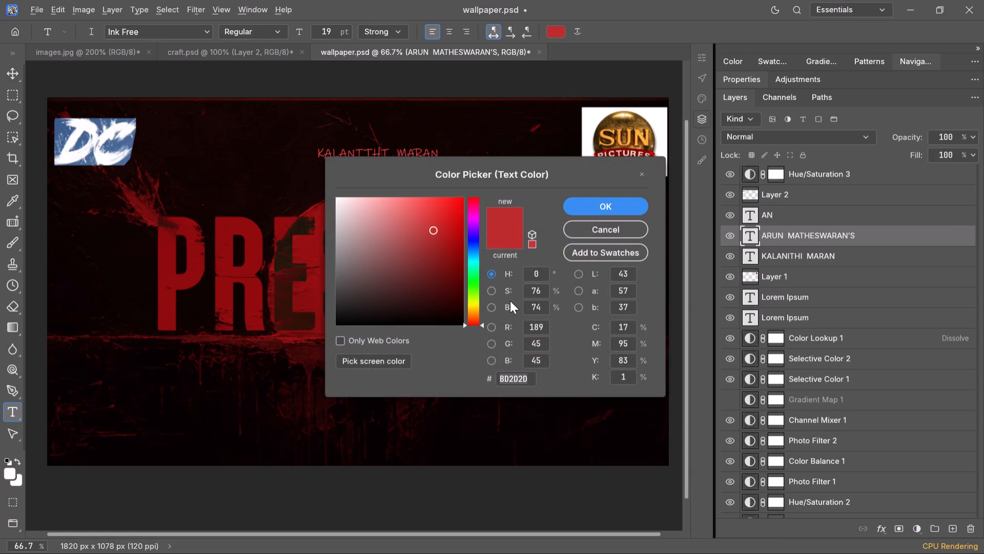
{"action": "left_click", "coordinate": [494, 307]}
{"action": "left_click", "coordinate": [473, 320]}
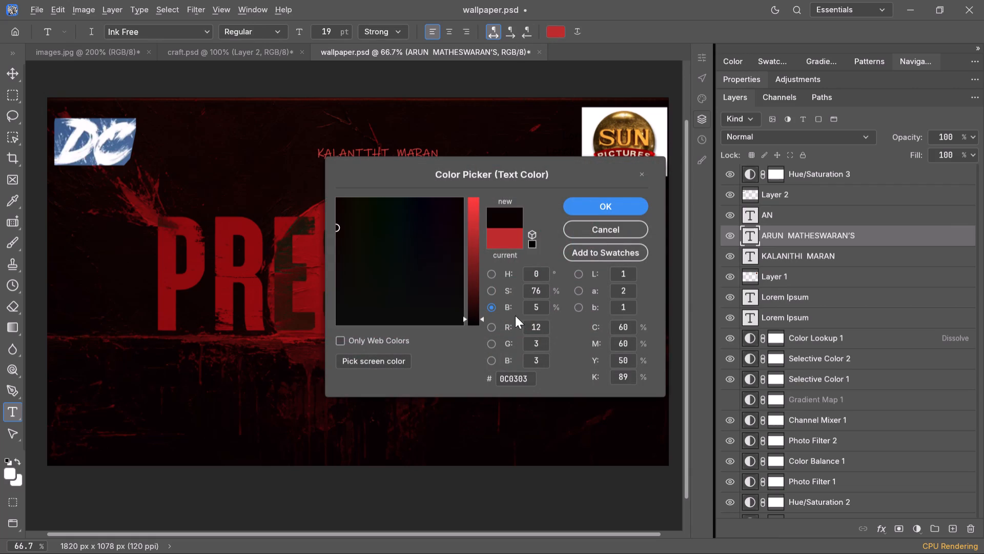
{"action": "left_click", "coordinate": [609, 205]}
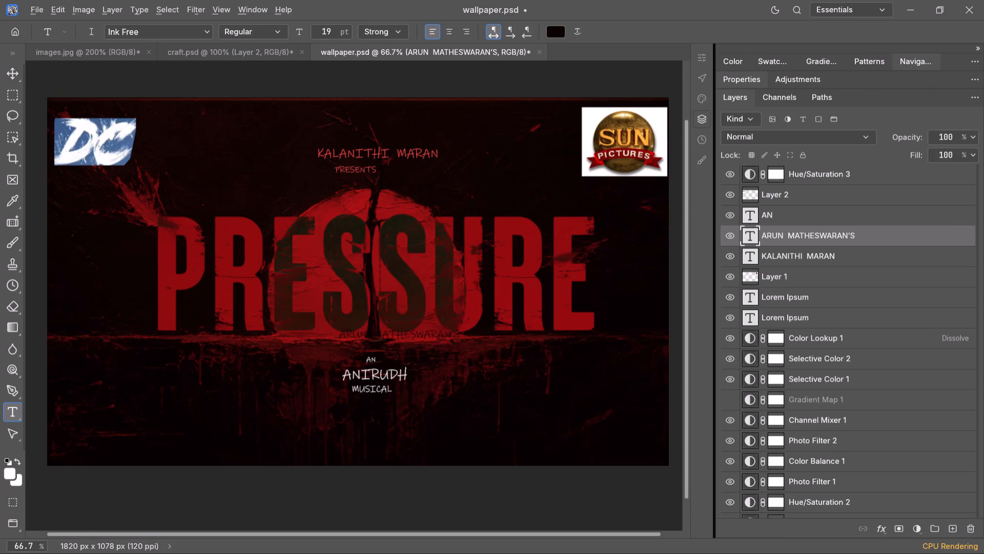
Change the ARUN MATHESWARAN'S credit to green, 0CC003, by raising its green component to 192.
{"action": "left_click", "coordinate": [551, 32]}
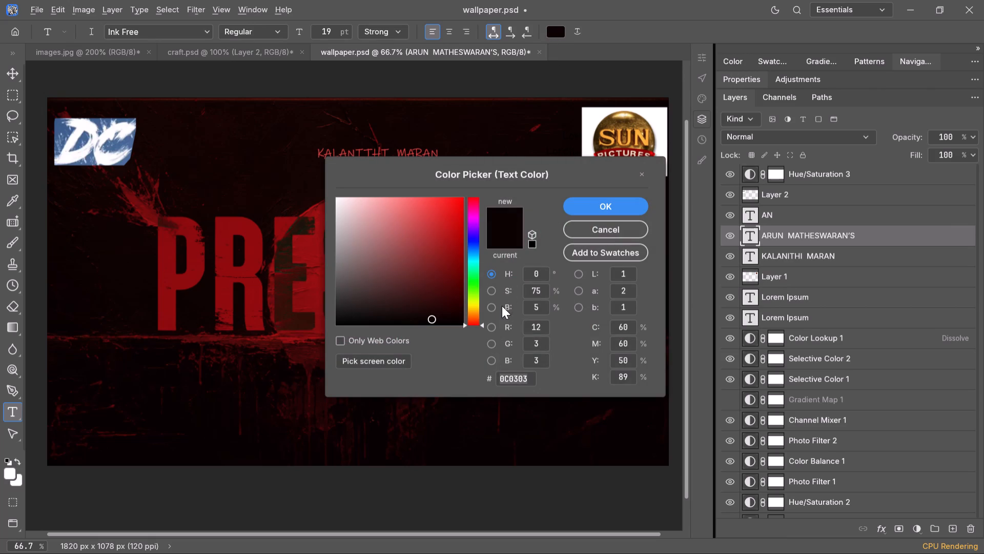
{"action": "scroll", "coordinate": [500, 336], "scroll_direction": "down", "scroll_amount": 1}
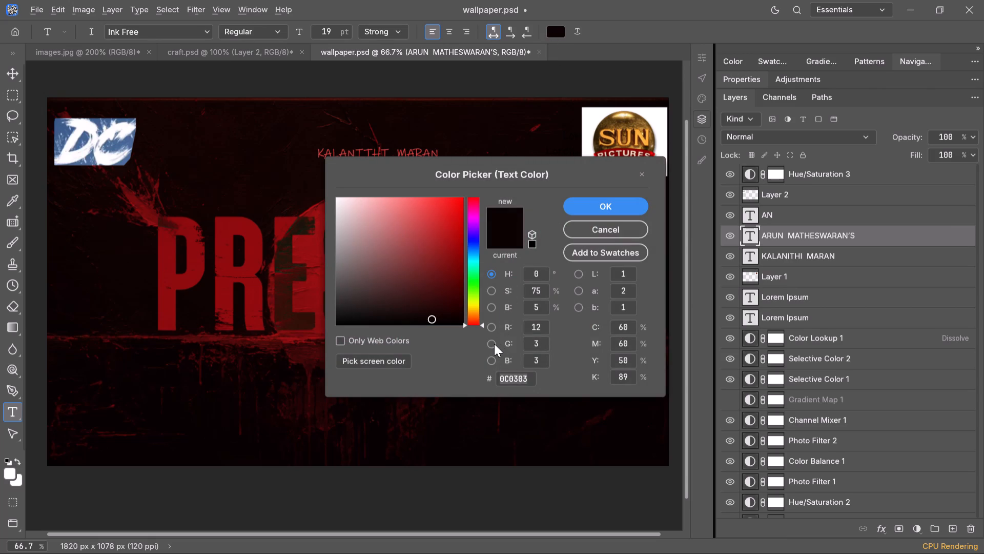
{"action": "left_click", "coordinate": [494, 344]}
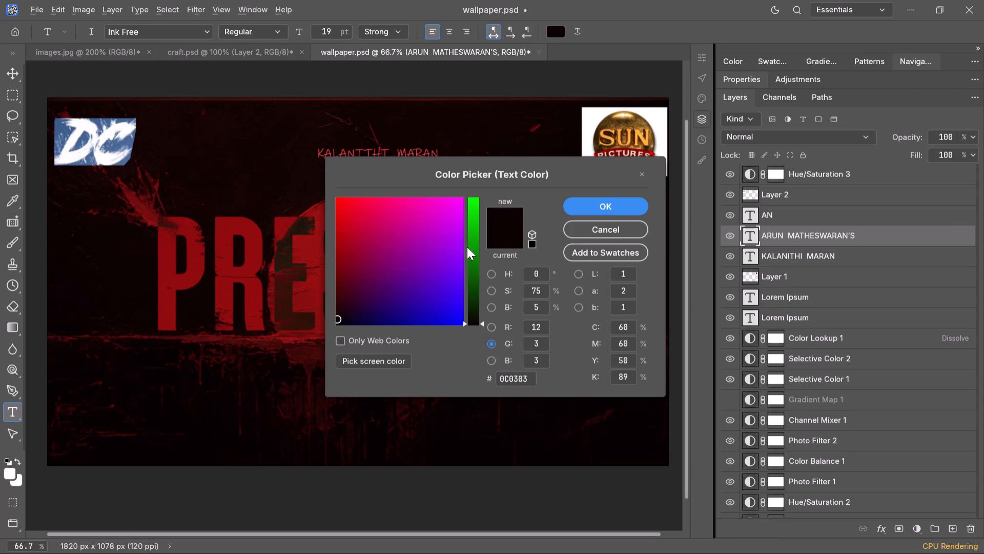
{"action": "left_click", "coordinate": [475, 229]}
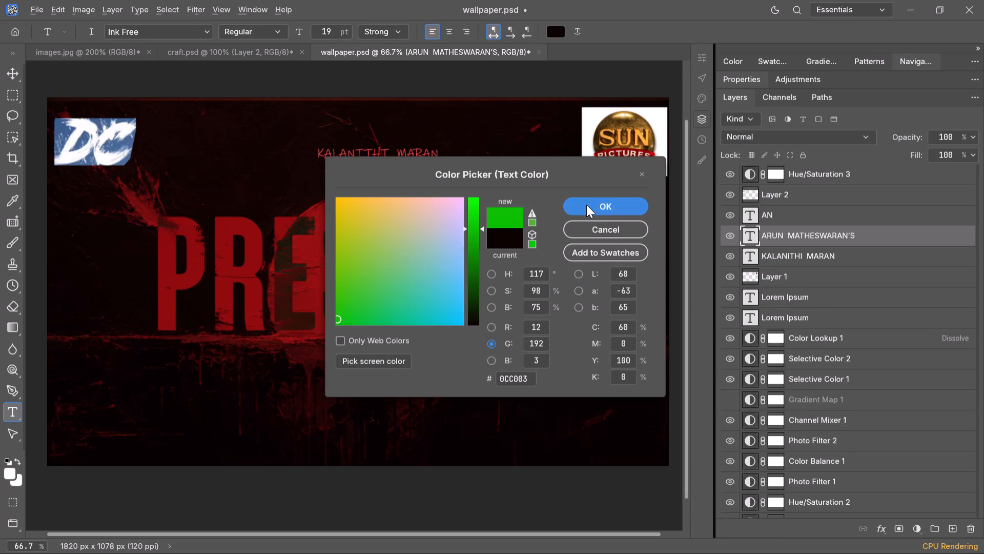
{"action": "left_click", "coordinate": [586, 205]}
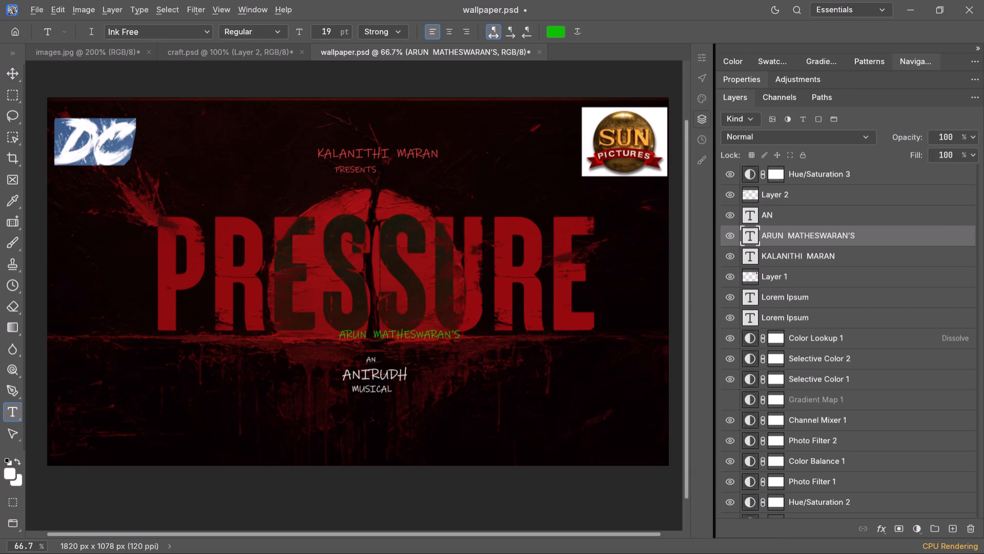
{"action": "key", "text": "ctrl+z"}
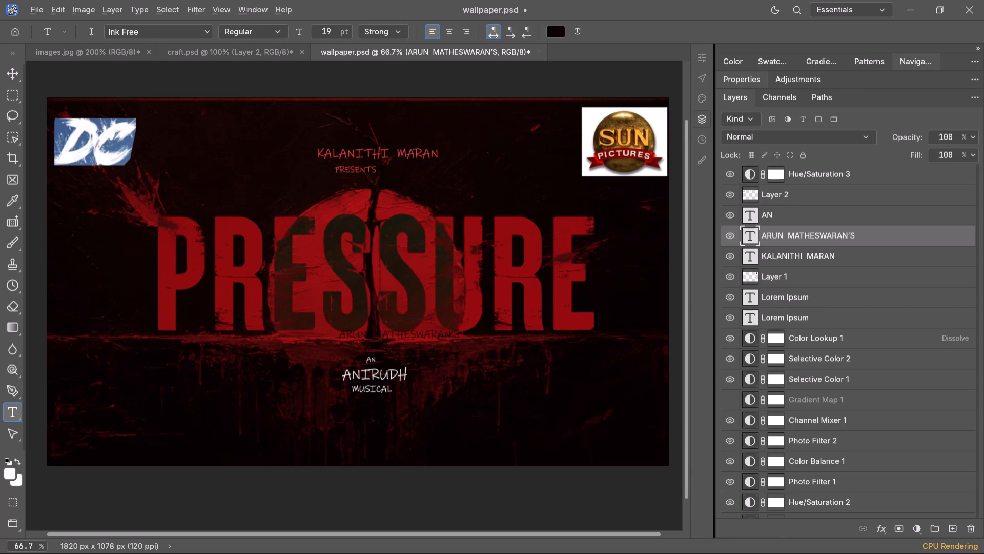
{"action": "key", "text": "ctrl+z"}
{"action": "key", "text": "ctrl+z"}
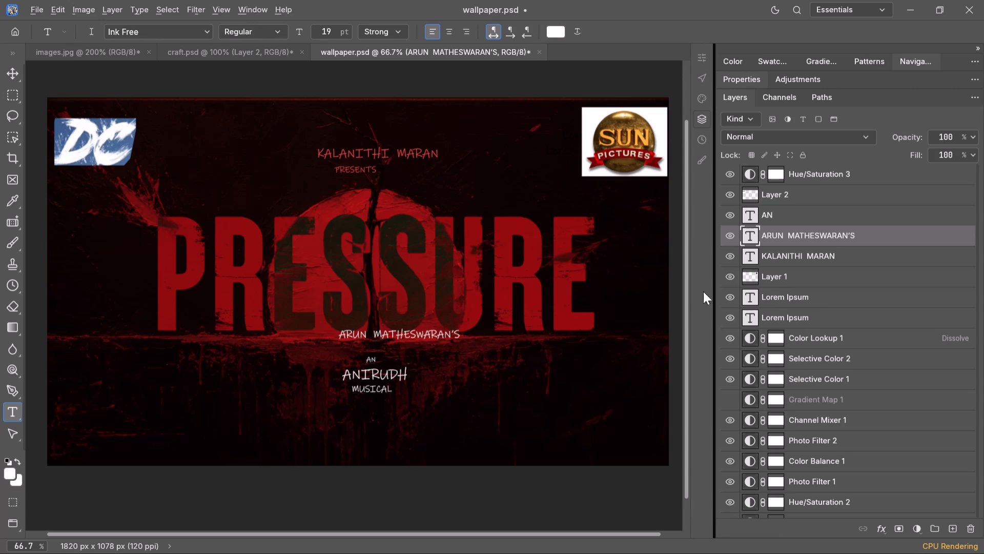
Recolour the AN ANIRUDH MUSICAL credit to yellow-green, B6D023, moving the colour picker aside to preview the text.
{"action": "left_click", "coordinate": [777, 213]}
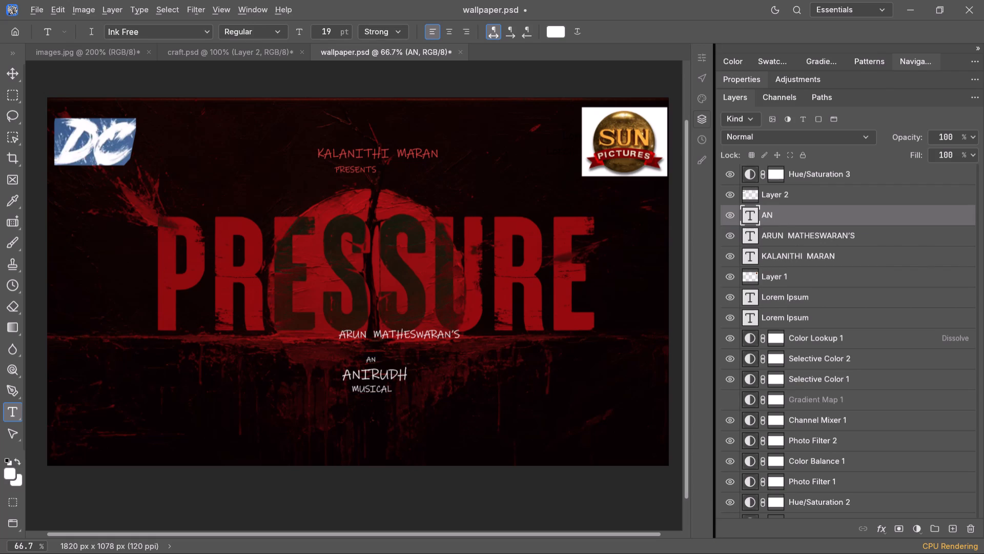
{"action": "left_click", "coordinate": [750, 211]}
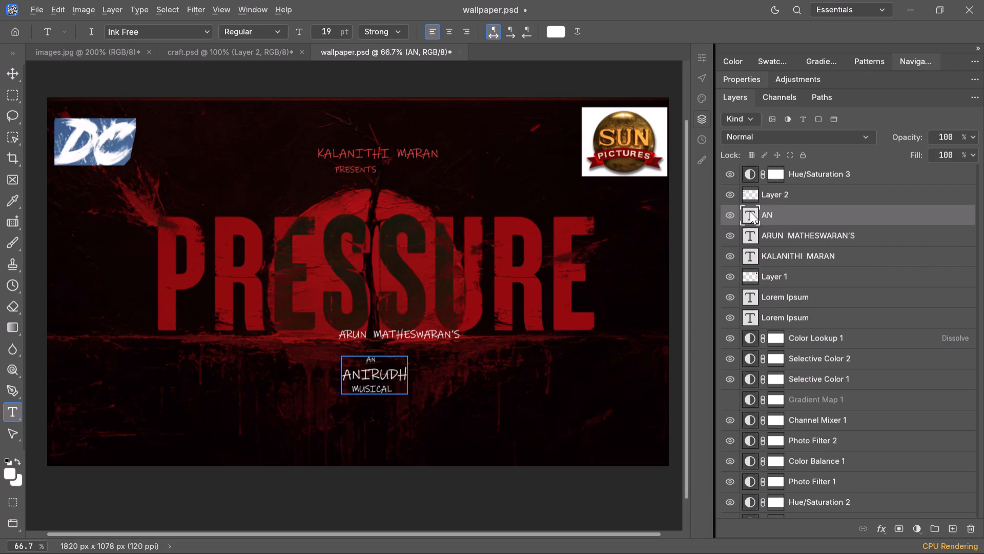
{"action": "left_click", "coordinate": [556, 26]}
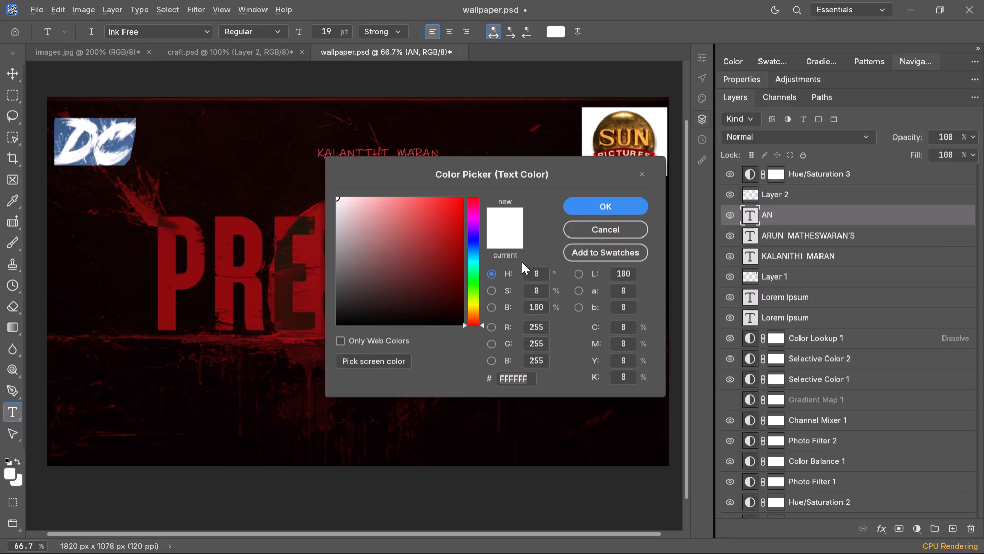
{"action": "scroll", "coordinate": [530, 288], "scroll_direction": "down", "scroll_amount": 1}
{"action": "scroll", "coordinate": [467, 284], "scroll_direction": "down", "scroll_amount": 1}
{"action": "left_click", "coordinate": [471, 301]}
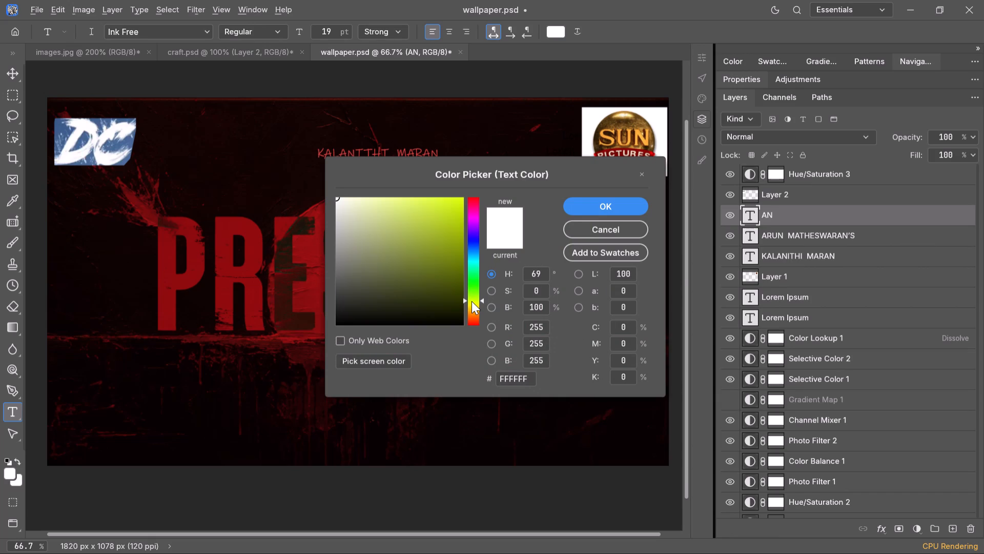
{"action": "left_click", "coordinate": [442, 221]}
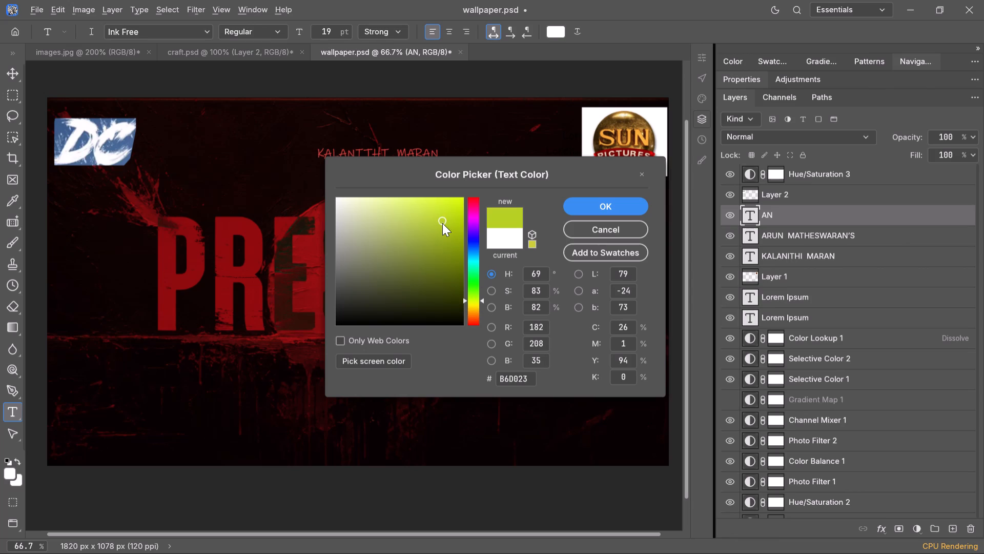
{"action": "left_click", "coordinate": [596, 167]}
{"action": "left_click_drag", "start_coordinate": [596, 167], "coordinate": [621, 92]}
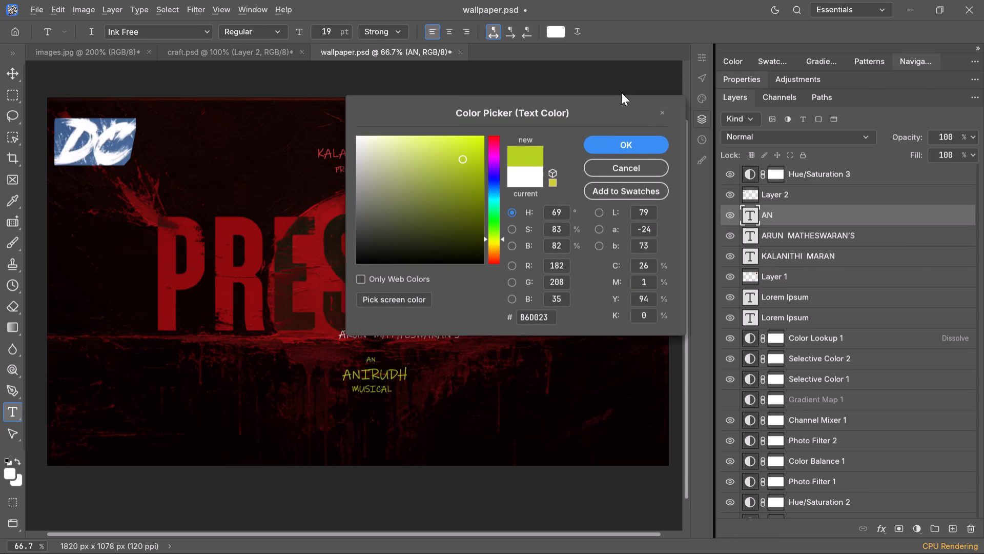
{"action": "left_click_drag", "start_coordinate": [621, 92], "coordinate": [627, 61]}
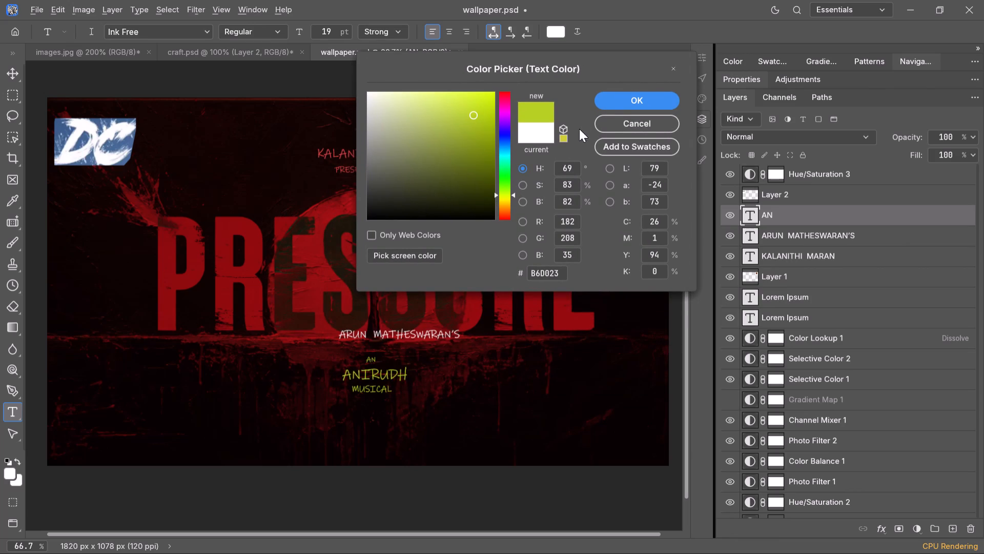
{"action": "left_click", "coordinate": [625, 101]}
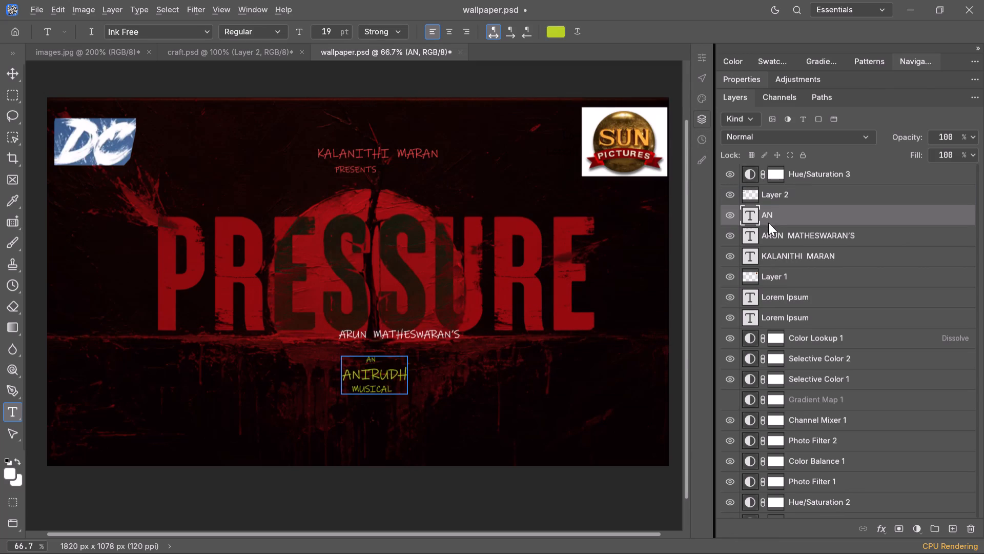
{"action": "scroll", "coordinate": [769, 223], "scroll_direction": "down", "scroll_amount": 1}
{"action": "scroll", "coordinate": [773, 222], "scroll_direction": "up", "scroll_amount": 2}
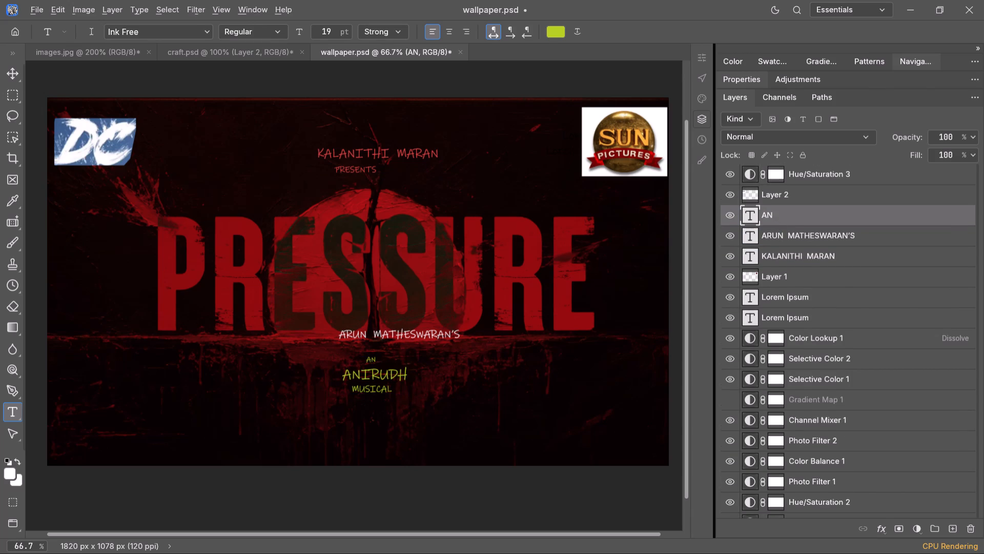
Recolour the ANIRUDH and MUSICAL lines of the credit to dark red, 8C1624, leaving the AN line out of the selection.
{"action": "left_click", "coordinate": [340, 371]}
{"action": "left_click", "coordinate": [340, 371]}
{"action": "left_click_drag", "start_coordinate": [340, 371], "coordinate": [358, 383]}
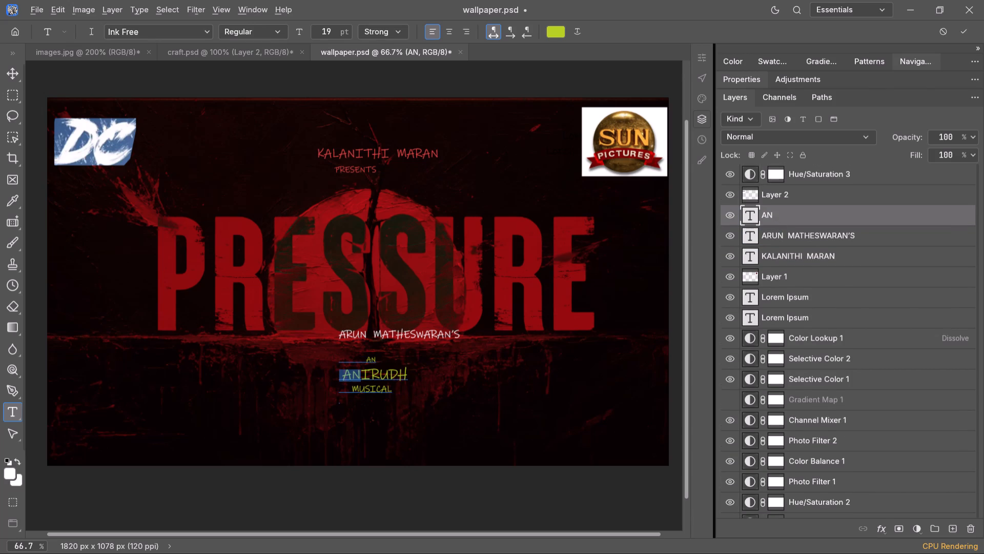
{"action": "left_click_drag", "start_coordinate": [358, 383], "coordinate": [397, 388]}
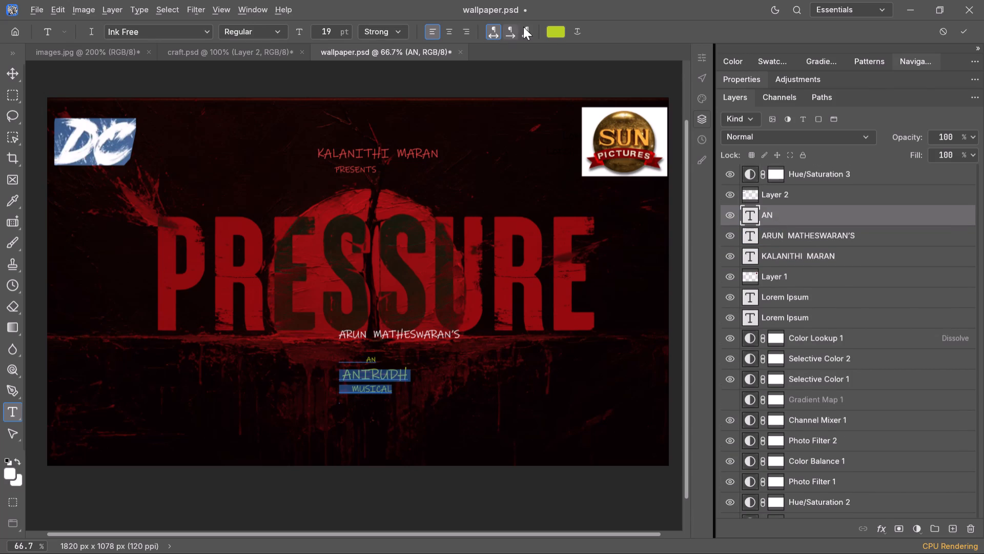
{"action": "left_click", "coordinate": [556, 30]}
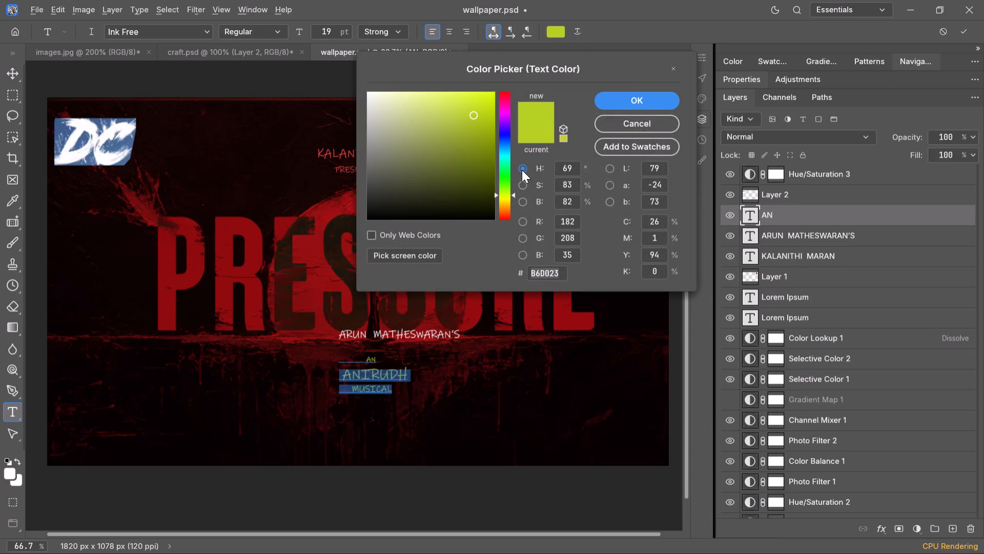
{"action": "left_click", "coordinate": [520, 220]}
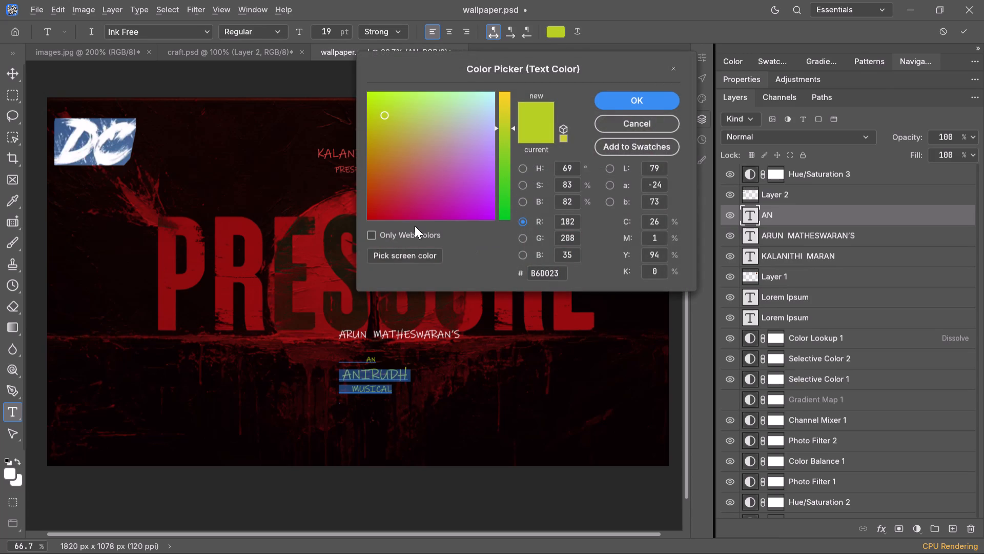
{"action": "scroll", "coordinate": [498, 162], "scroll_direction": "up", "scroll_amount": 1}
{"action": "scroll", "coordinate": [498, 161], "scroll_direction": "down", "scroll_amount": 2}
{"action": "left_click", "coordinate": [517, 166]}
{"action": "left_click", "coordinate": [523, 168]}
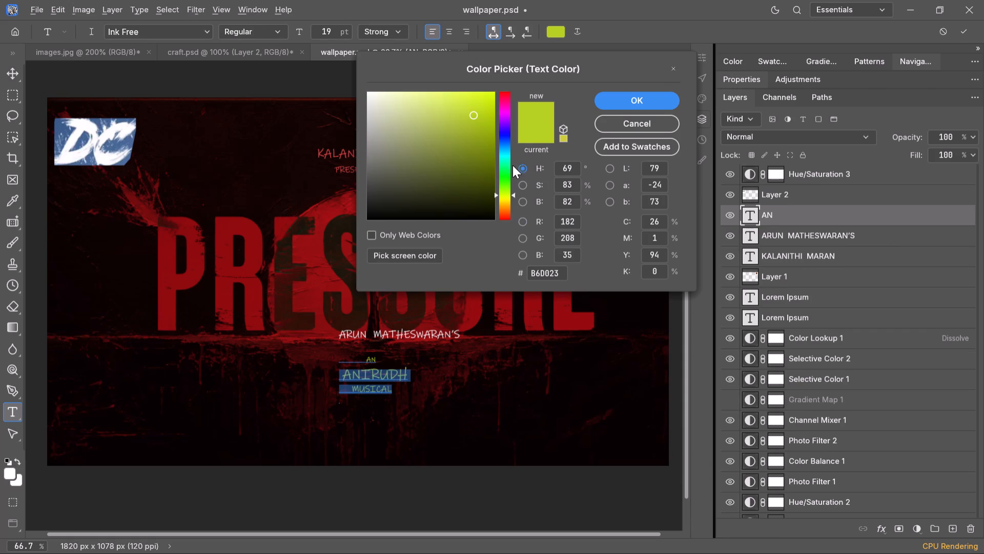
{"action": "left_click", "coordinate": [501, 94]}
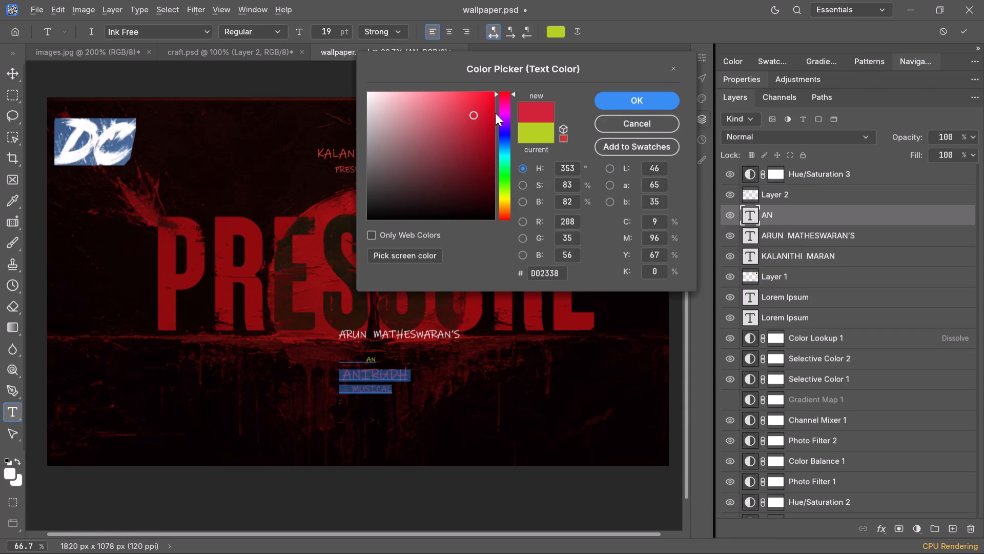
{"action": "left_click", "coordinate": [487, 104]}
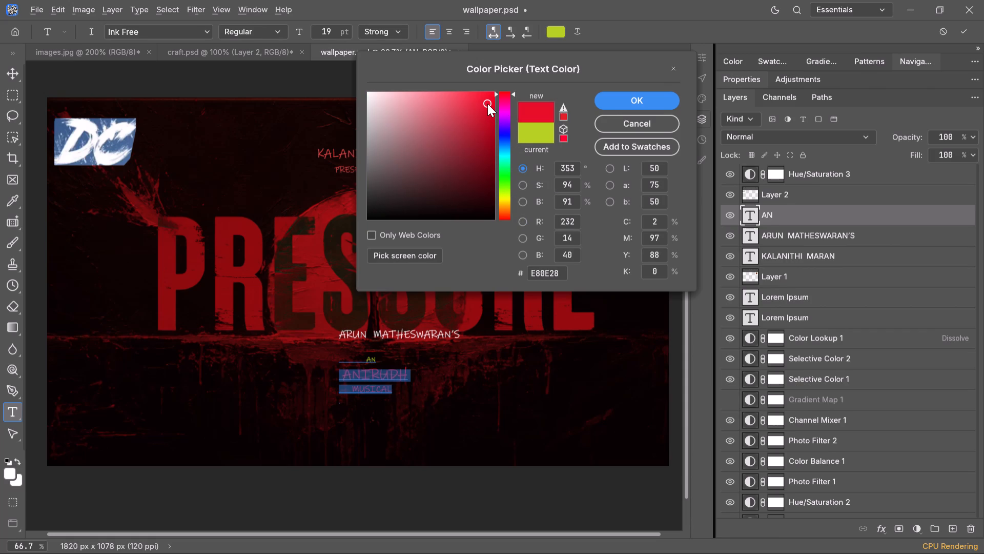
{"action": "left_click", "coordinate": [475, 149]}
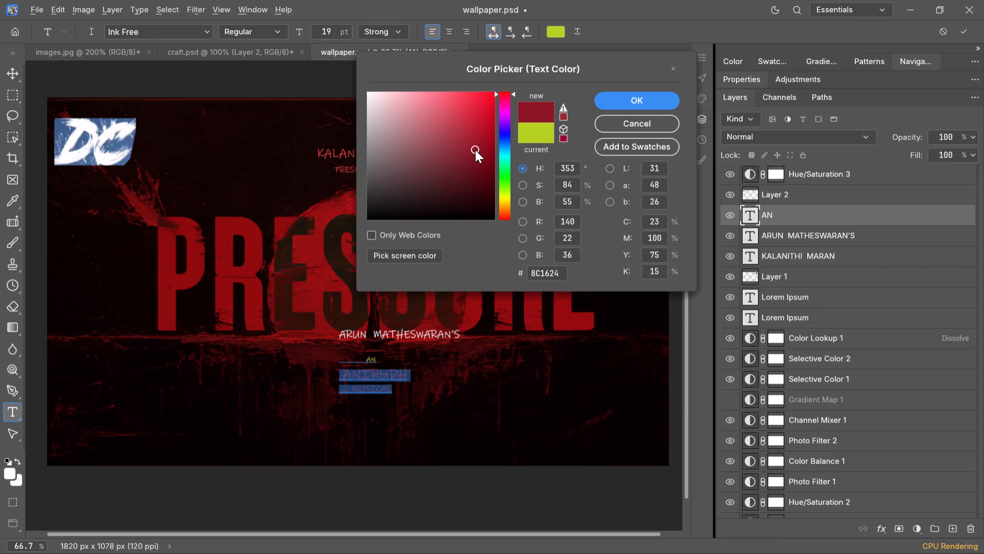
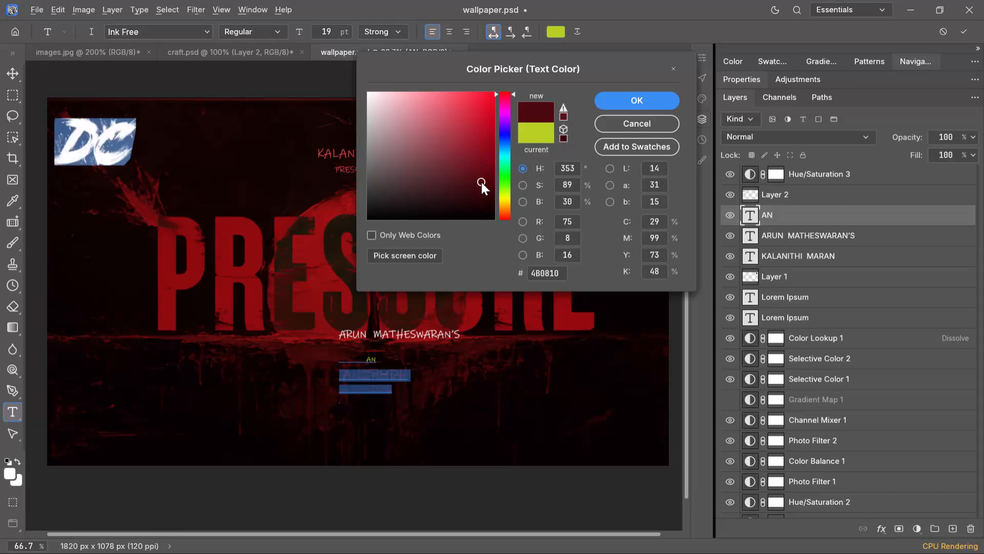
Brighten the red of the credit's ANIRUDH and MUSICAL lines to 9D0C1E.
{"action": "left_click", "coordinate": [485, 141]}
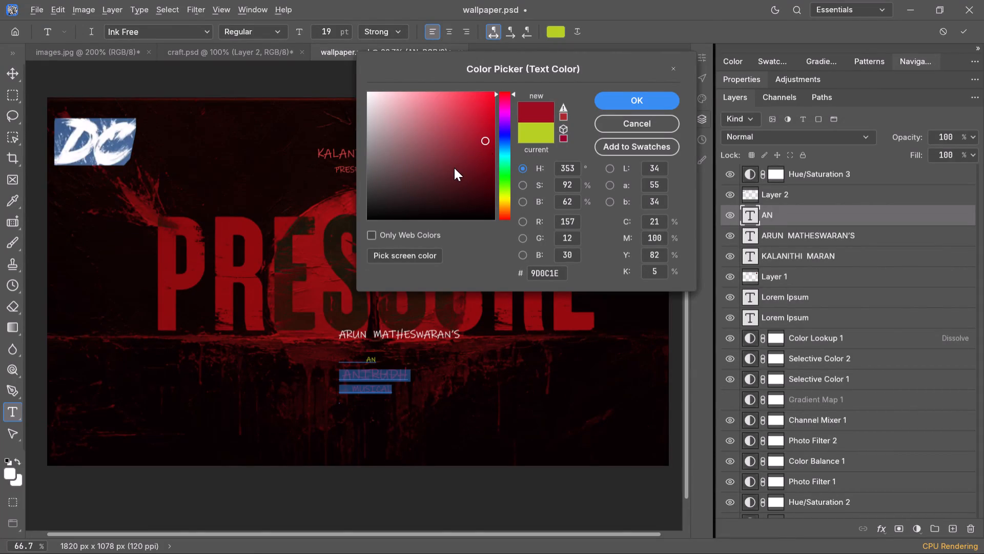
{"action": "left_click", "coordinate": [634, 100]}
{"action": "left_click", "coordinate": [500, 396]}
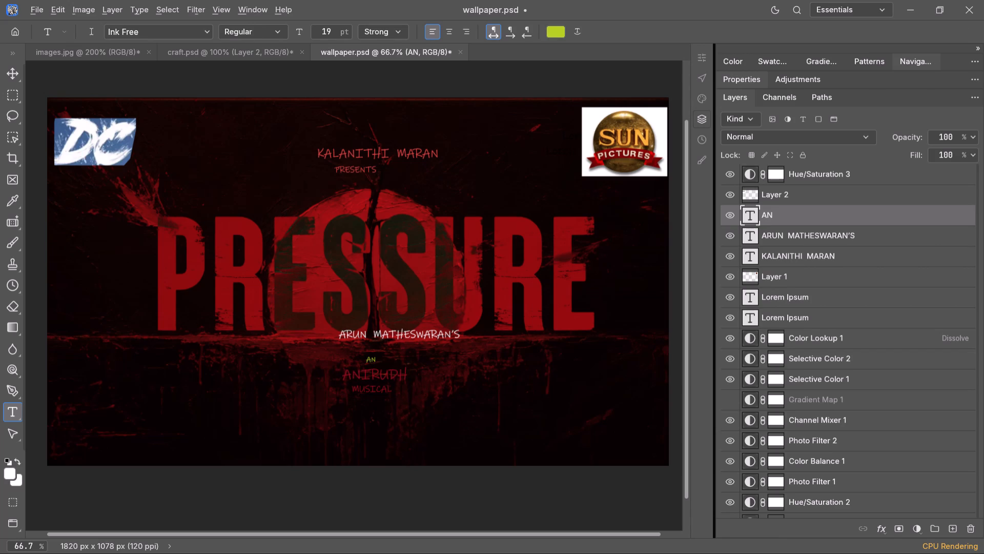
Place a Lorem Ipsum placeholder text in white 16 pt Ink Free at the upper right edge of the Sun Pictures logo.
{"action": "left_click", "coordinate": [656, 120]}
{"action": "left_click", "coordinate": [646, 132]}
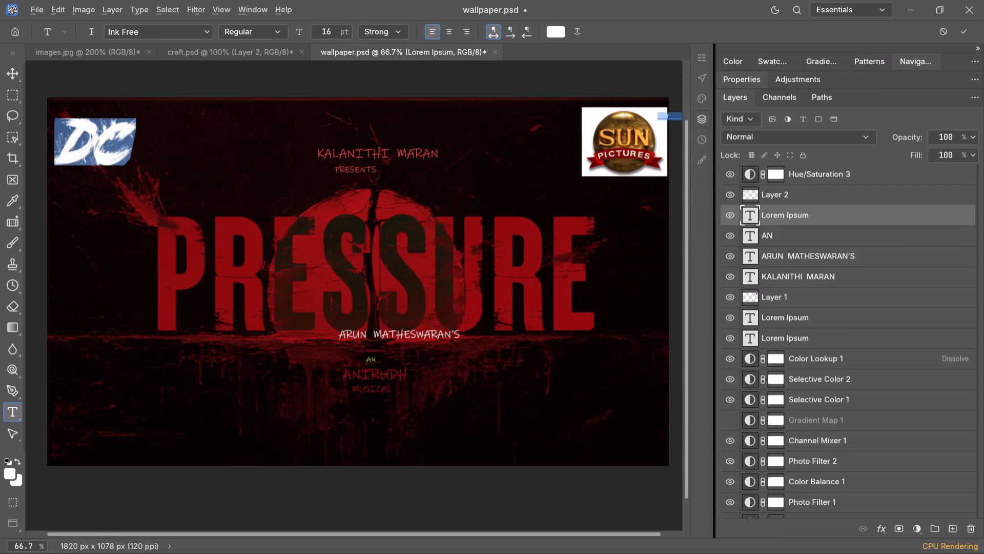
{"action": "left_click", "coordinate": [588, 128]}
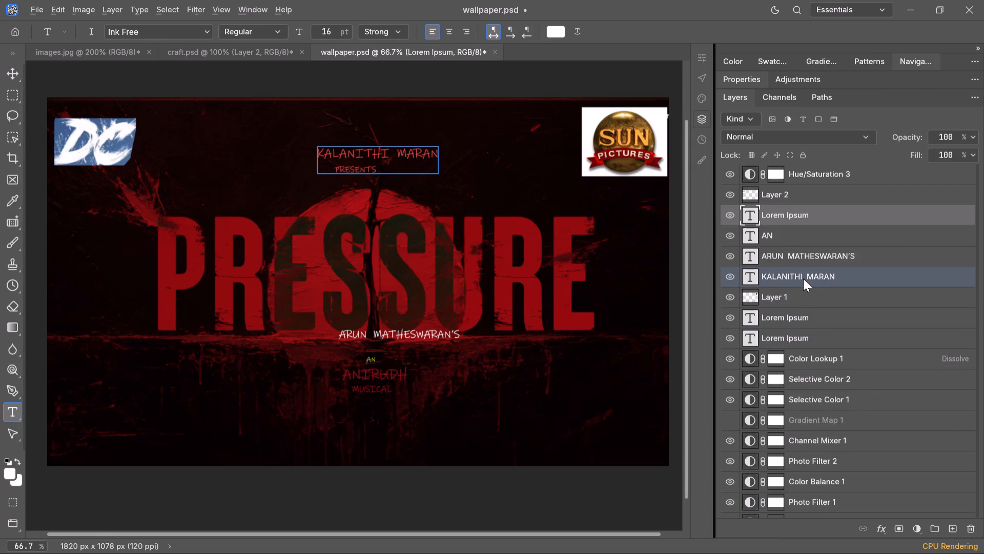
Mark the lowest Lorem Ipsum text layer, just above Color Lookup 1, with a red colour label.
{"action": "scroll", "coordinate": [803, 279], "scroll_direction": "down", "scroll_amount": 1}
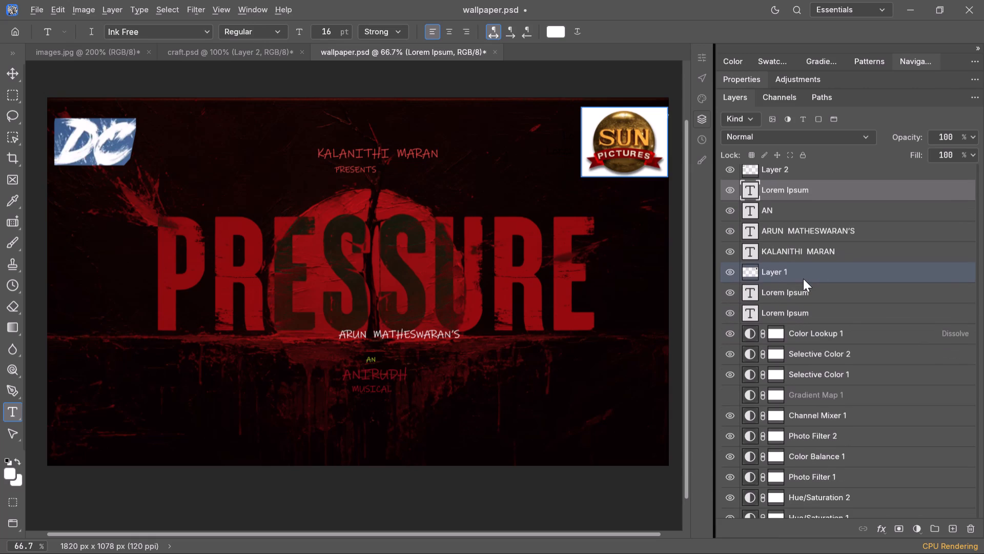
{"action": "scroll", "coordinate": [803, 279], "scroll_direction": "up", "scroll_amount": 1}
{"action": "left_click", "coordinate": [631, 135]}
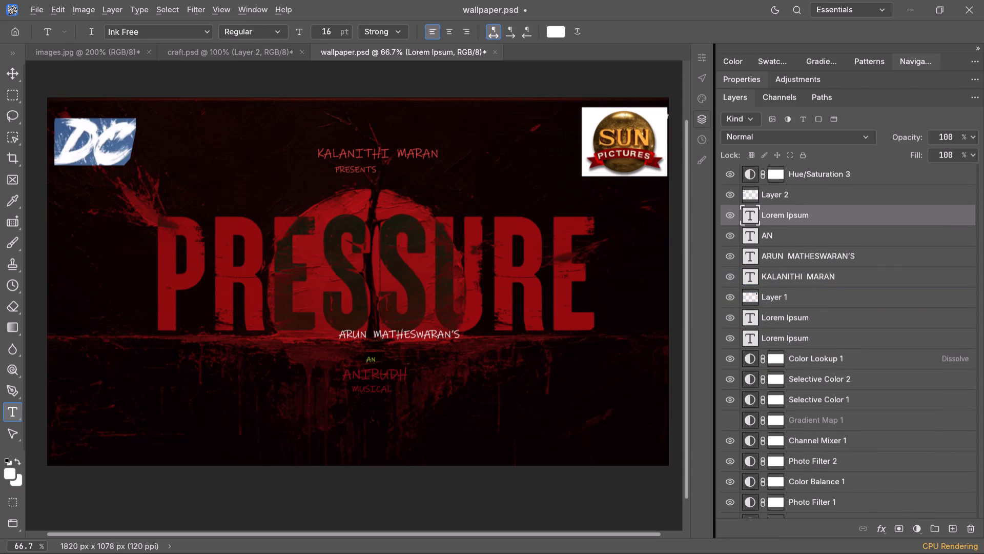
{"action": "left_click", "coordinate": [802, 334]}
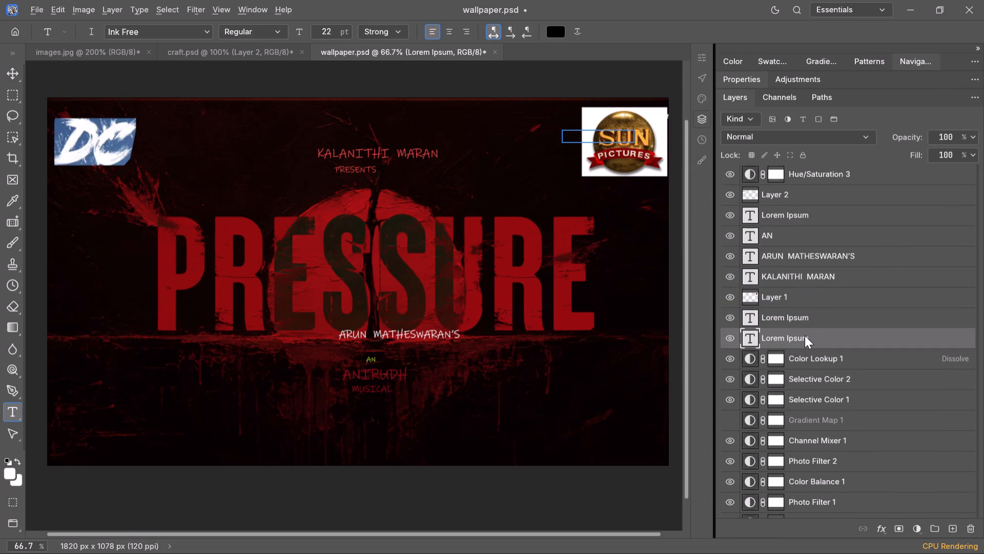
{"action": "right_click", "coordinate": [805, 335]}
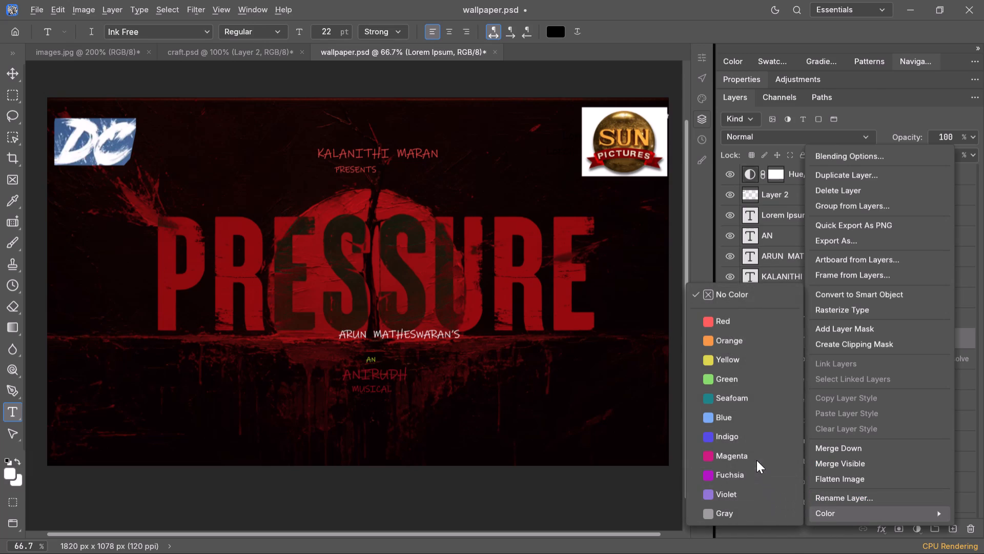
{"action": "left_click", "coordinate": [741, 316]}
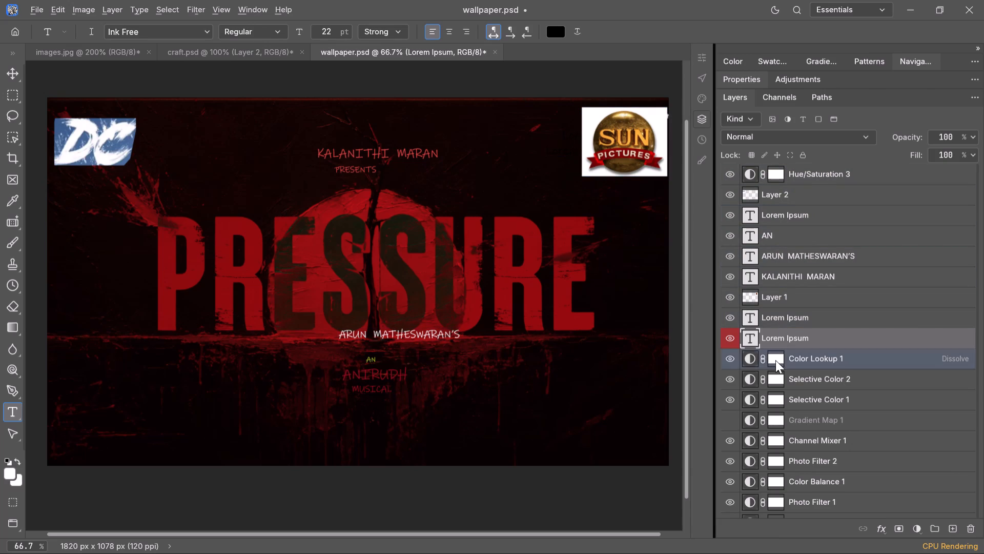
Switch to the Remove tool.
{"action": "left_click", "coordinate": [12, 219]}
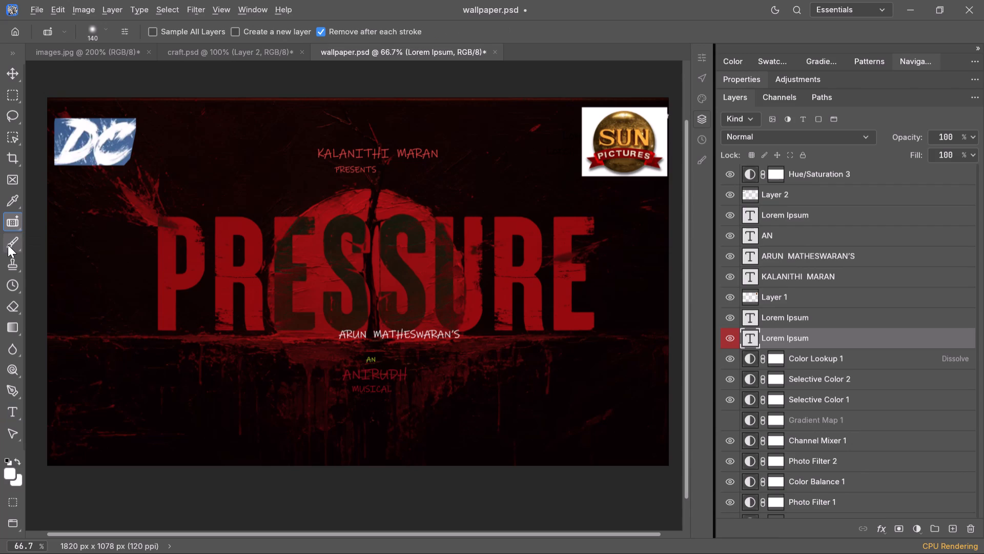
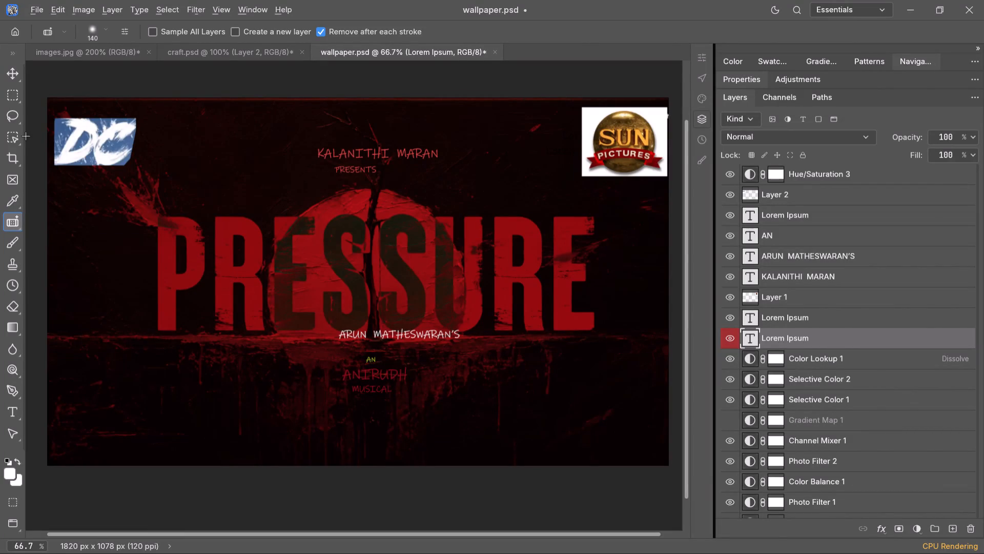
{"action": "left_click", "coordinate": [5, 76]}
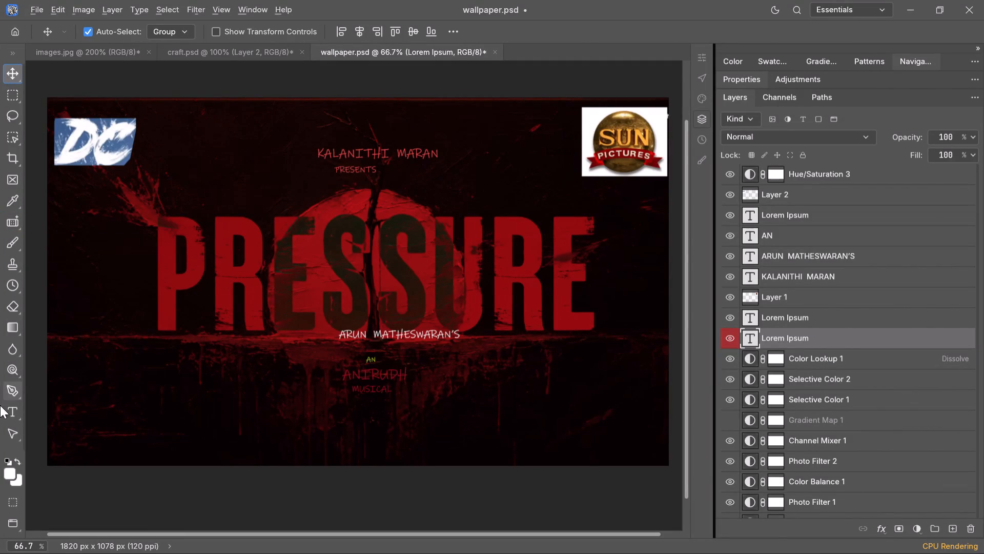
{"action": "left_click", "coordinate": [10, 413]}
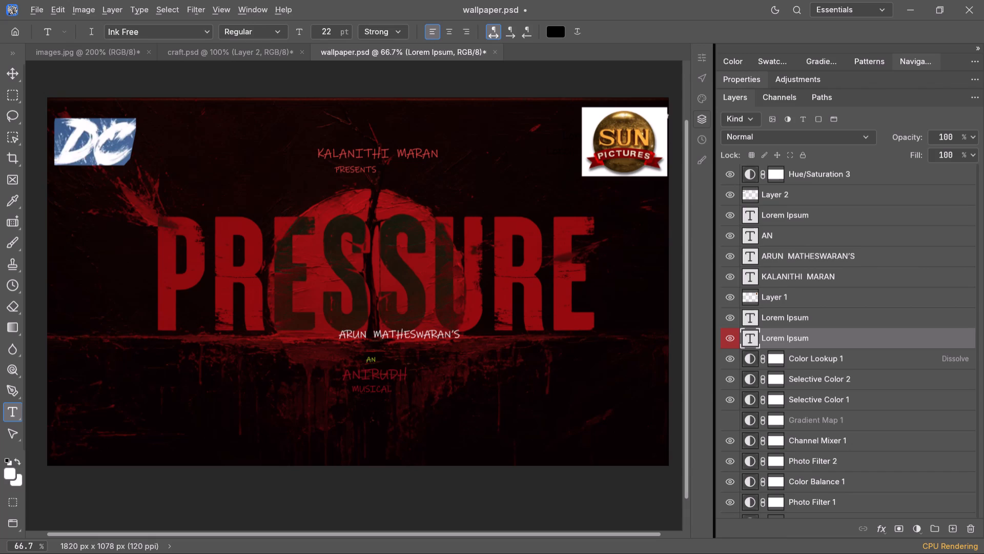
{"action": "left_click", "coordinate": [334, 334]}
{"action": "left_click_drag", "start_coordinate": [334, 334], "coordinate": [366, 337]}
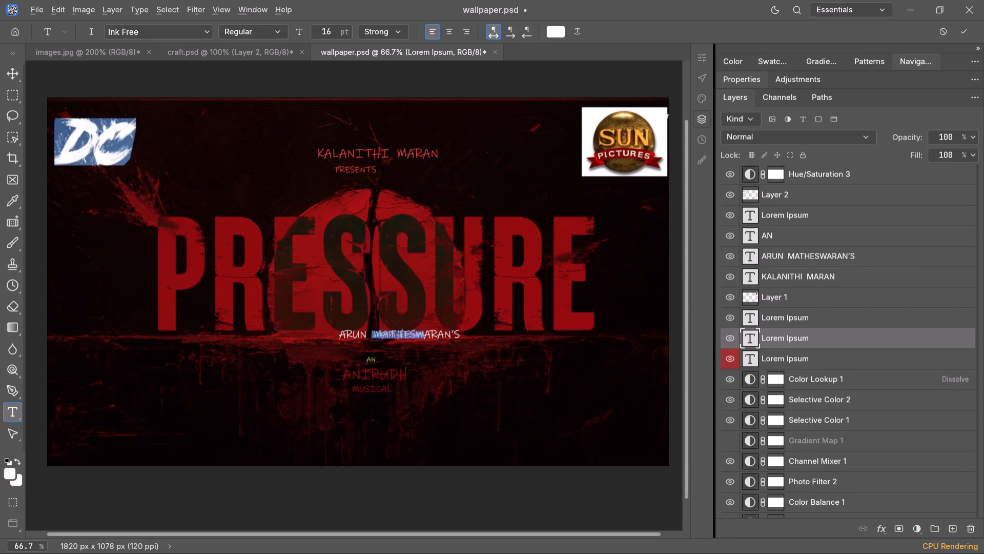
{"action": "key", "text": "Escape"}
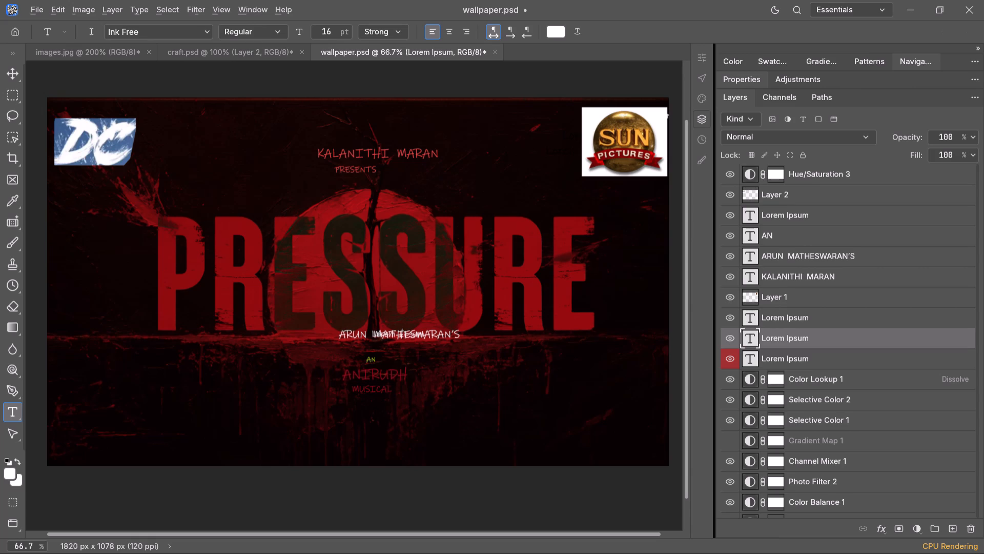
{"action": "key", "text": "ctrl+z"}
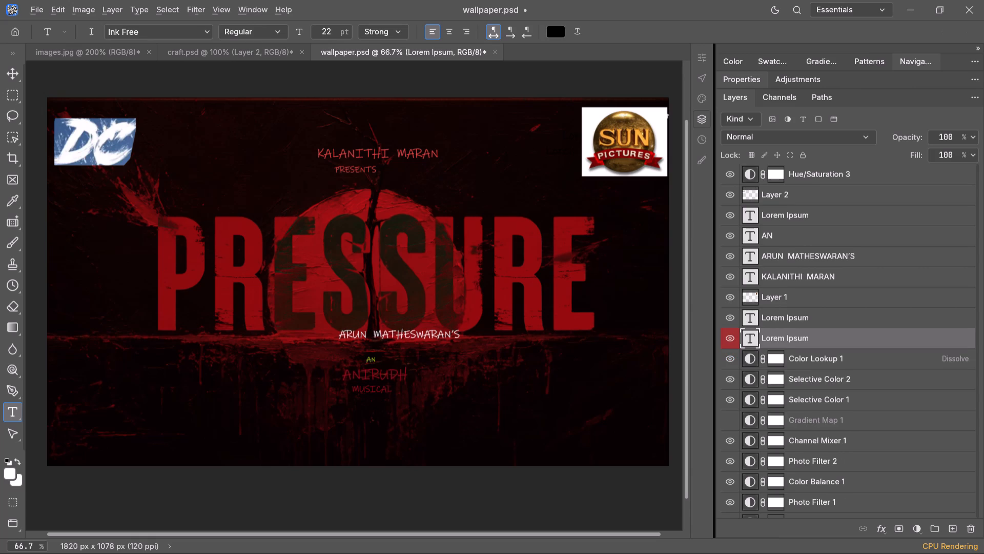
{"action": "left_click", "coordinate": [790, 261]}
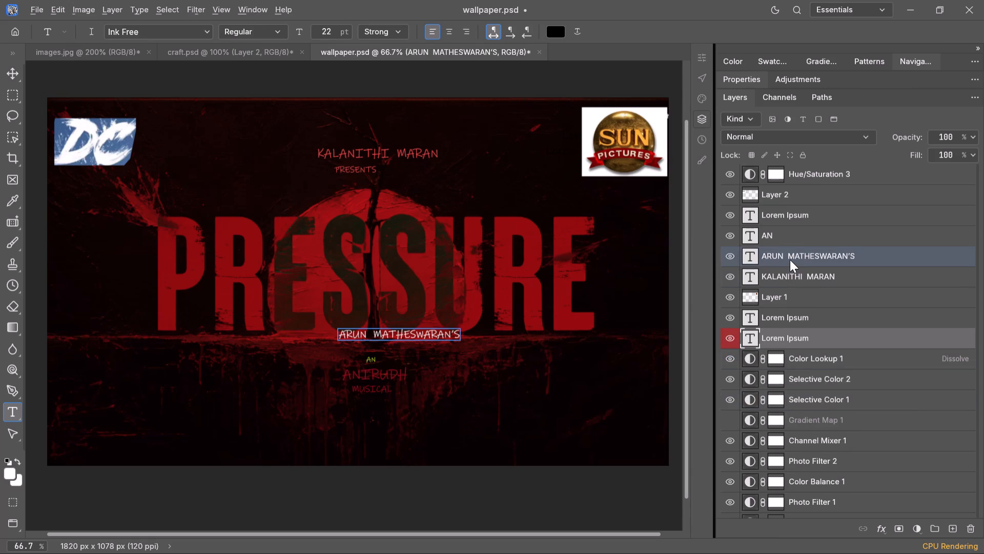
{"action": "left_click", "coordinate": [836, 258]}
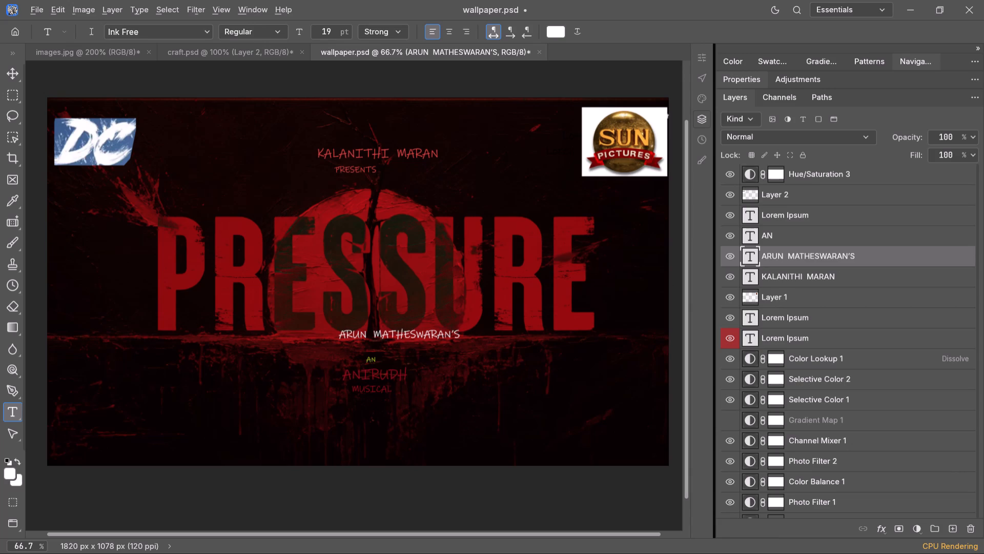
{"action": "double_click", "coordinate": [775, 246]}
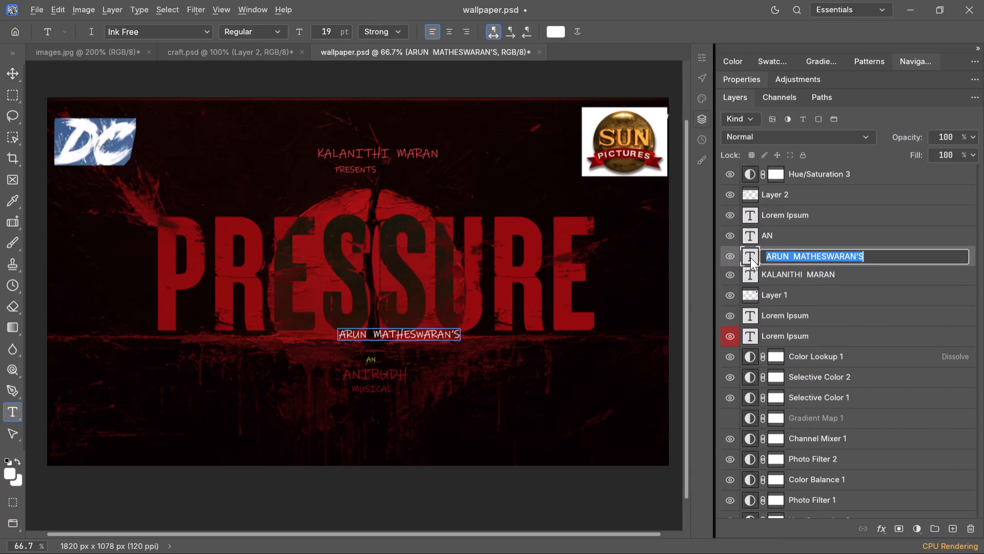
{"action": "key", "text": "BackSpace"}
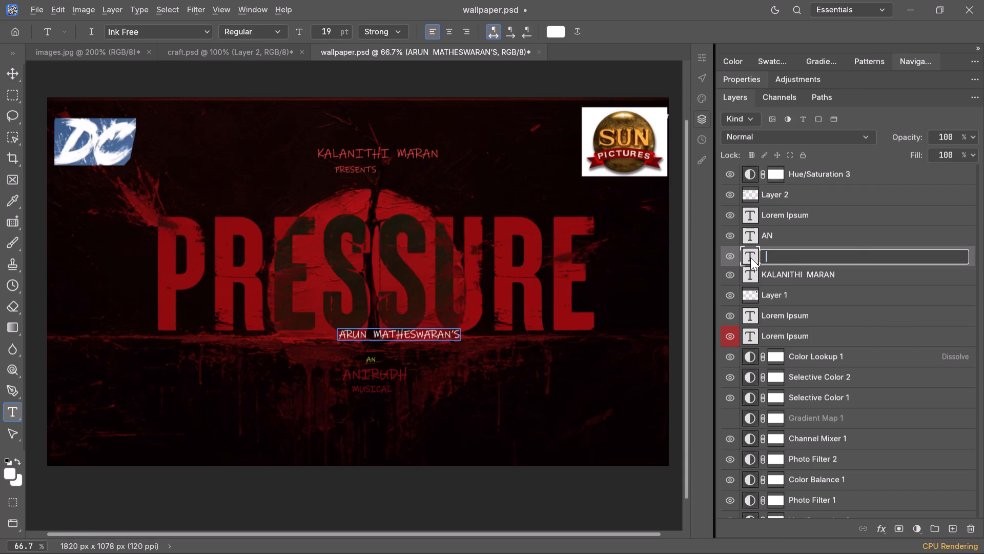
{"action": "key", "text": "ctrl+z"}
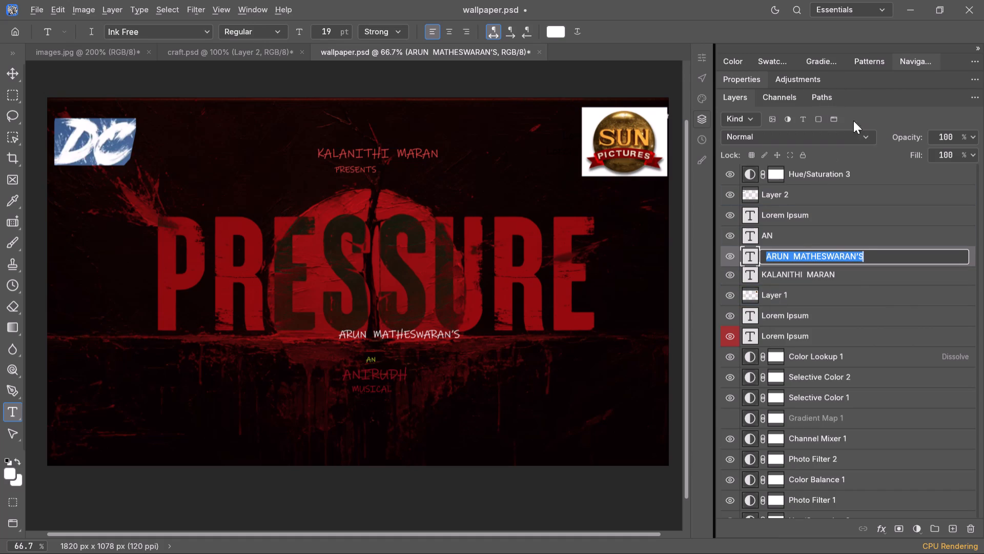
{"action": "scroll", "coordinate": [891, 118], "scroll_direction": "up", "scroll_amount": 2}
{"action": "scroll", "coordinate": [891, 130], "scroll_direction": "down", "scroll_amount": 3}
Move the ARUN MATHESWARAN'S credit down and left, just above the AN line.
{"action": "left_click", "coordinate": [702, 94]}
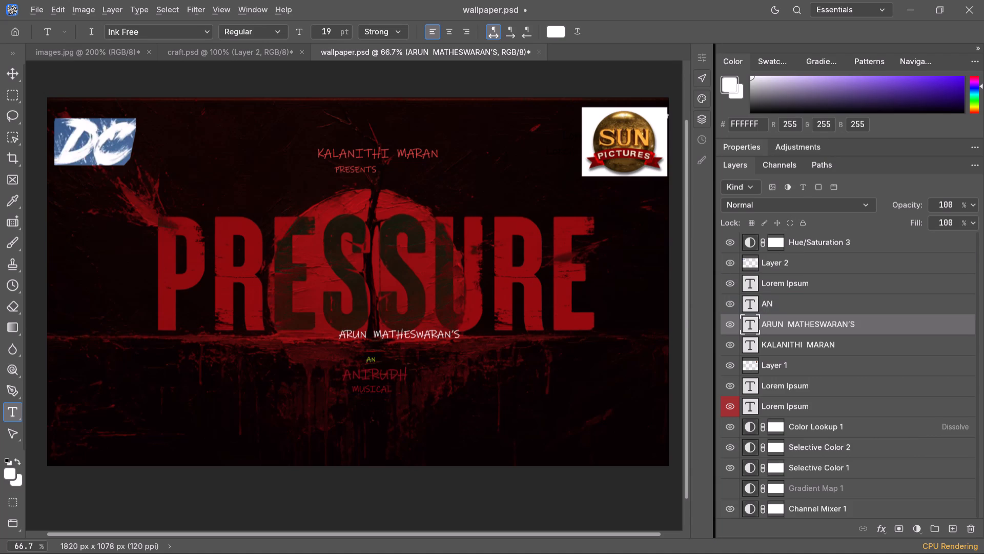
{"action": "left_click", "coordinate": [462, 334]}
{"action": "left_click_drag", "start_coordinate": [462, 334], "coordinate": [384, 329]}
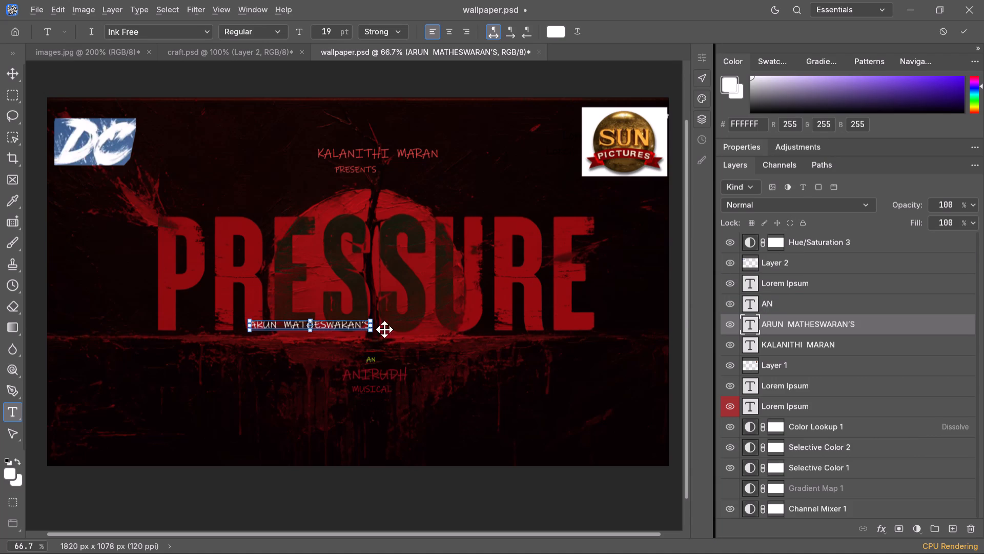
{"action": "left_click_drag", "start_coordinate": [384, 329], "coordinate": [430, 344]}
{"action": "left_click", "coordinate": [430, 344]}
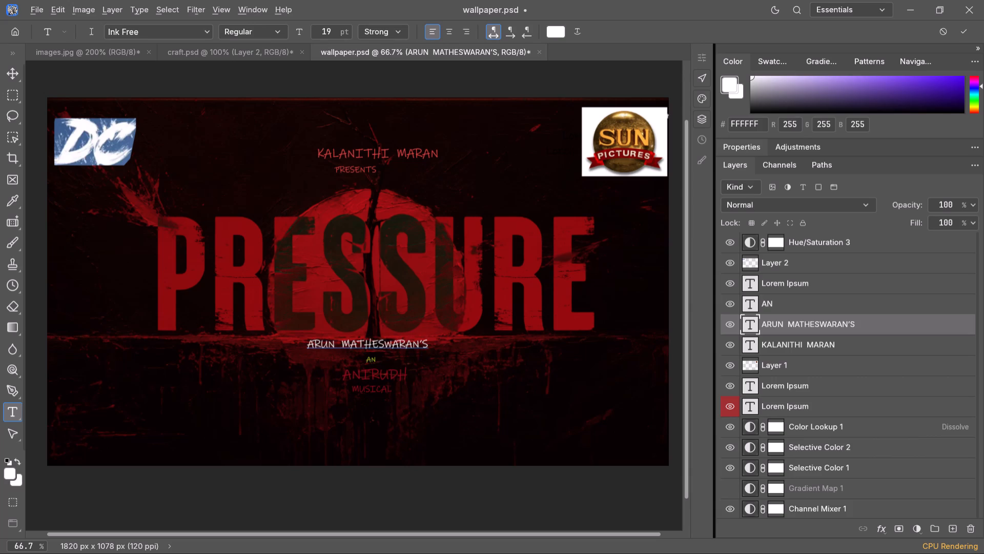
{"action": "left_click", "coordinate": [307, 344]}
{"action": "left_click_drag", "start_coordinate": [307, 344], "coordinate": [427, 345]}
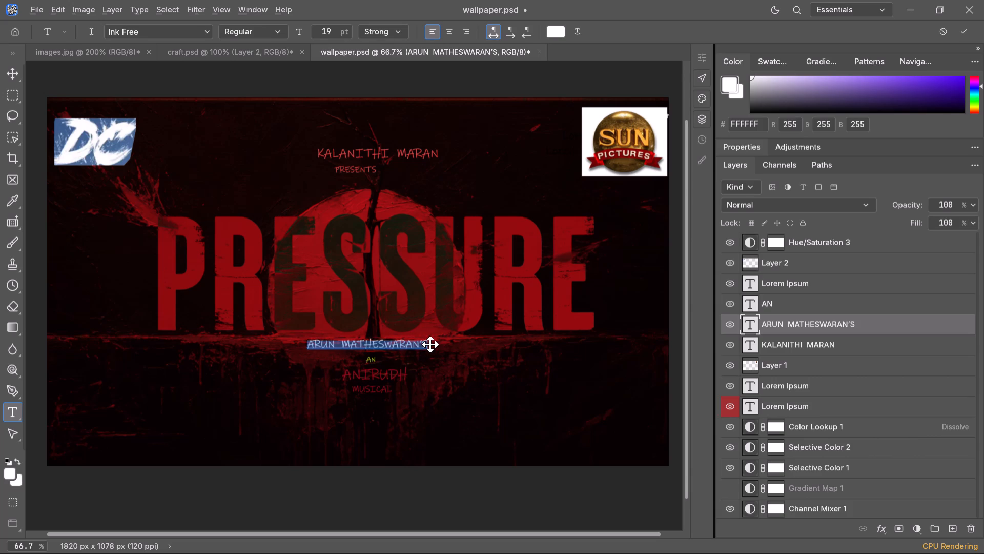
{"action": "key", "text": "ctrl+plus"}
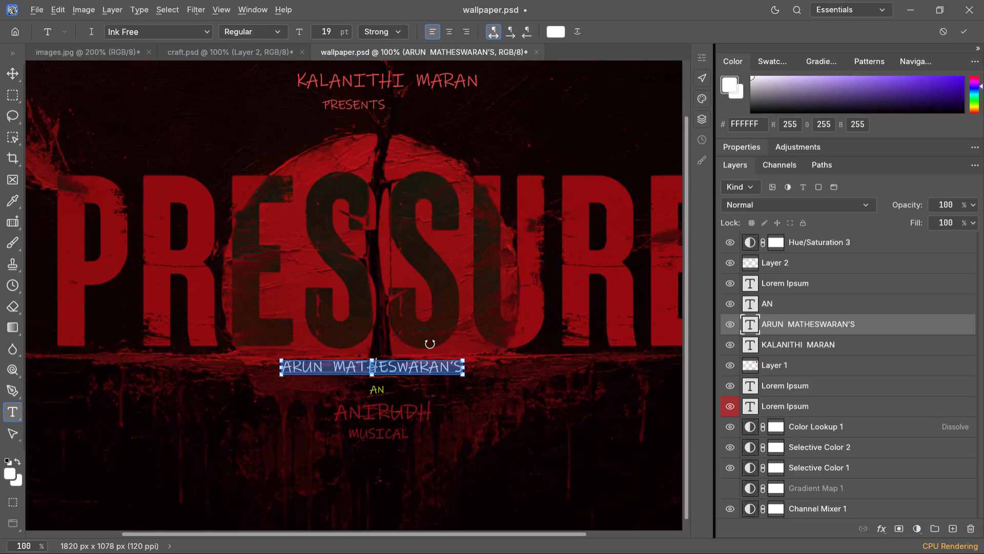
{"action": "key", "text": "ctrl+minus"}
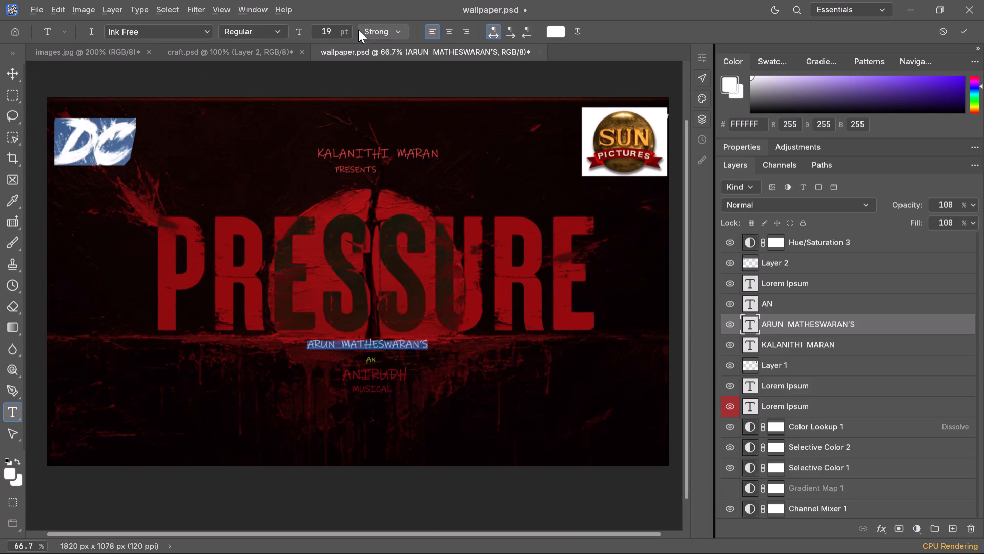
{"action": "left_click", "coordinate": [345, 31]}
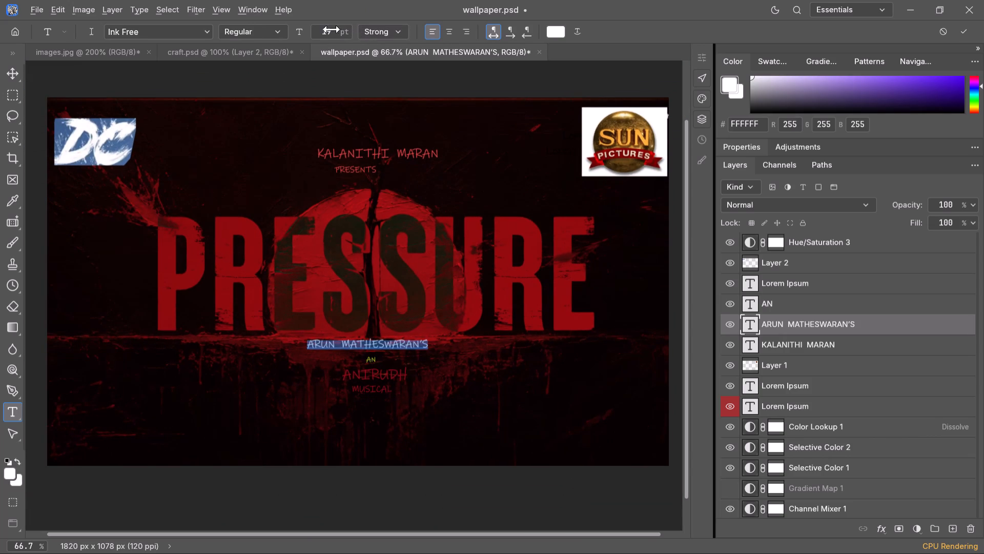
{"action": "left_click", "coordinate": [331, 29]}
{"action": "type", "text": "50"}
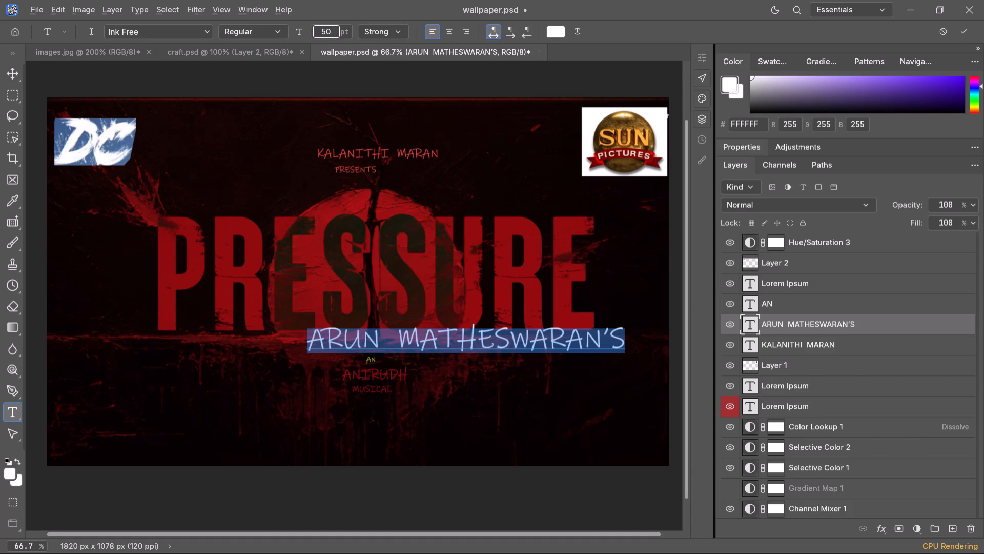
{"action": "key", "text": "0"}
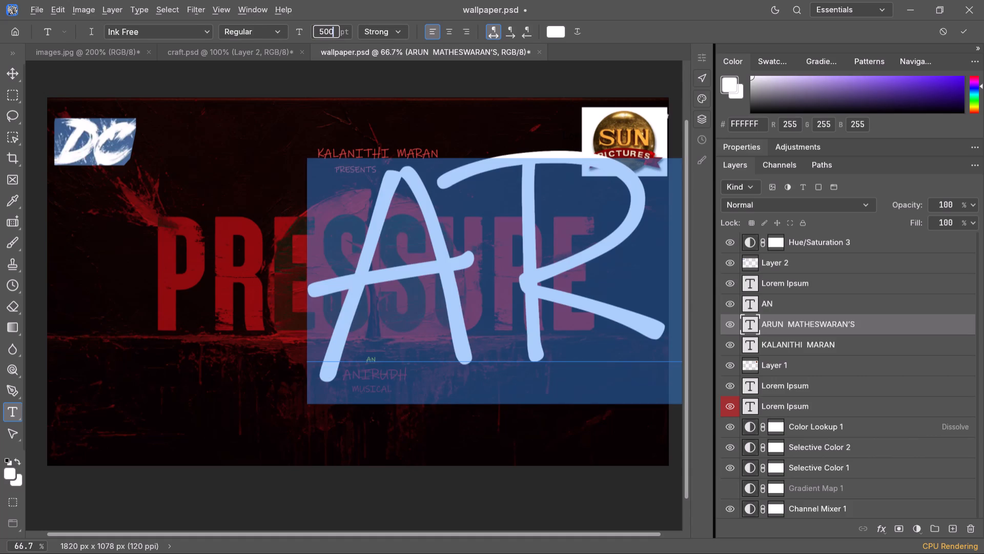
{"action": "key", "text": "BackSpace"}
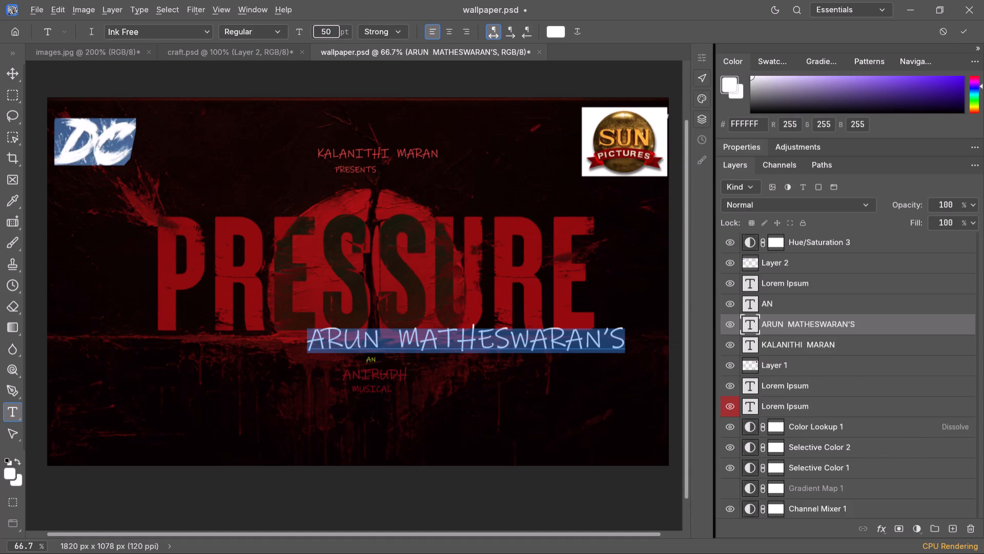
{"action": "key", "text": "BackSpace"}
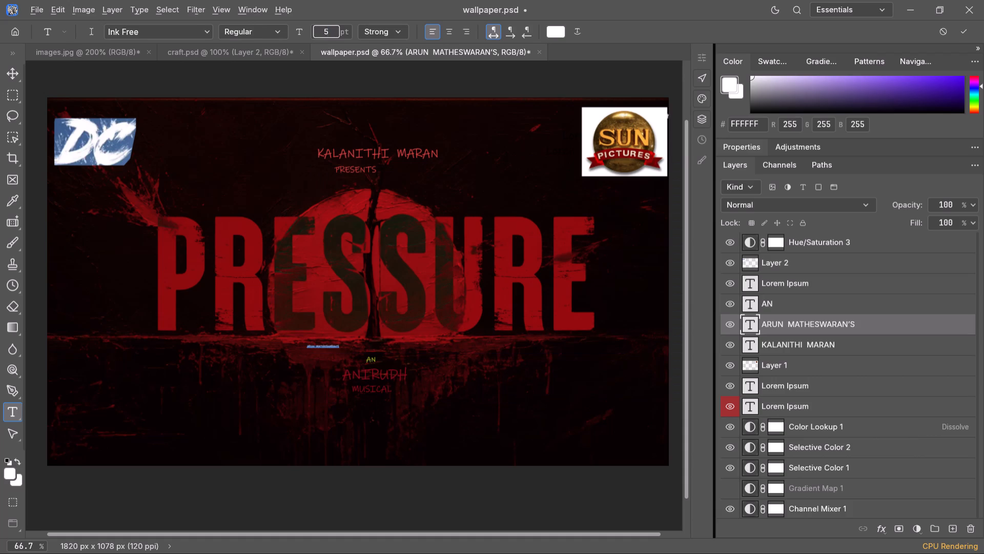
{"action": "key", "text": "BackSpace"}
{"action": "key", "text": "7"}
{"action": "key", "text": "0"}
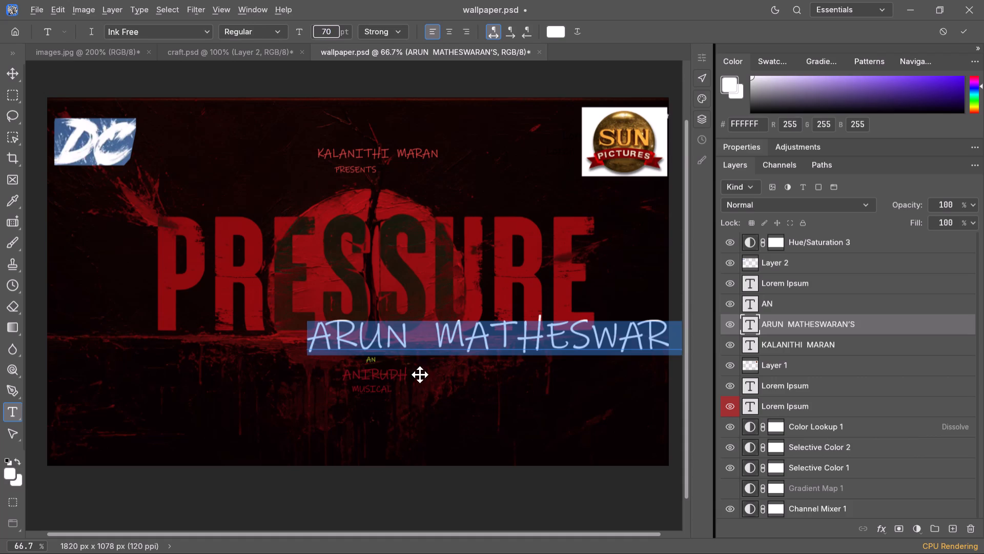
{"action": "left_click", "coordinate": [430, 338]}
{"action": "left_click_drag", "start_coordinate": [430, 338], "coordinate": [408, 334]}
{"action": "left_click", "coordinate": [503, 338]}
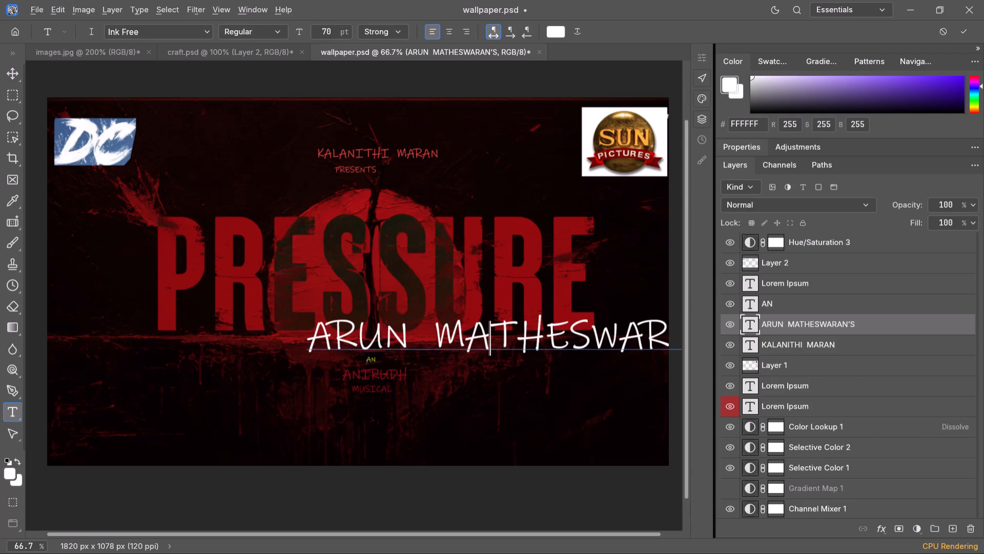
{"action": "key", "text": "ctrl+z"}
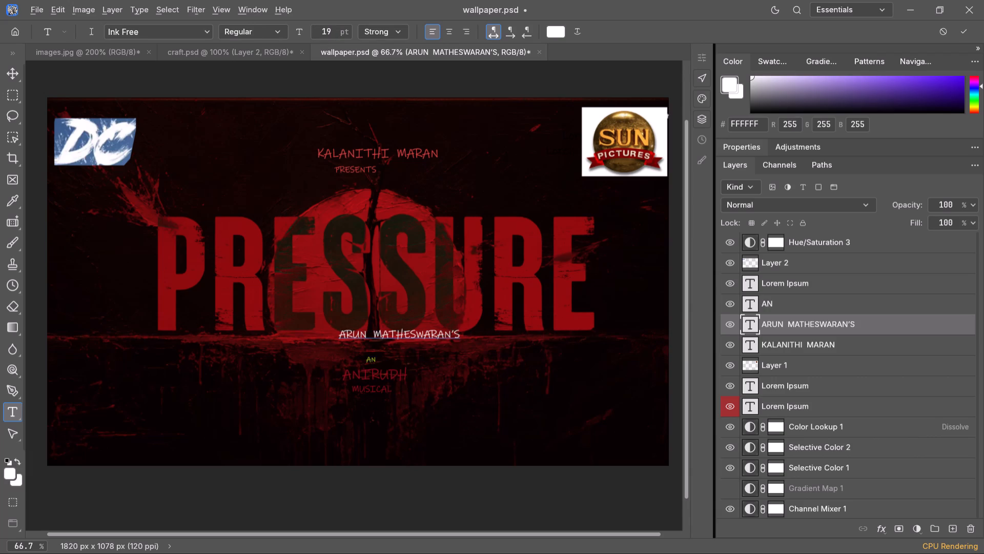
Move the ARUN MATHESWARAN'S credit left and slightly up, over the lower edge of the PRESSURE letters.
{"action": "left_click", "coordinate": [458, 334]}
{"action": "left_click_drag", "start_coordinate": [458, 334], "coordinate": [339, 330]}
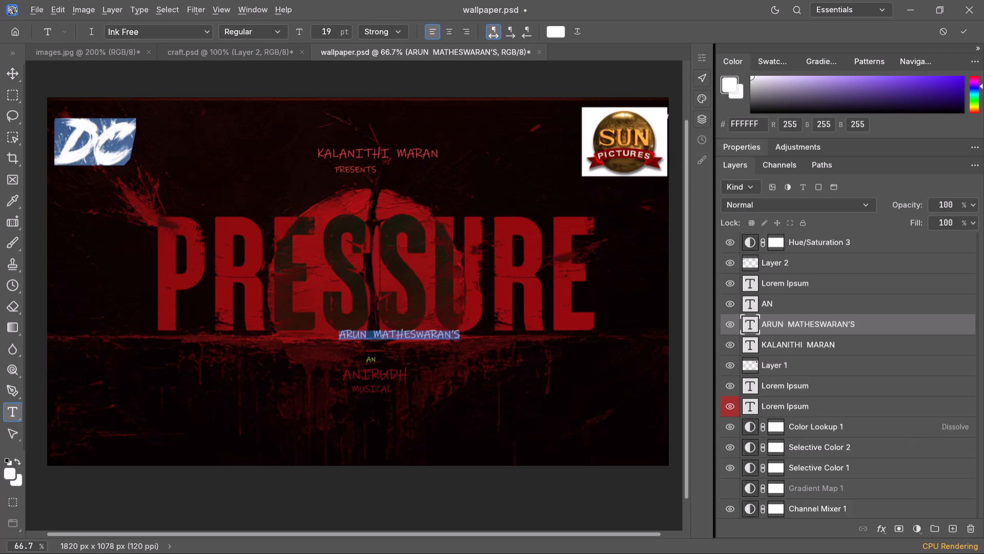
{"action": "left_click_drag", "start_coordinate": [347, 330], "coordinate": [322, 338]}
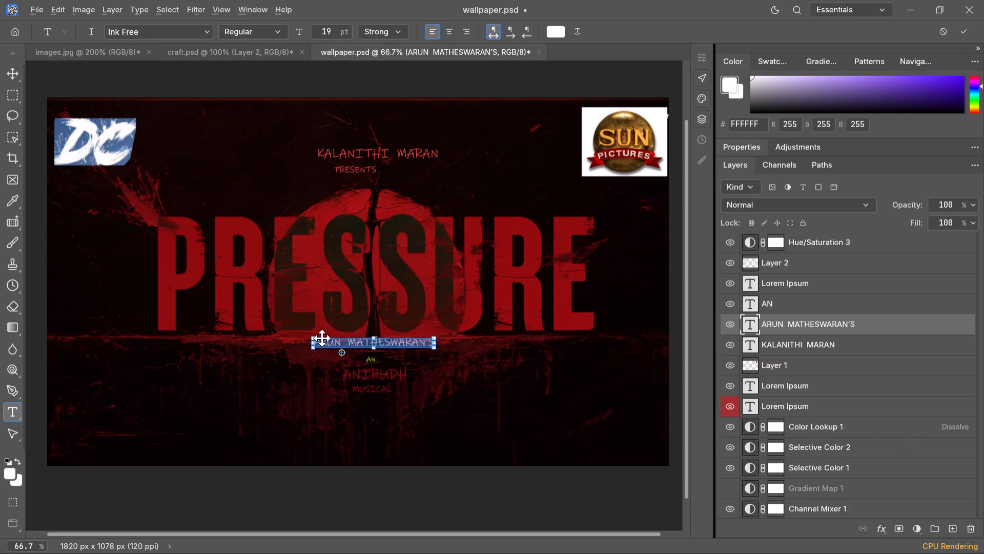
{"action": "left_click_drag", "start_coordinate": [322, 338], "coordinate": [299, 326]}
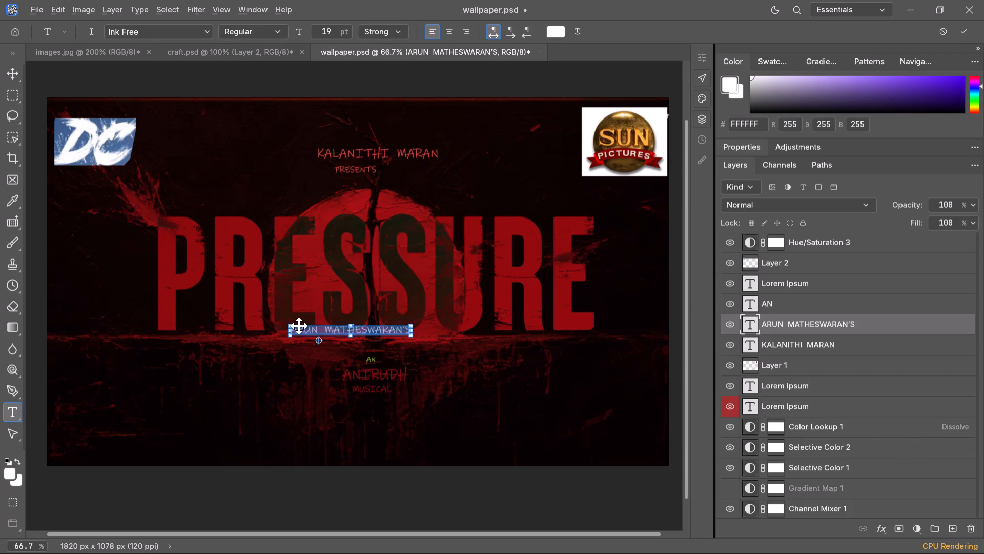
{"action": "left_click_drag", "start_coordinate": [299, 326], "coordinate": [302, 323]}
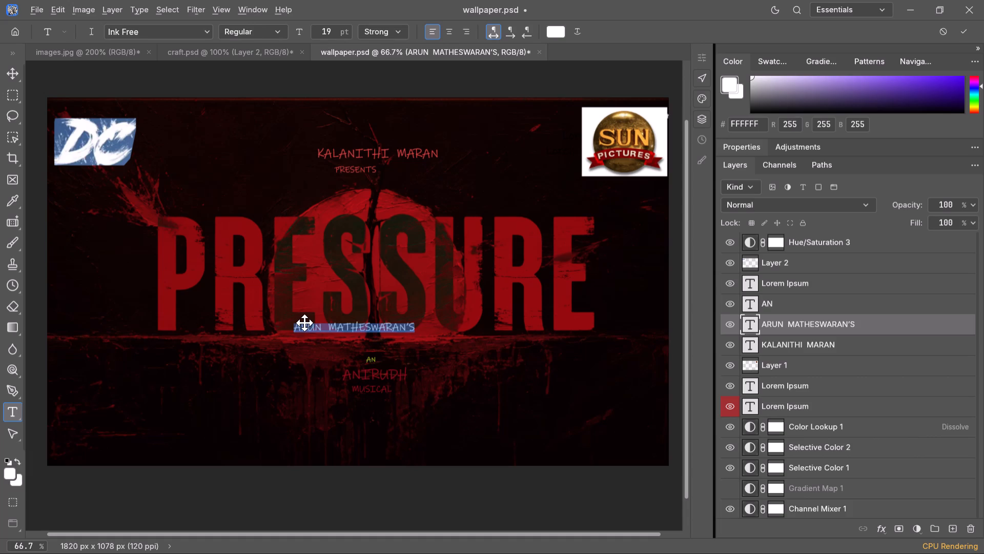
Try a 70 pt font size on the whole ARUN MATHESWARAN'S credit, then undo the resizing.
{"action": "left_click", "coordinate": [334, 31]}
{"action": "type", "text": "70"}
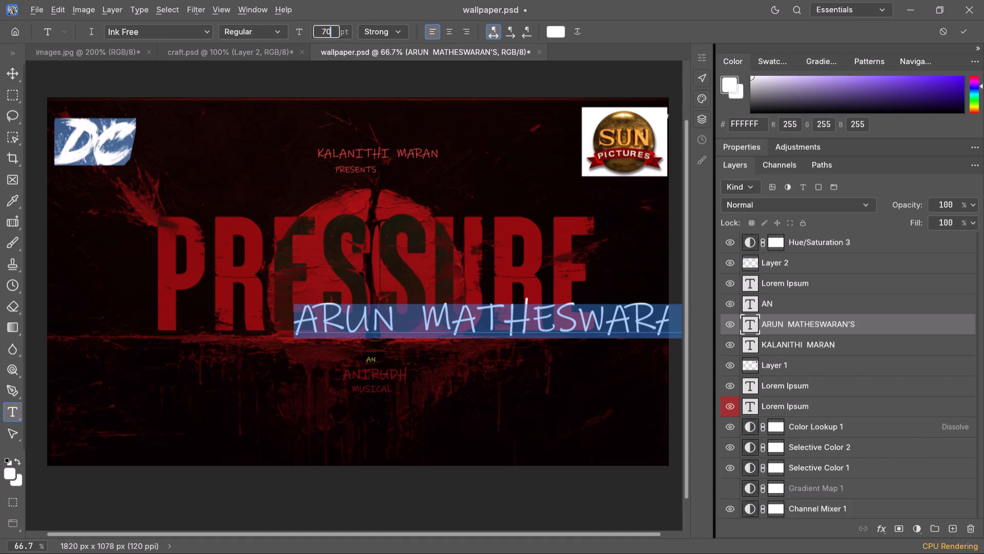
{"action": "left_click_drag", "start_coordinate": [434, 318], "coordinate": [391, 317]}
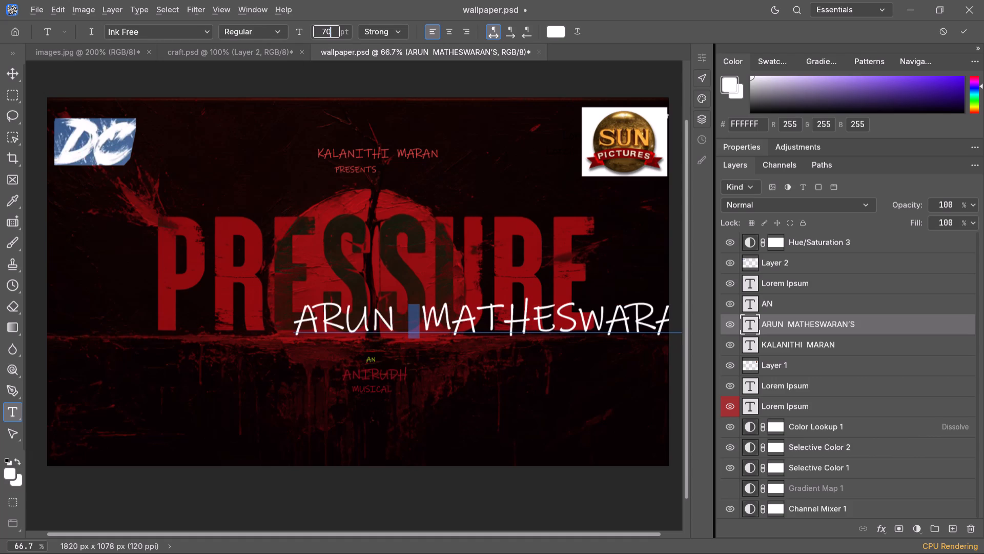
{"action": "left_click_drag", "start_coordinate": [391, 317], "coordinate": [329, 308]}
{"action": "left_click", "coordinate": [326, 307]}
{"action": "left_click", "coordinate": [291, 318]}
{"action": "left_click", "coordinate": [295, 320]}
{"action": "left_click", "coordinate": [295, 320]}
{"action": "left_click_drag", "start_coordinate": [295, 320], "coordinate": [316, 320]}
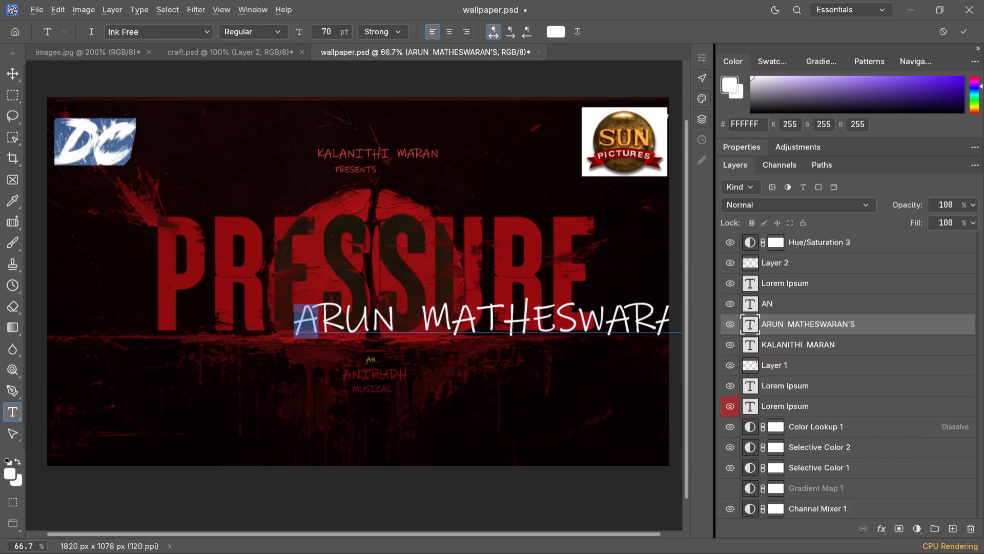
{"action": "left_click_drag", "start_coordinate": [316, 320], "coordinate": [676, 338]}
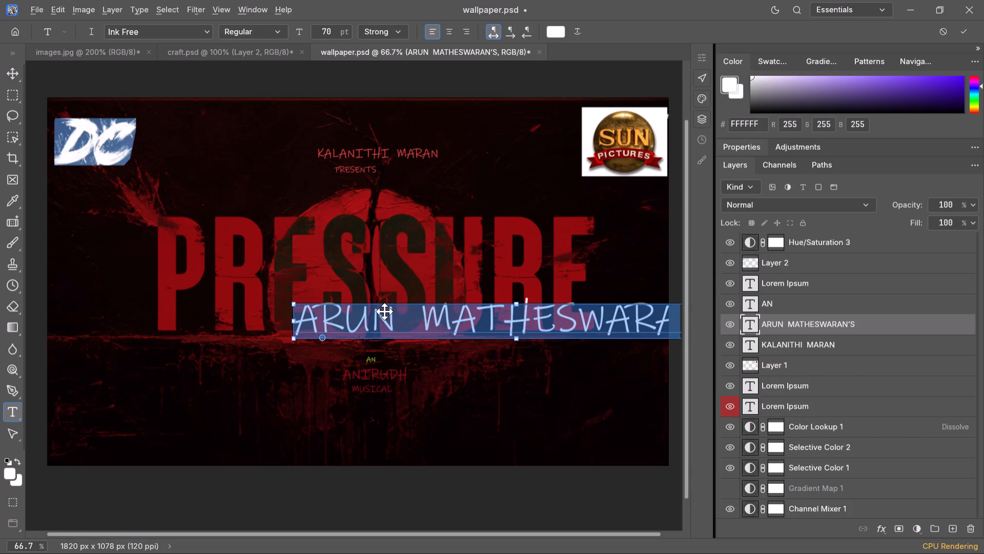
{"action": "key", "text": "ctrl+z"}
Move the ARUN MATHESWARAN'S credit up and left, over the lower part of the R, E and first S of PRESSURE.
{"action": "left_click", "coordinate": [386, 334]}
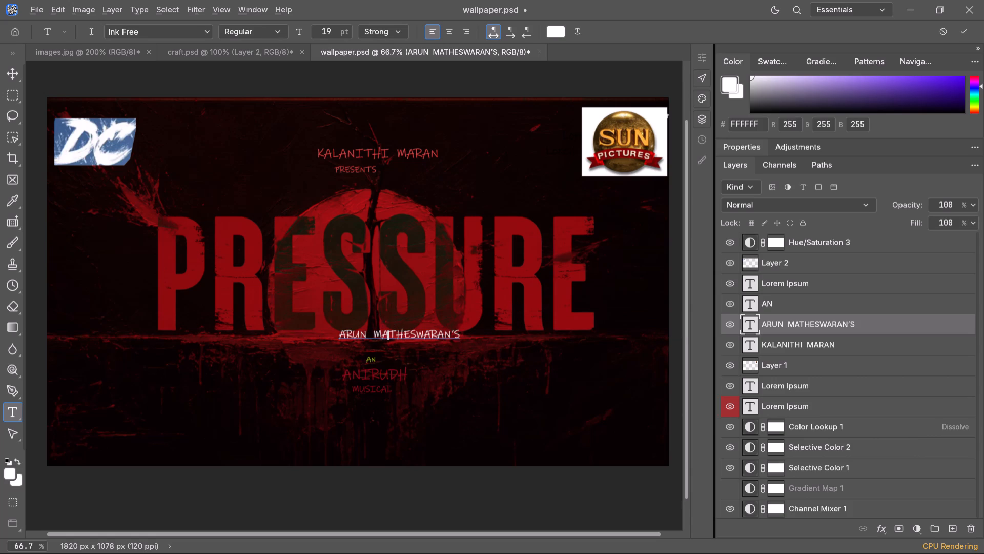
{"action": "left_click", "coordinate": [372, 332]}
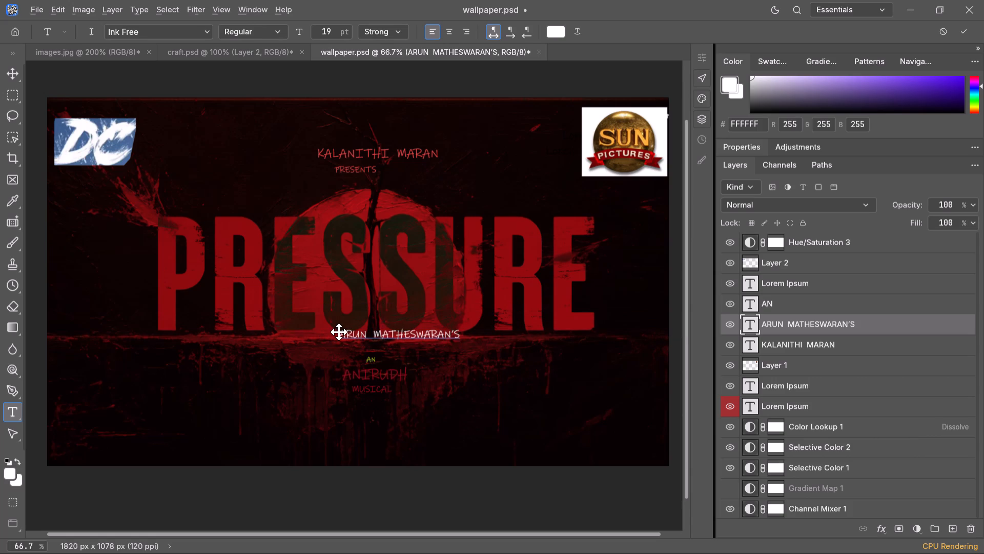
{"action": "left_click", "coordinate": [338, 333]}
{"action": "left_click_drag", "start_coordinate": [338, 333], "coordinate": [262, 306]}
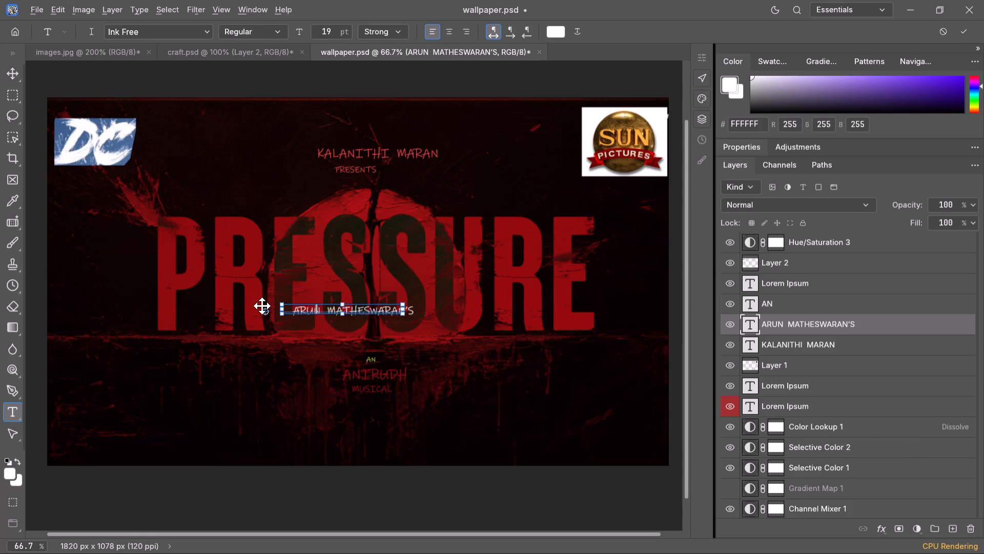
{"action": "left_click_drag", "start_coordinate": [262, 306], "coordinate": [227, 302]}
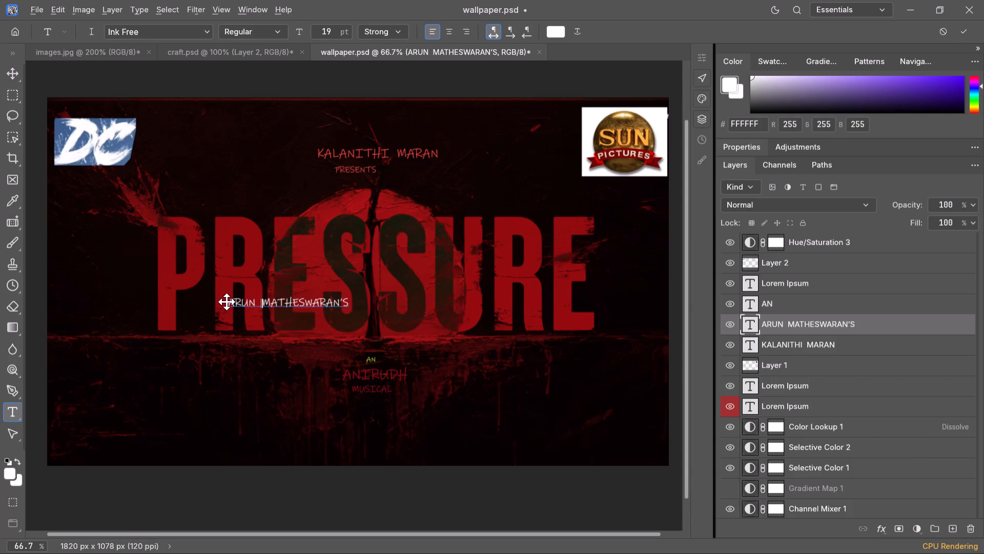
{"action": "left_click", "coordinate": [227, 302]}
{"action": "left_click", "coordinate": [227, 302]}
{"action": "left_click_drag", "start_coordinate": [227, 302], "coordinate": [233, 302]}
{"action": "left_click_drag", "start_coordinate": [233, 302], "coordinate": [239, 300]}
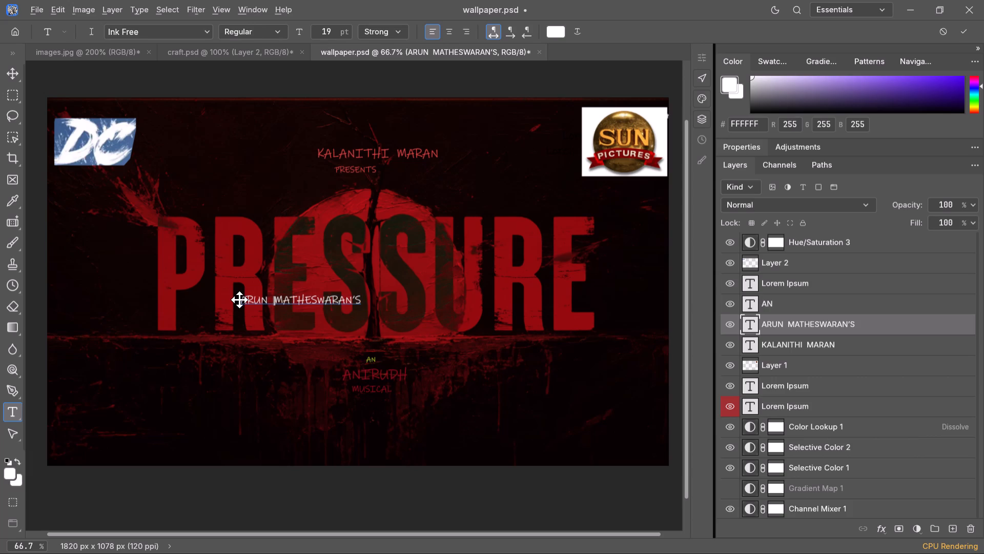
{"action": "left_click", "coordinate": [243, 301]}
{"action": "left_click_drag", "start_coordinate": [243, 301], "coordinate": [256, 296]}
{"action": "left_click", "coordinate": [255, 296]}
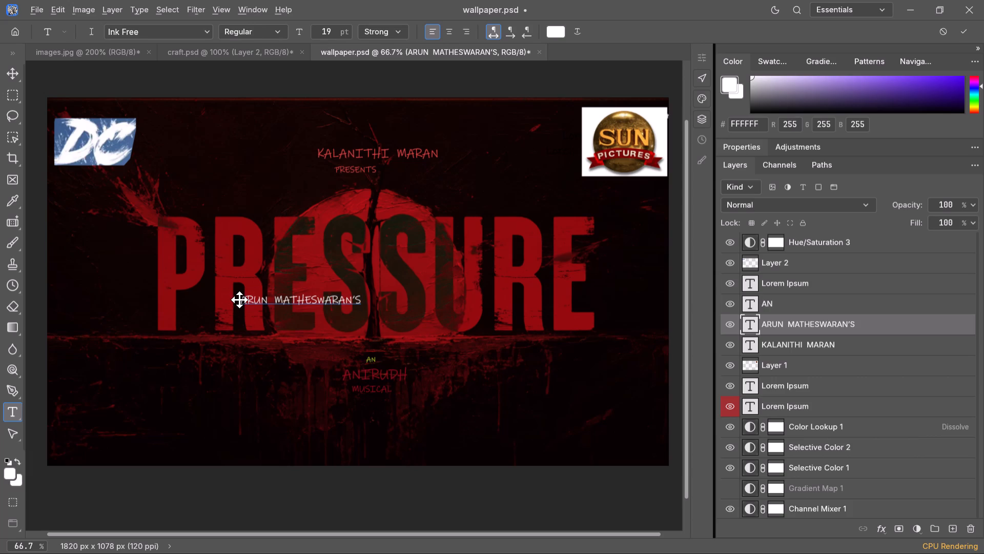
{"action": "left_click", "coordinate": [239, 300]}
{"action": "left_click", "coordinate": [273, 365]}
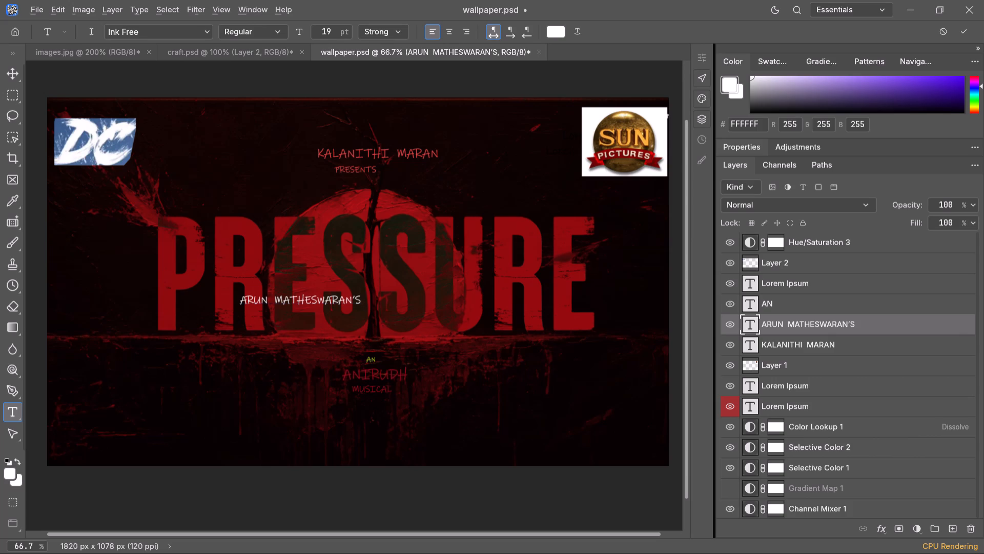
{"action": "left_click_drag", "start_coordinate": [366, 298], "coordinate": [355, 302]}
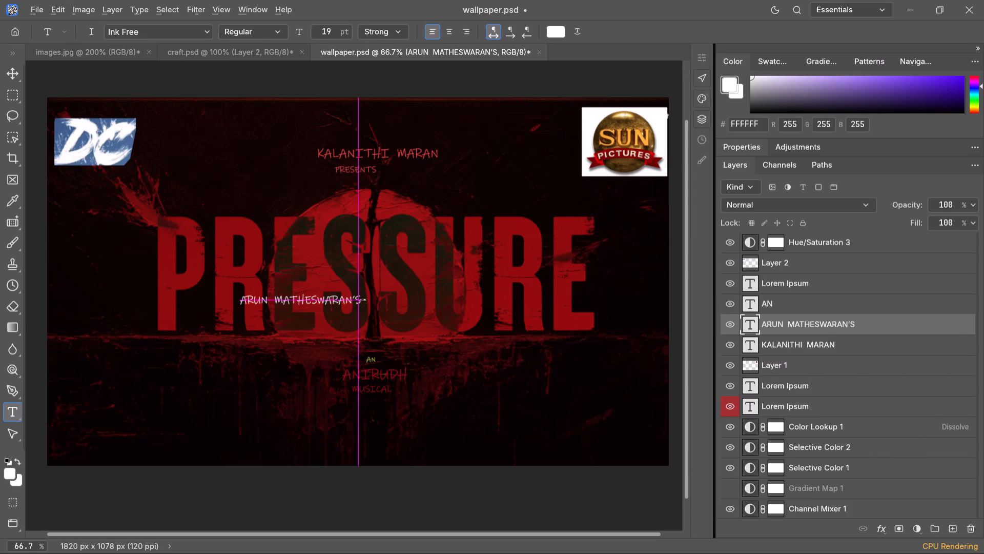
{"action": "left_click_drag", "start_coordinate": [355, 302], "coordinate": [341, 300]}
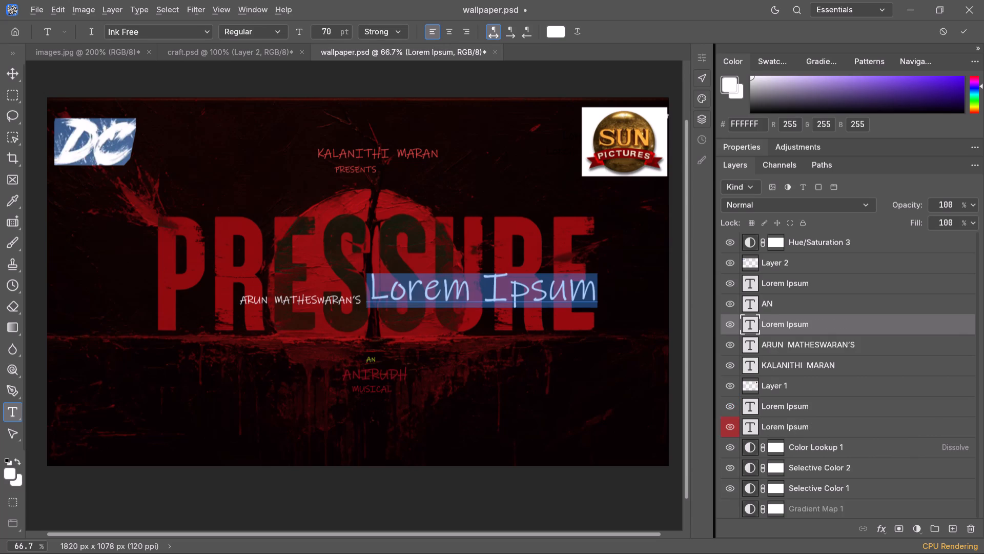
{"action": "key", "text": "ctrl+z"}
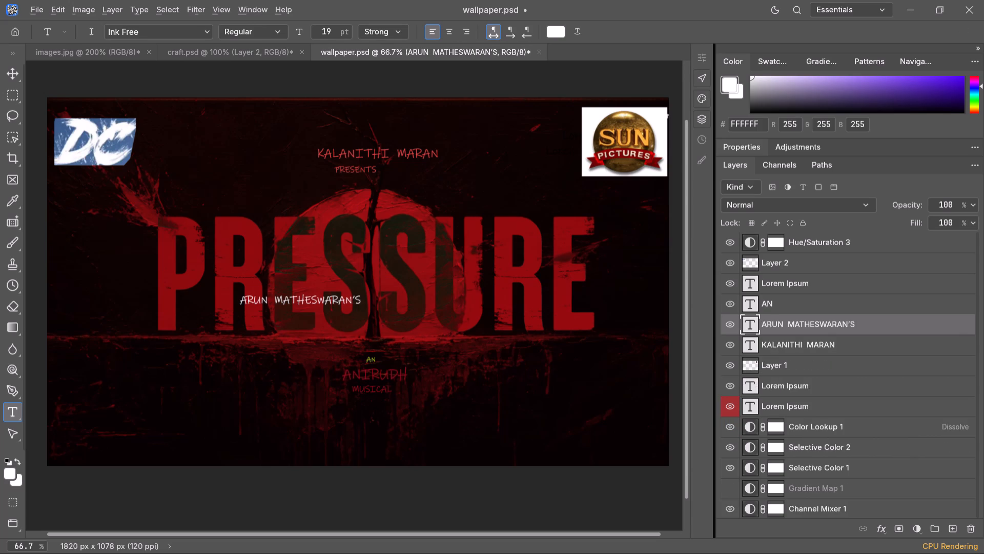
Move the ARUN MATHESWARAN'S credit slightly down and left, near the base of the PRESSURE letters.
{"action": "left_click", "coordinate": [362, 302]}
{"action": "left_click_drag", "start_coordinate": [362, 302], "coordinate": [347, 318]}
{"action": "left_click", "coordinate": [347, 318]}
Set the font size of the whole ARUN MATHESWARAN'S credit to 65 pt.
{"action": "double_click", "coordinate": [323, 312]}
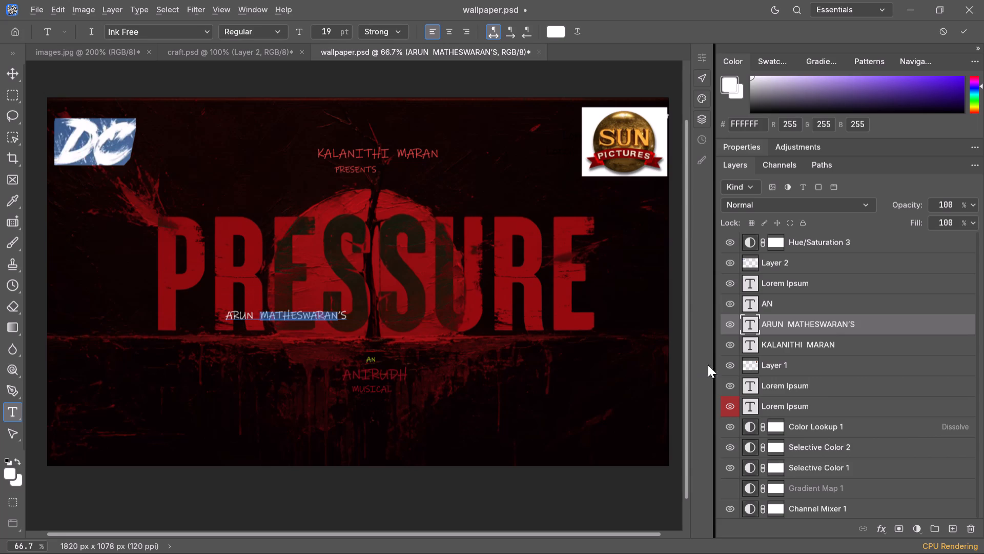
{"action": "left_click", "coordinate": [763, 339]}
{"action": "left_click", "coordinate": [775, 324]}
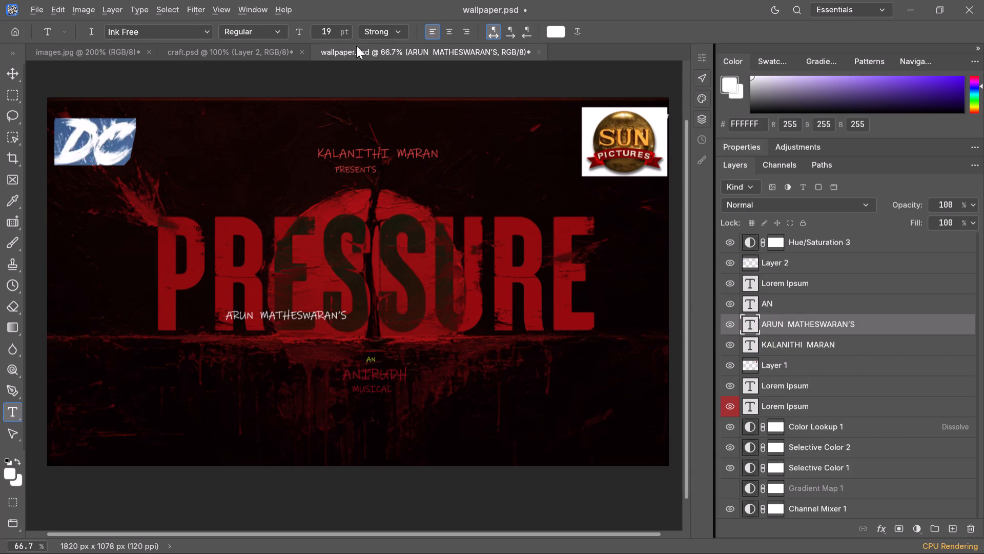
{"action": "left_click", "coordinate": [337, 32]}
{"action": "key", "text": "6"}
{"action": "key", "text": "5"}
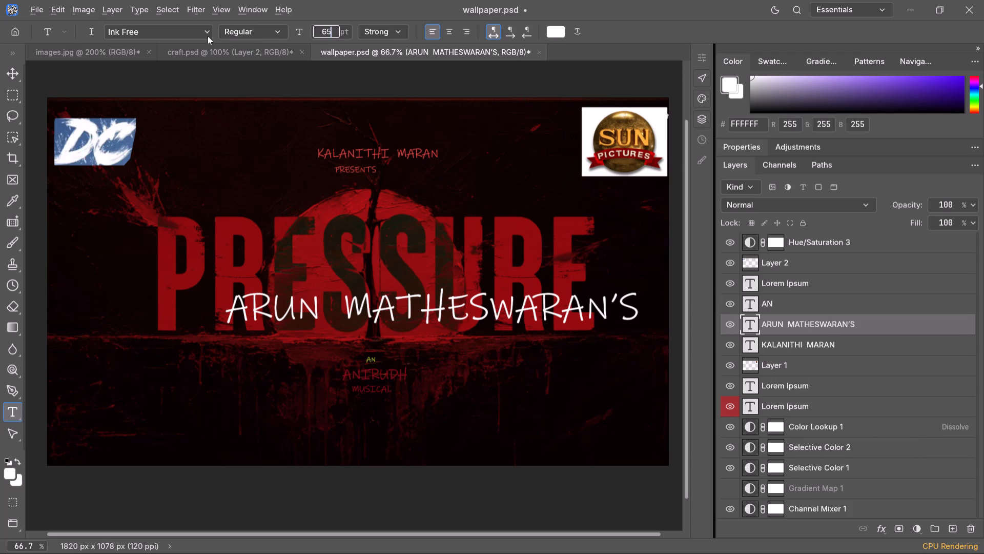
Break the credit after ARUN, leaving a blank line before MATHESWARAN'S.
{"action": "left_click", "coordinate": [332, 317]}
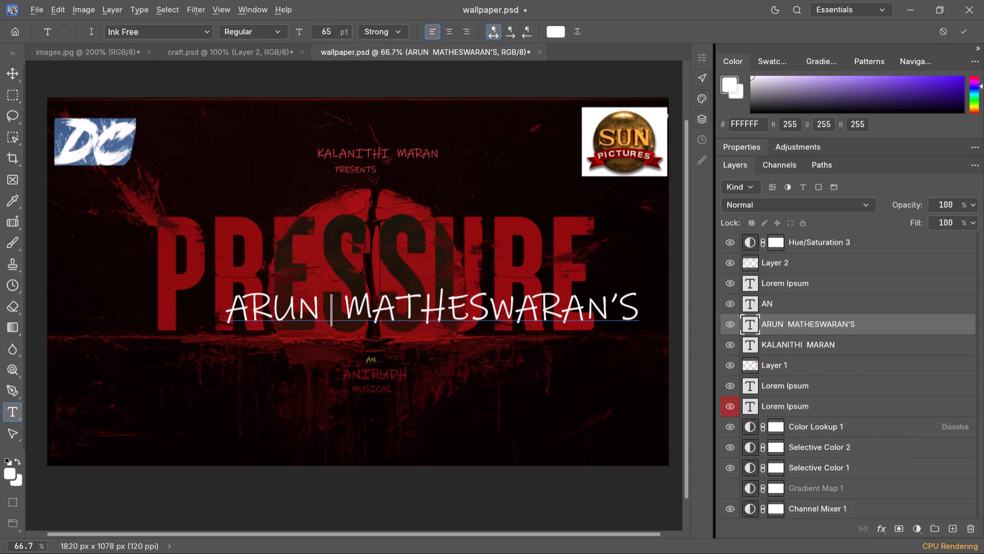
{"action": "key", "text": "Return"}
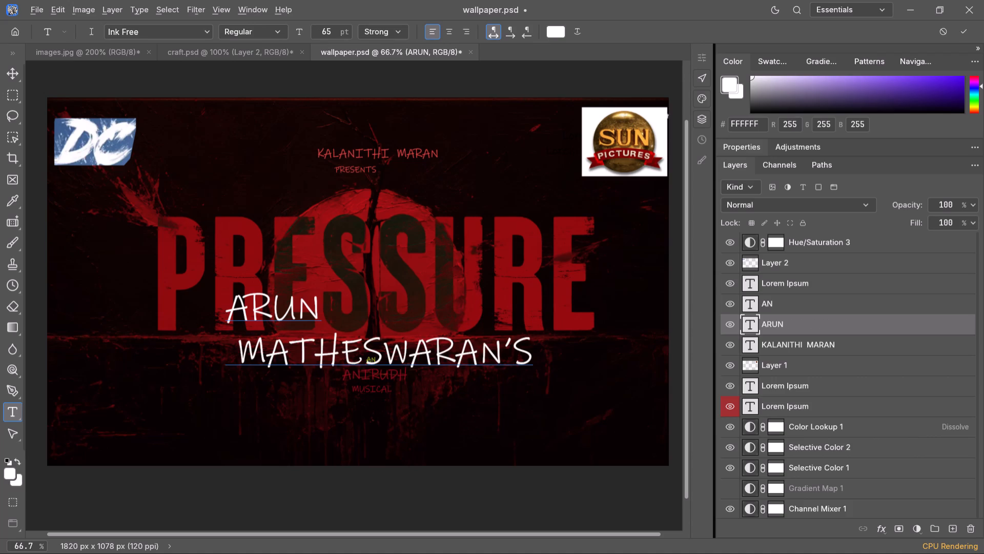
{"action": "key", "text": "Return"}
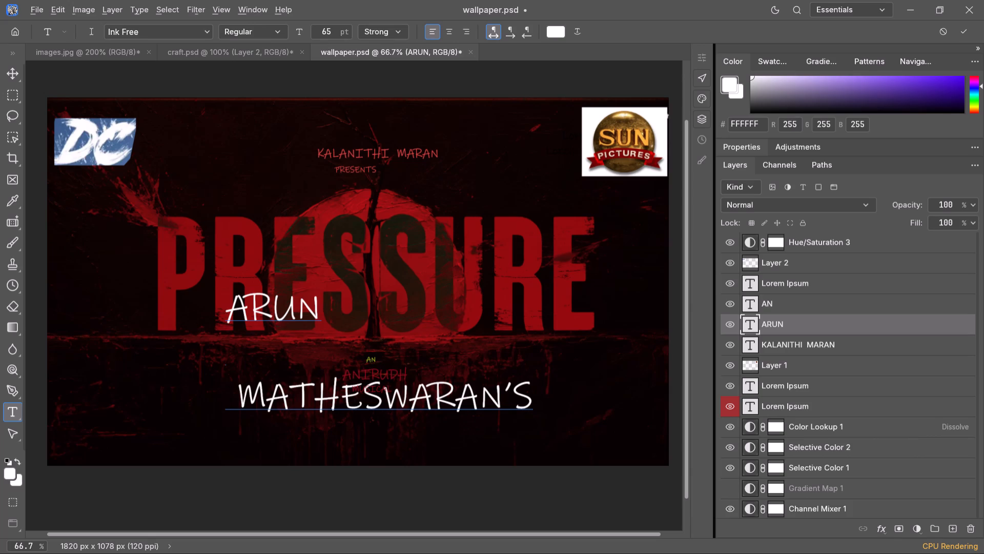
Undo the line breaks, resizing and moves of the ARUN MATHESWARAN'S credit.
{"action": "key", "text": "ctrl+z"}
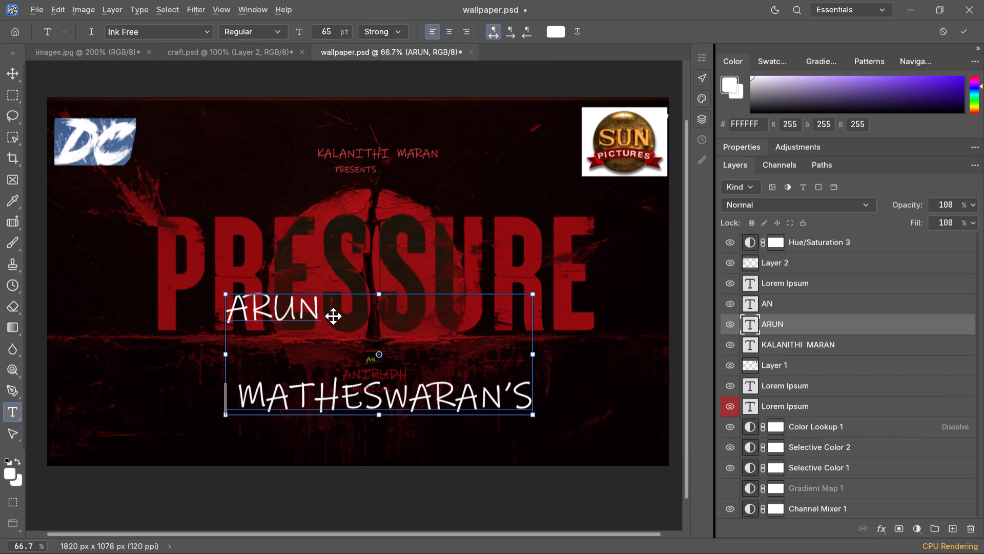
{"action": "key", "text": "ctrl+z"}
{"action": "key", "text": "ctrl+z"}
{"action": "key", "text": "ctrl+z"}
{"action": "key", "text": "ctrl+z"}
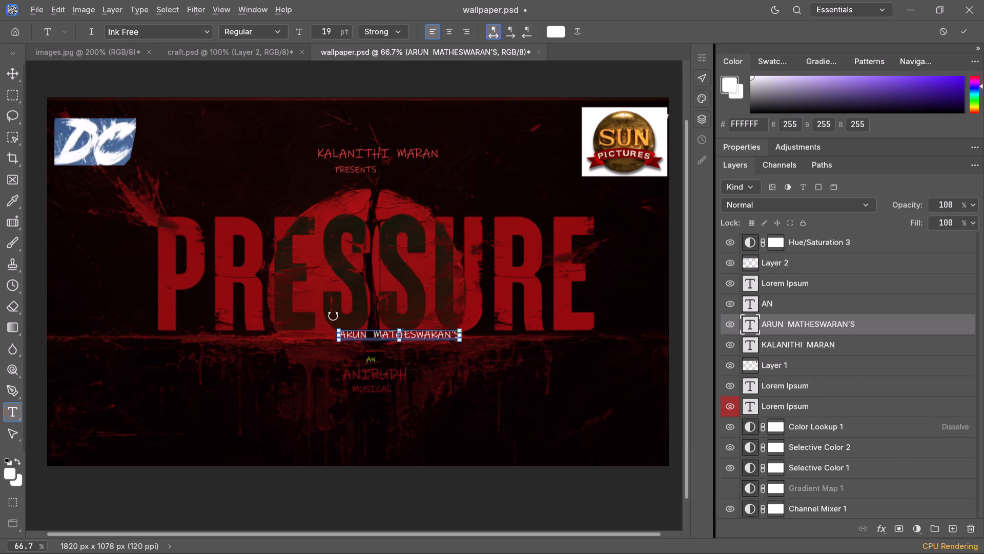
Undo the extra empty text layer and the colouring of the KALANITHI MARAN PRESENTS and AN ANIRUDH MUSICAL credits.
{"action": "key", "text": "ctrl+z"}
{"action": "key", "text": "ctrl+z"}
{"action": "key", "text": "ctrl+z"}
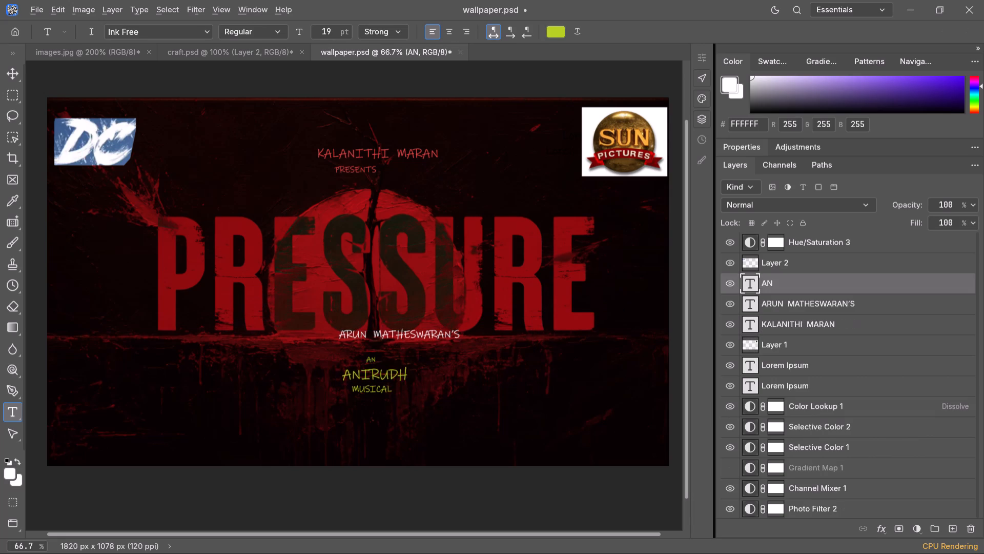
{"action": "key", "text": "ctrl+z"}
{"action": "key", "text": "ctrl+z"}
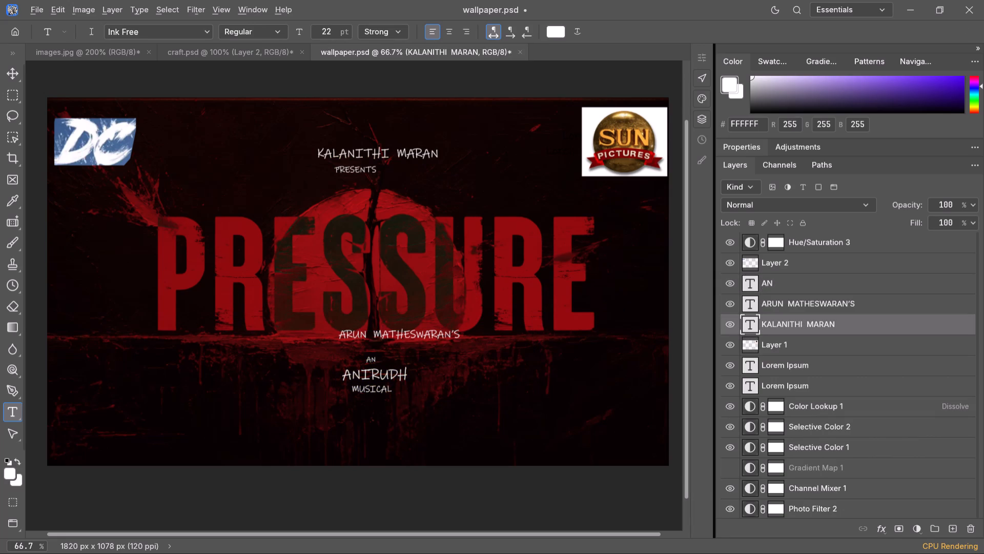
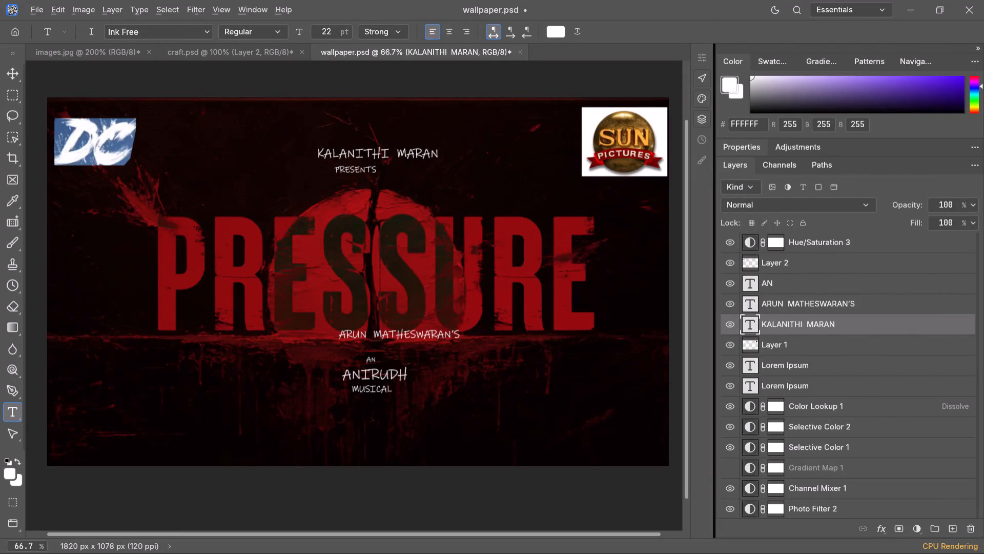
Add a new text layer below the final E of PRESSURE and clear its placeholder text.
{"action": "left_click", "coordinate": [569, 349]}
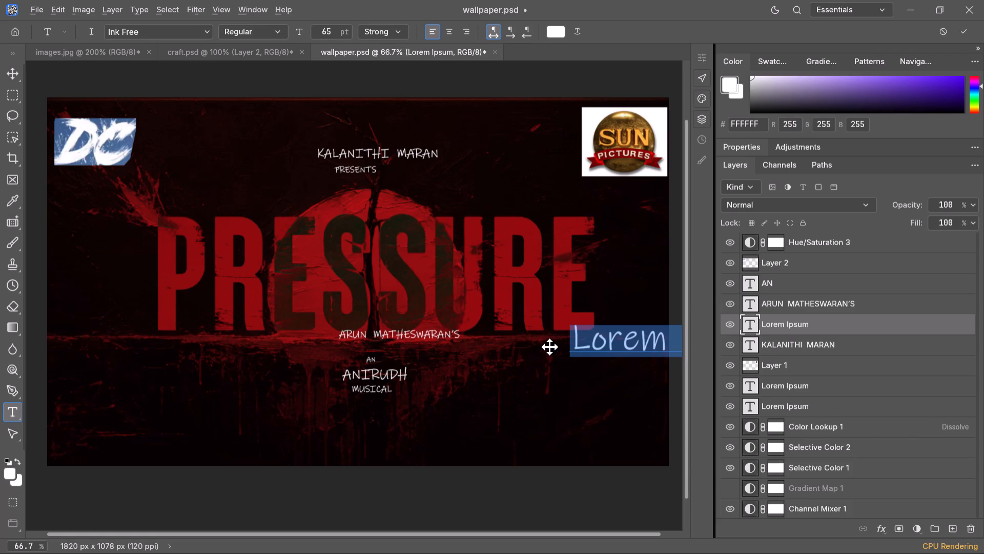
{"action": "key", "text": "BackSpace"}
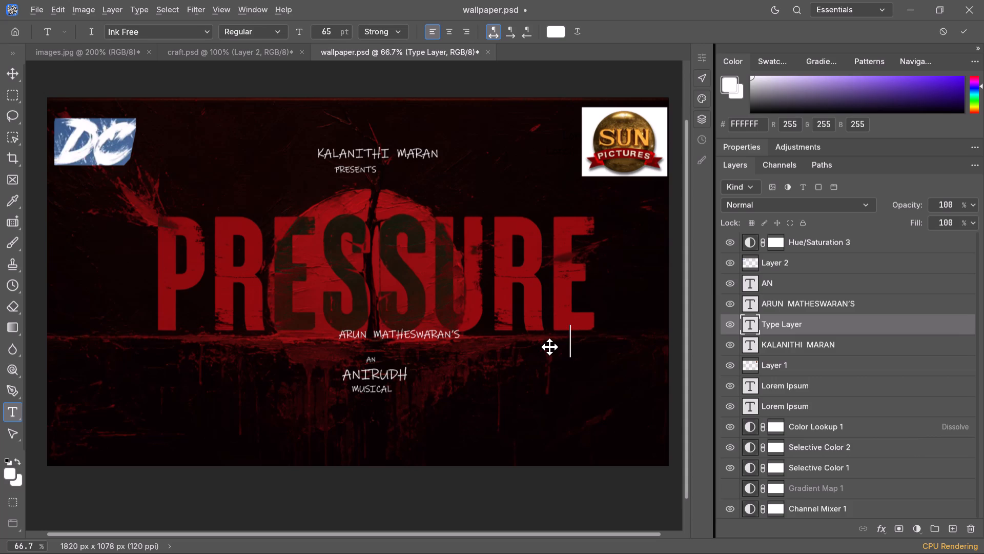
Merge the empty text layer down into the KALANITHI MARAN layer.
{"action": "left_click", "coordinate": [113, 7]}
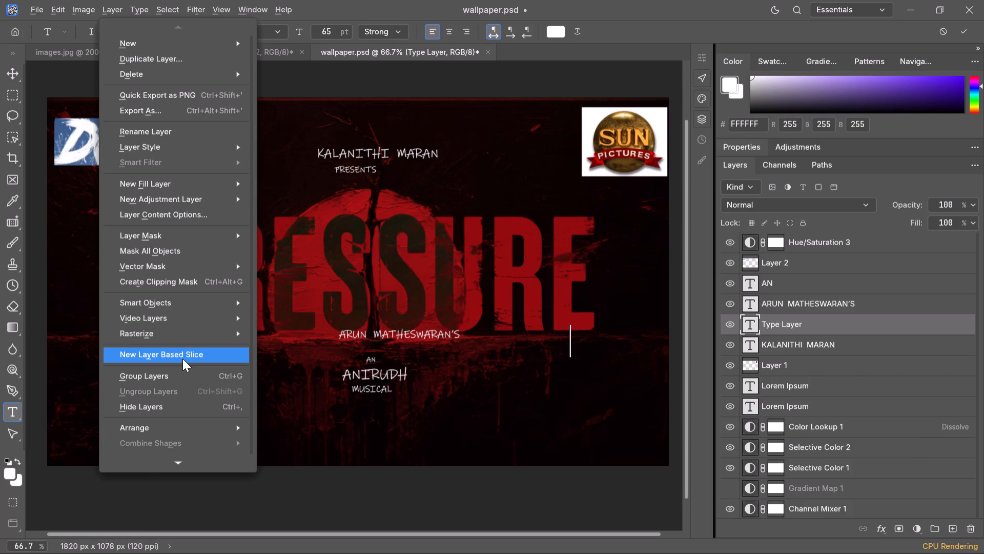
{"action": "scroll", "coordinate": [184, 359], "scroll_direction": "down", "scroll_amount": 6}
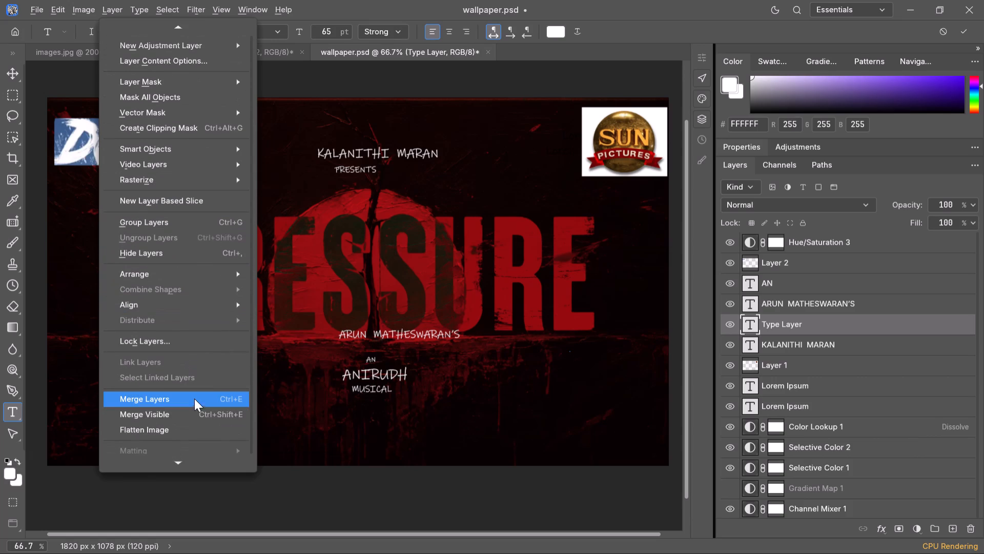
{"action": "left_click", "coordinate": [194, 401]}
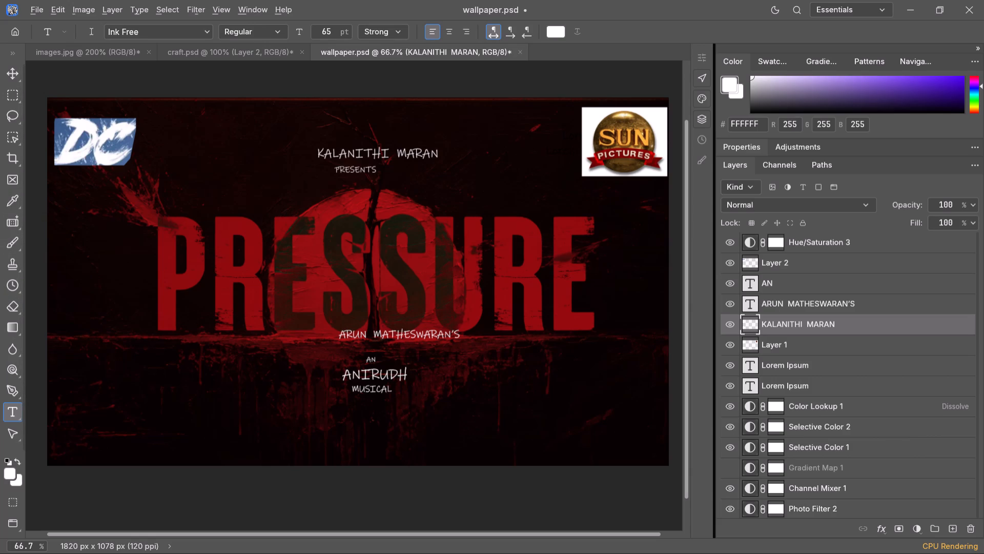
Switch to the Freeform Pen tool.
{"action": "left_click", "coordinate": [9, 393]}
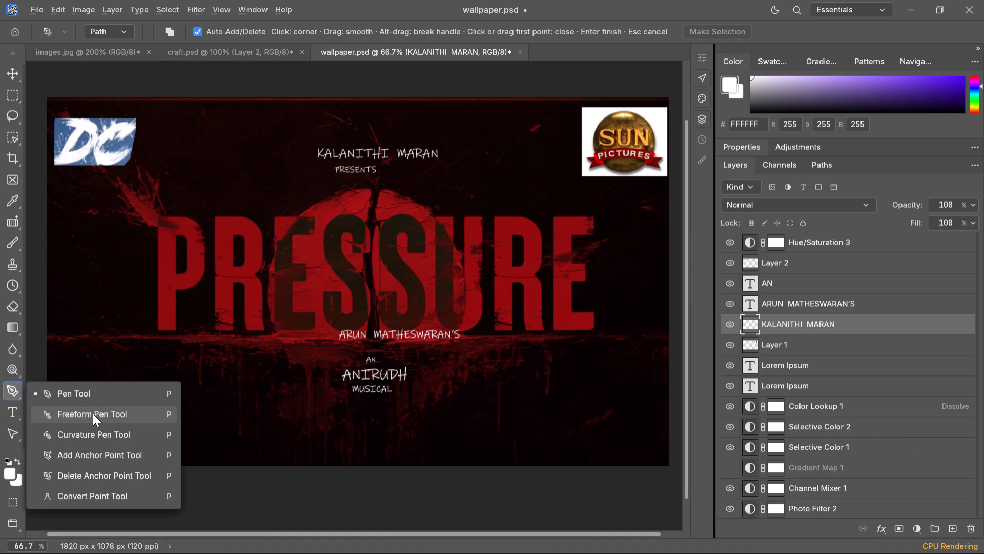
{"action": "left_click", "coordinate": [93, 413]}
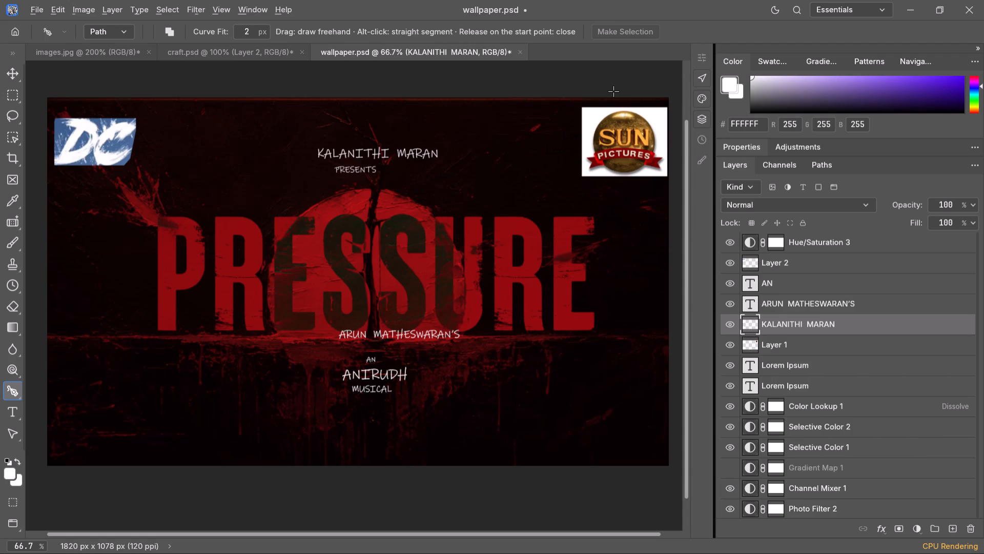
Close the tab group that holds Color and Swatches, and bring back Color on its own.
{"action": "left_click", "coordinate": [976, 63]}
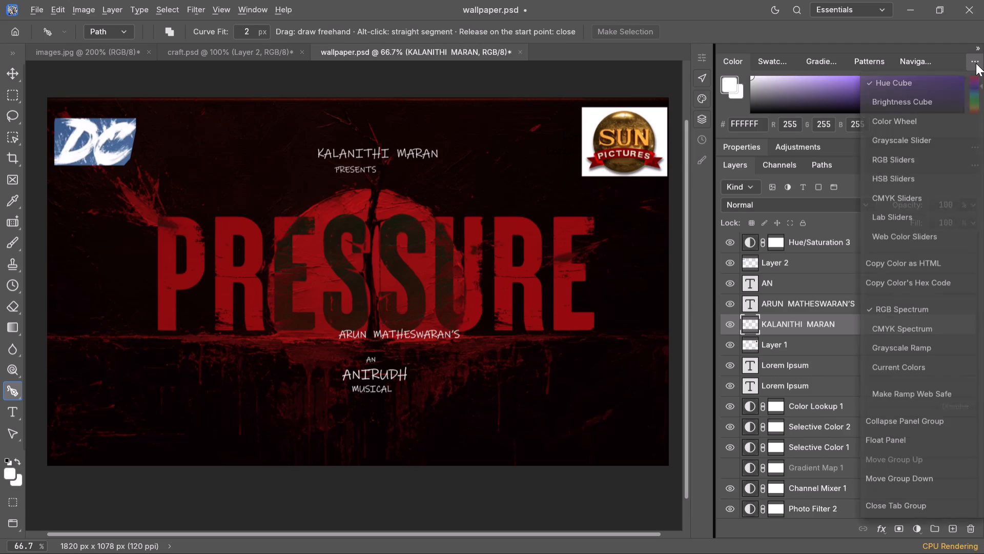
{"action": "scroll", "coordinate": [958, 117], "scroll_direction": "down", "scroll_amount": 1}
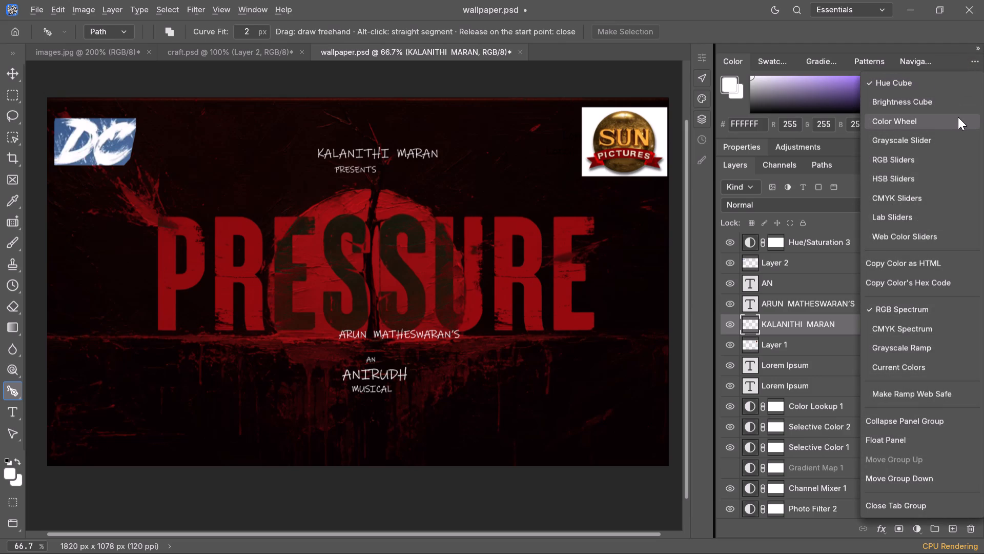
{"action": "scroll", "coordinate": [958, 117], "scroll_direction": "down", "scroll_amount": 2}
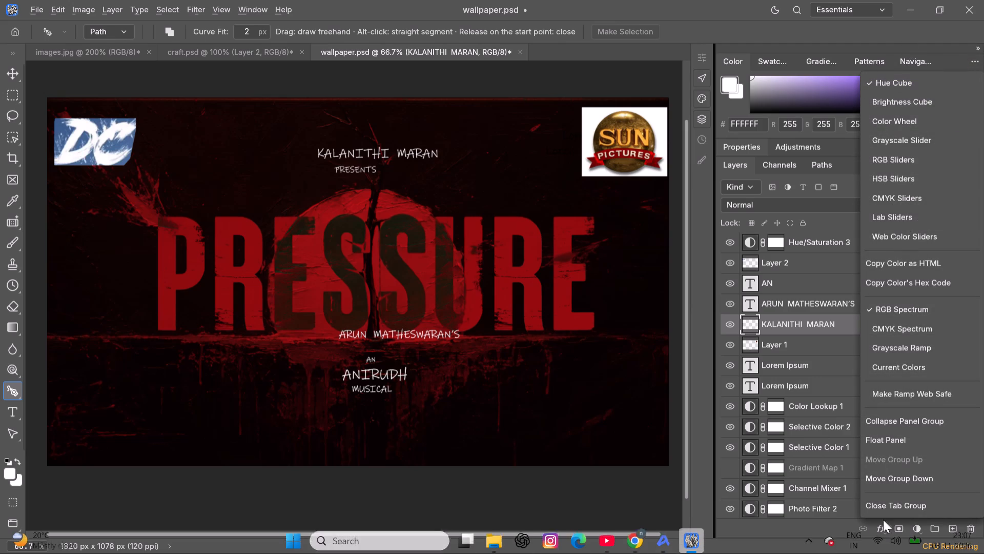
{"action": "left_click", "coordinate": [883, 499]}
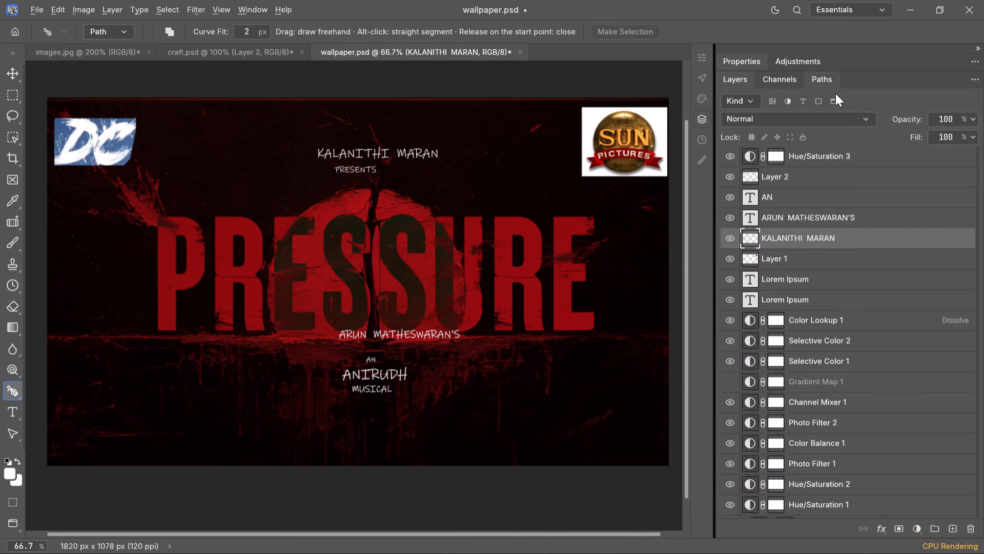
{"action": "scroll", "coordinate": [841, 113], "scroll_direction": "up", "scroll_amount": 2}
{"action": "left_click", "coordinate": [707, 98]}
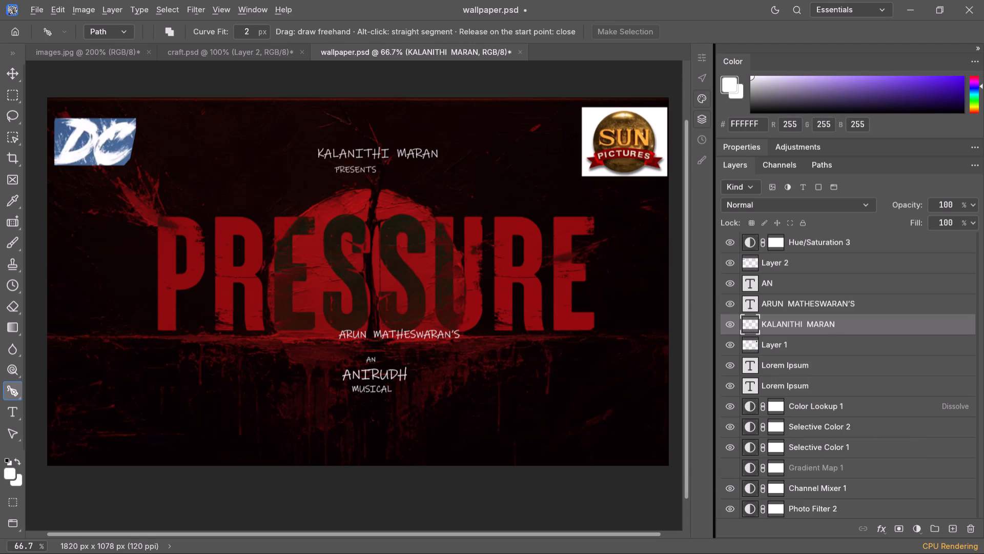
Choose Path mode for the Freeform Pen and set its Curve Fit to 5 px.
{"action": "left_click", "coordinate": [636, 31]}
{"action": "left_click", "coordinate": [637, 32]}
{"action": "left_click", "coordinate": [129, 35]}
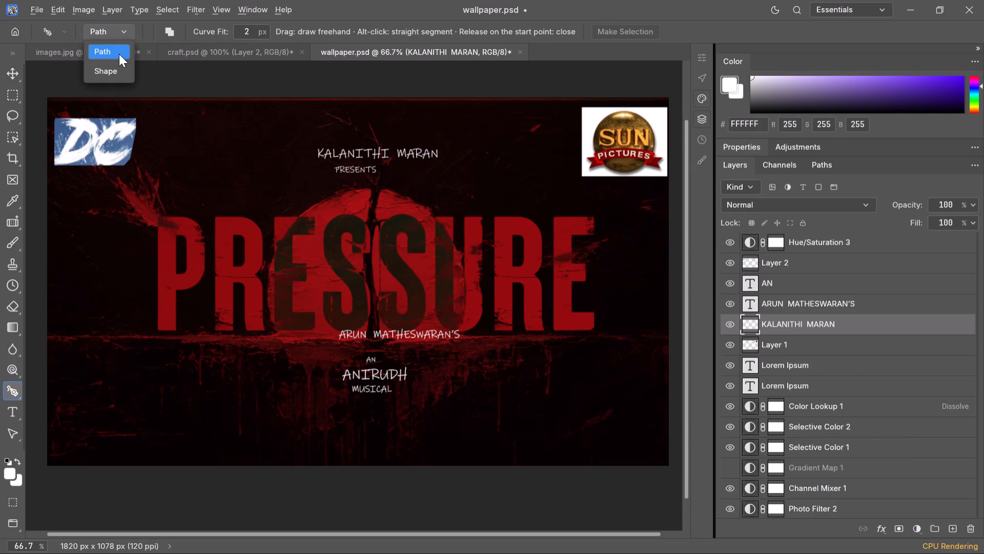
{"action": "left_click", "coordinate": [120, 53]}
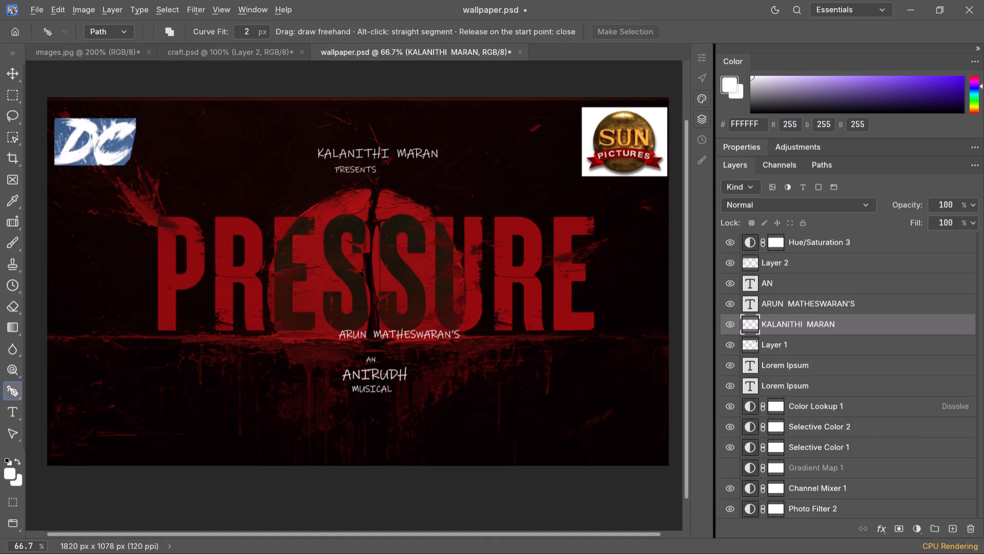
{"action": "left_click", "coordinate": [573, 28]}
{"action": "left_click", "coordinate": [249, 32]}
{"action": "key", "text": "5"}
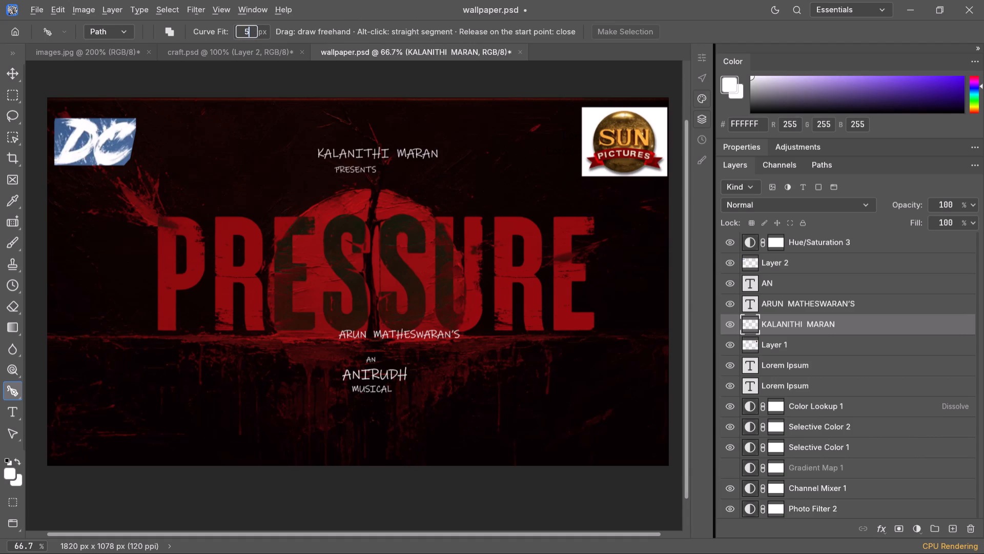
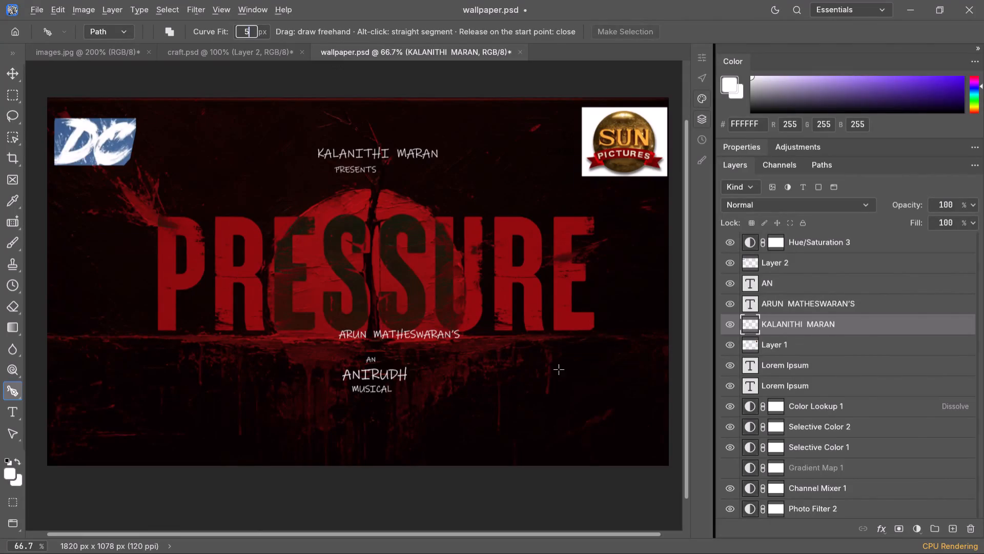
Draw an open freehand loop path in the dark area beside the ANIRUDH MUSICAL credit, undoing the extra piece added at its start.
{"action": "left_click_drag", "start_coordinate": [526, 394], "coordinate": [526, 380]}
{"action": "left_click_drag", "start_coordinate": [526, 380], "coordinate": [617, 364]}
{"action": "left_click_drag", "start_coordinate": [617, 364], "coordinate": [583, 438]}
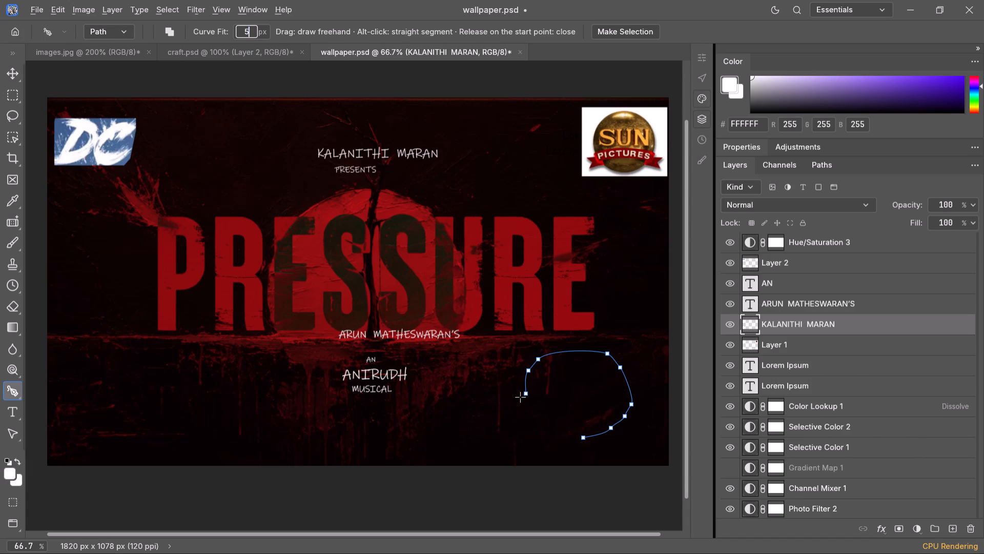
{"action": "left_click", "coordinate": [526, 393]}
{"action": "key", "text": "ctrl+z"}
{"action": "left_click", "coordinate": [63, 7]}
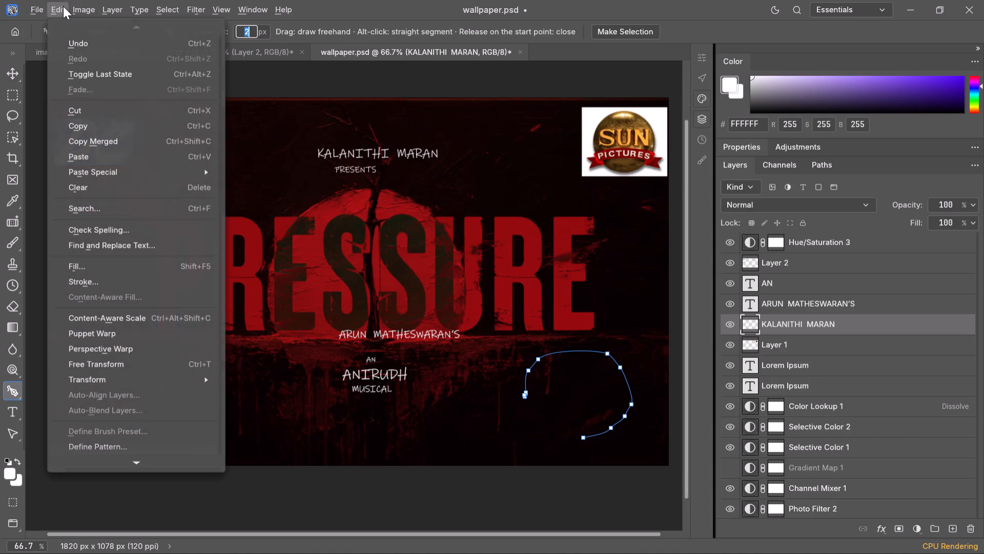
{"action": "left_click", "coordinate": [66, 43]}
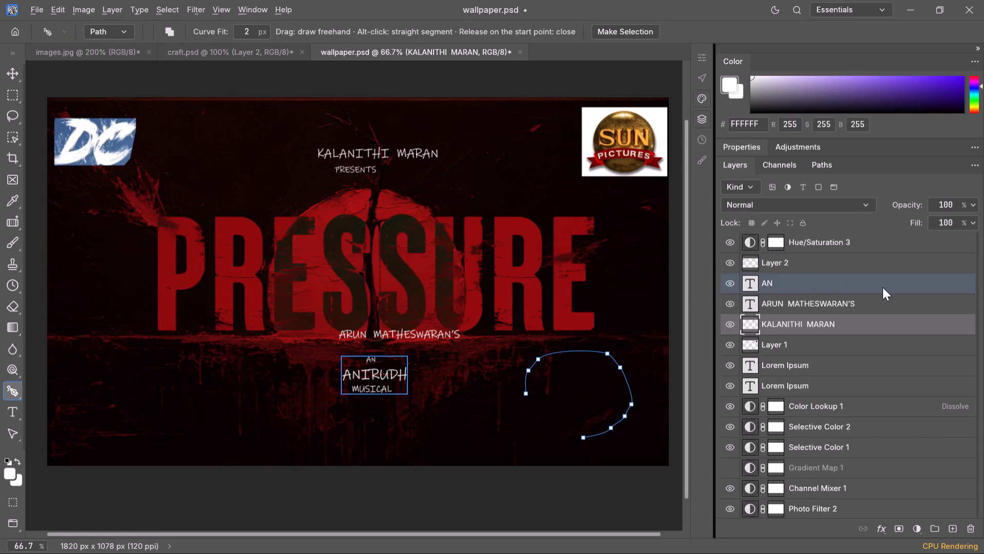
Enable all five layer kind filters, including the type, pixel, adjustment and shape layer filters.
{"action": "left_click", "coordinate": [803, 181]}
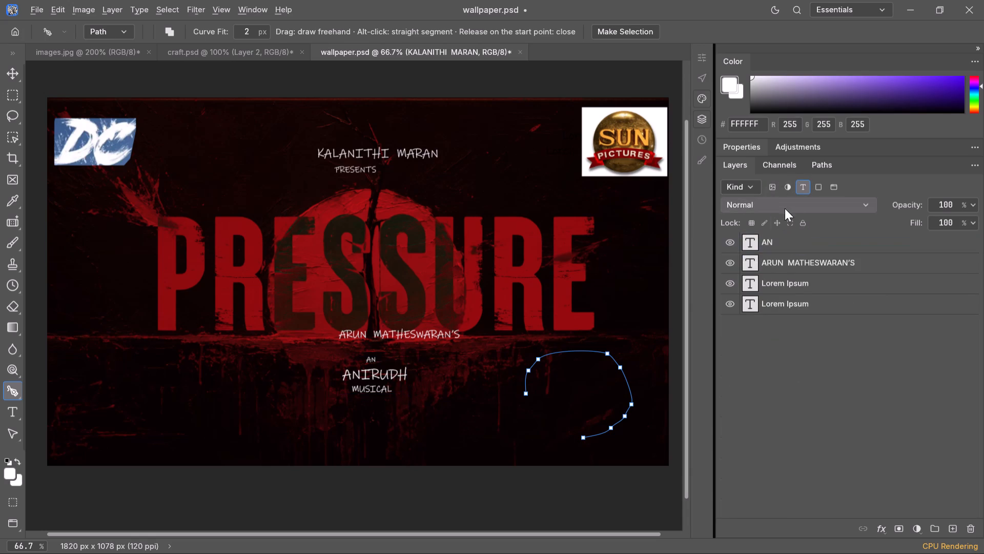
{"action": "left_click", "coordinate": [771, 191]}
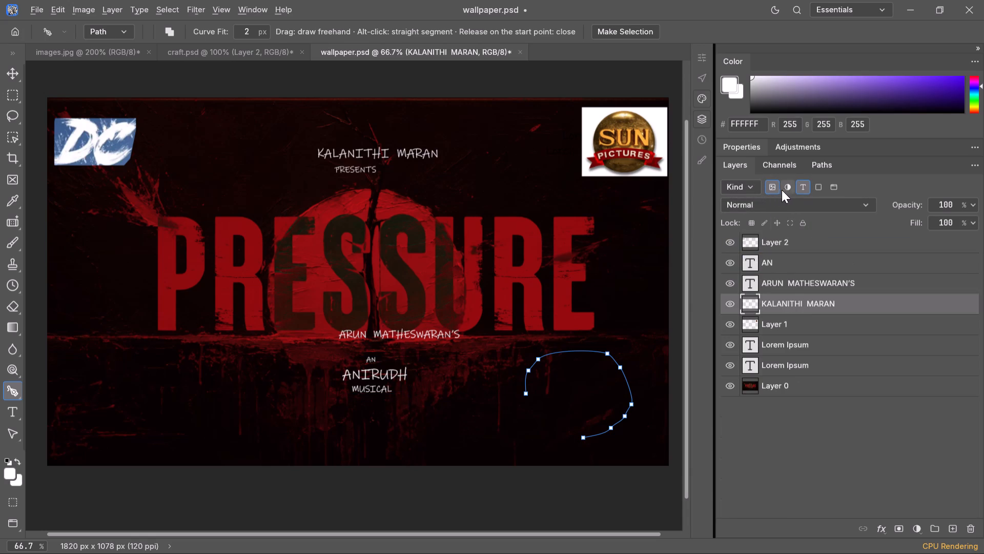
{"action": "left_click", "coordinate": [786, 185]}
{"action": "left_click", "coordinate": [812, 188]}
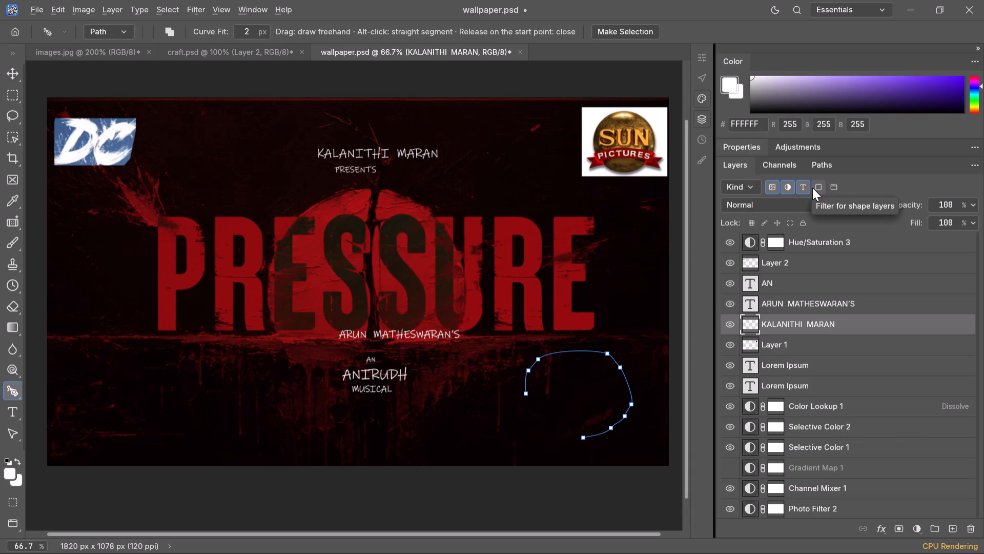
{"action": "left_click", "coordinate": [839, 186]}
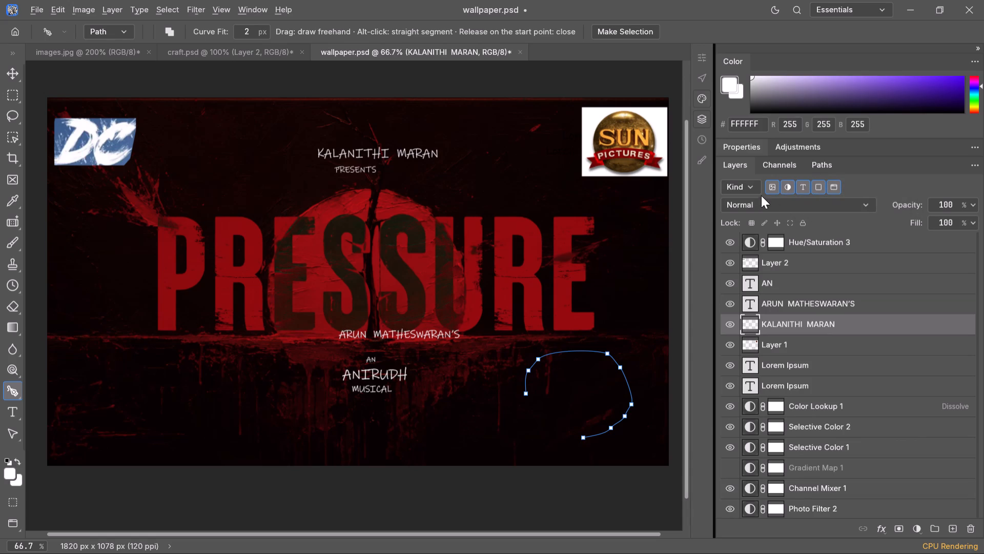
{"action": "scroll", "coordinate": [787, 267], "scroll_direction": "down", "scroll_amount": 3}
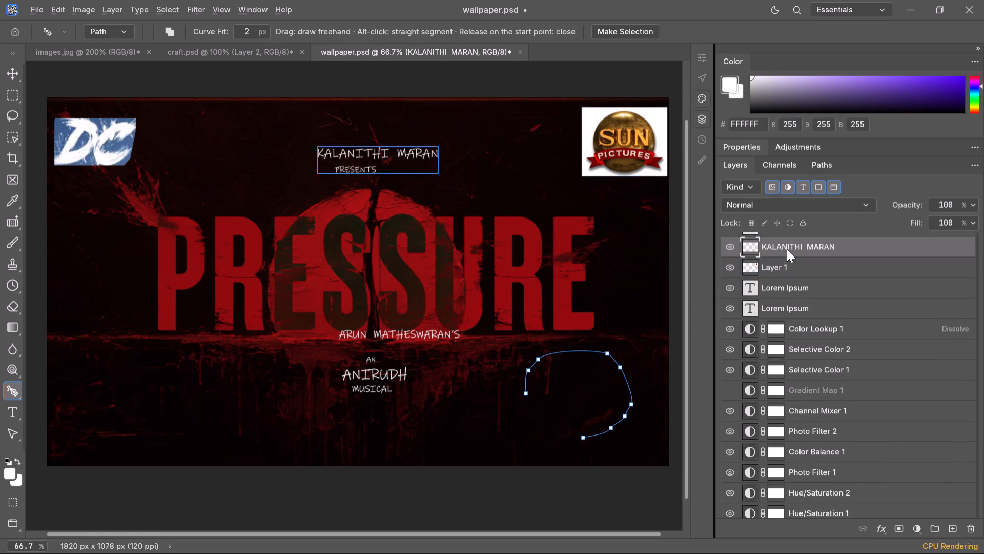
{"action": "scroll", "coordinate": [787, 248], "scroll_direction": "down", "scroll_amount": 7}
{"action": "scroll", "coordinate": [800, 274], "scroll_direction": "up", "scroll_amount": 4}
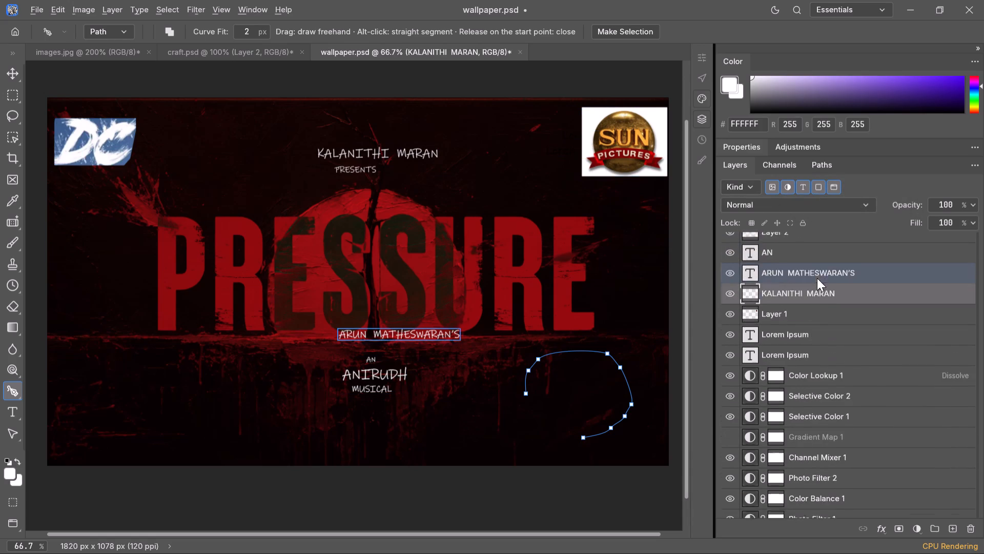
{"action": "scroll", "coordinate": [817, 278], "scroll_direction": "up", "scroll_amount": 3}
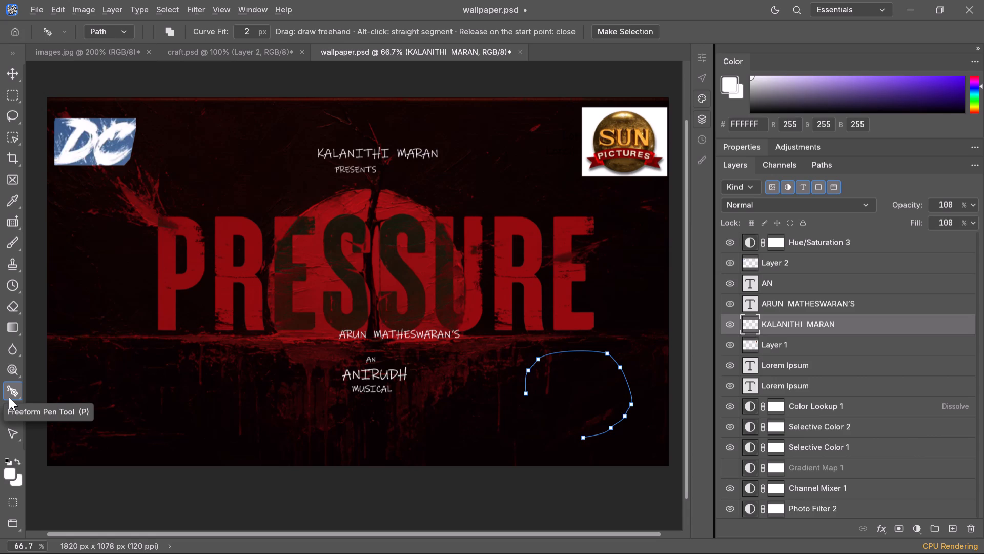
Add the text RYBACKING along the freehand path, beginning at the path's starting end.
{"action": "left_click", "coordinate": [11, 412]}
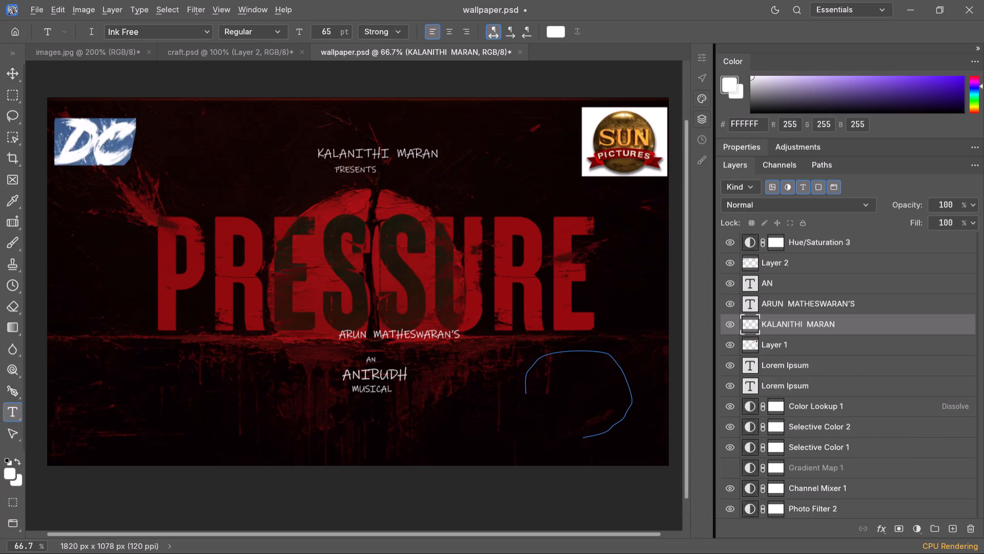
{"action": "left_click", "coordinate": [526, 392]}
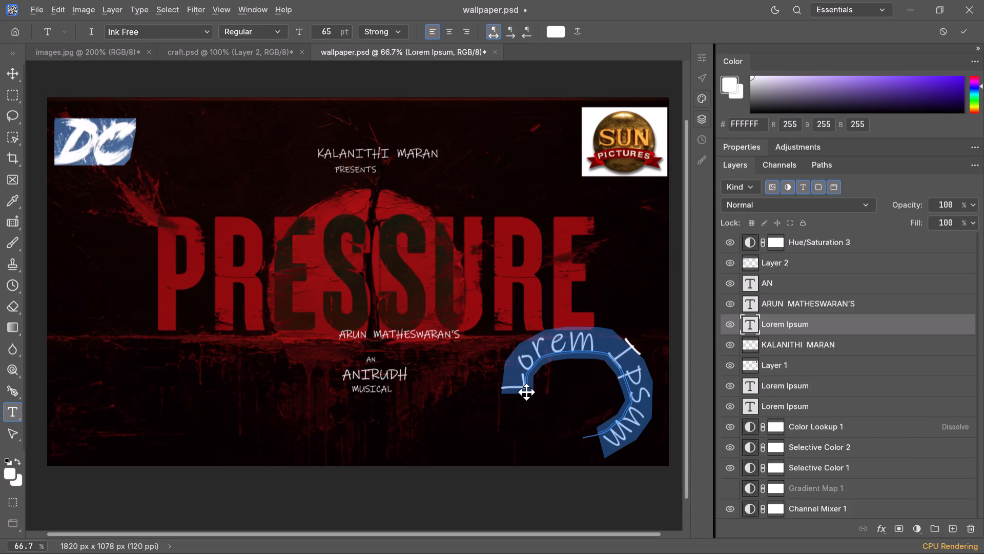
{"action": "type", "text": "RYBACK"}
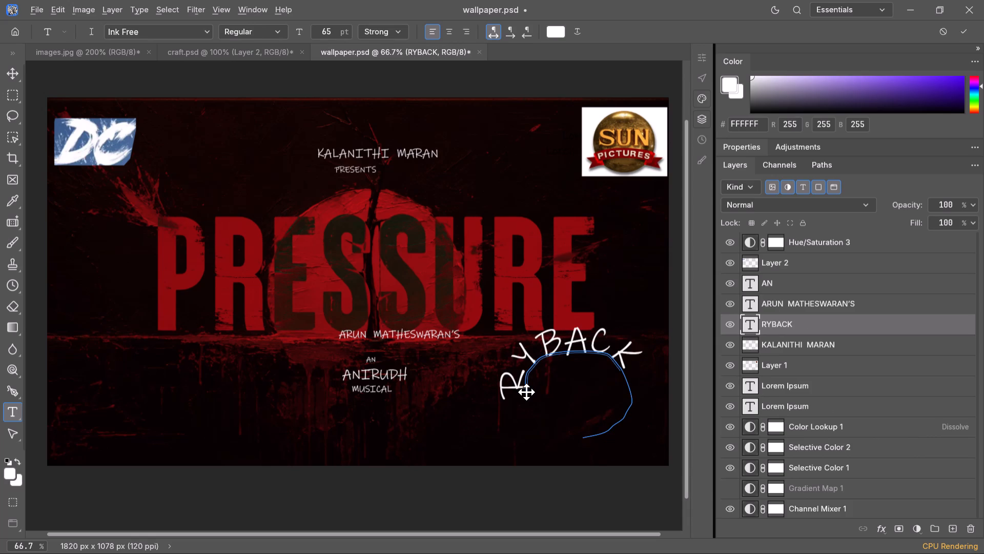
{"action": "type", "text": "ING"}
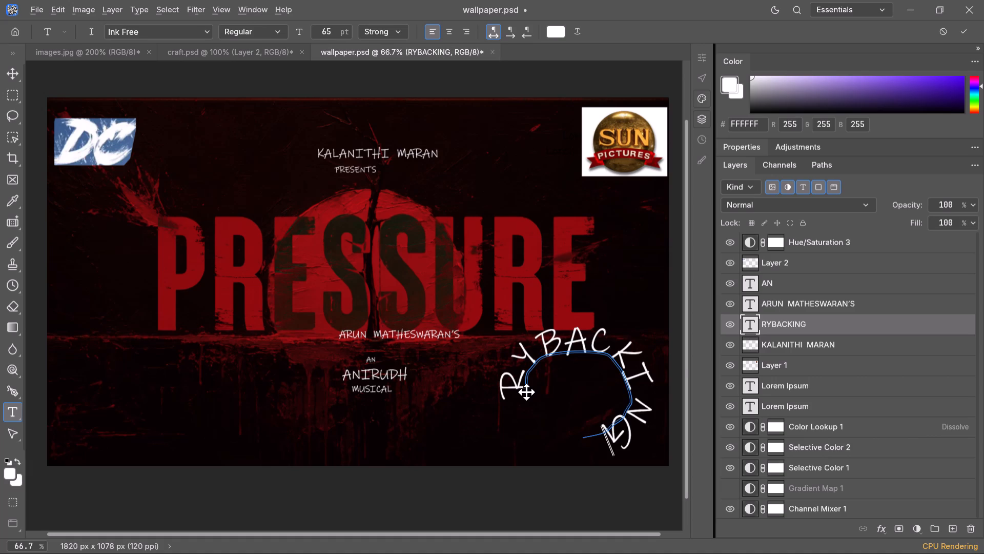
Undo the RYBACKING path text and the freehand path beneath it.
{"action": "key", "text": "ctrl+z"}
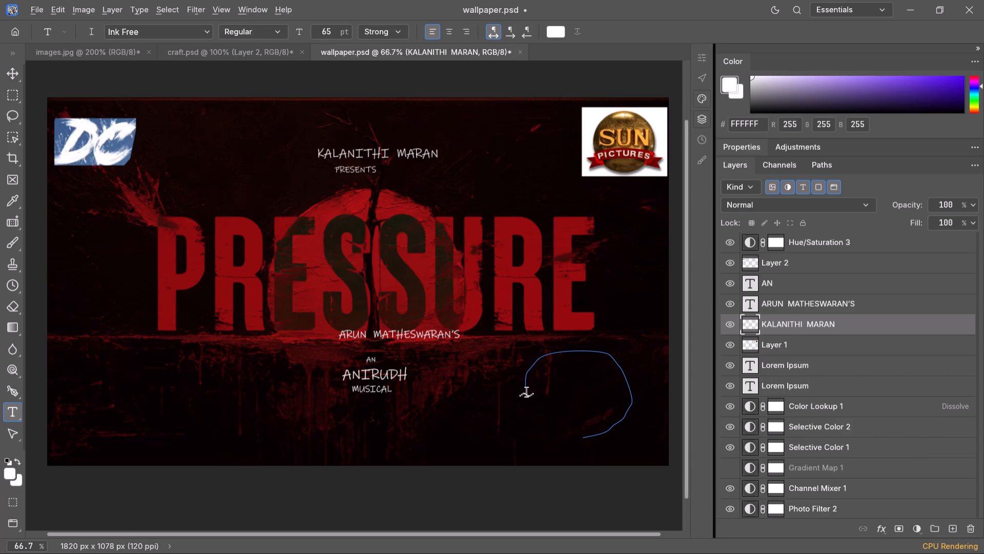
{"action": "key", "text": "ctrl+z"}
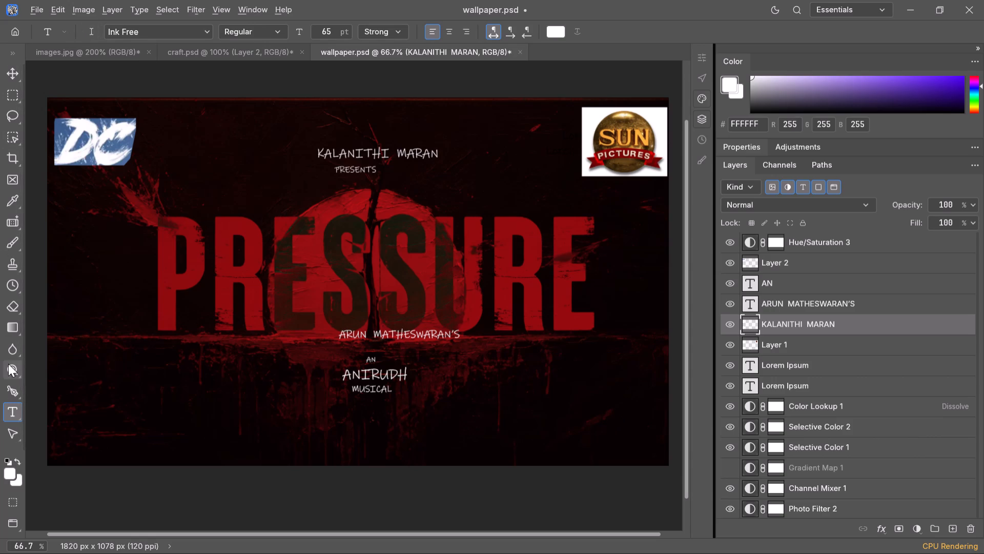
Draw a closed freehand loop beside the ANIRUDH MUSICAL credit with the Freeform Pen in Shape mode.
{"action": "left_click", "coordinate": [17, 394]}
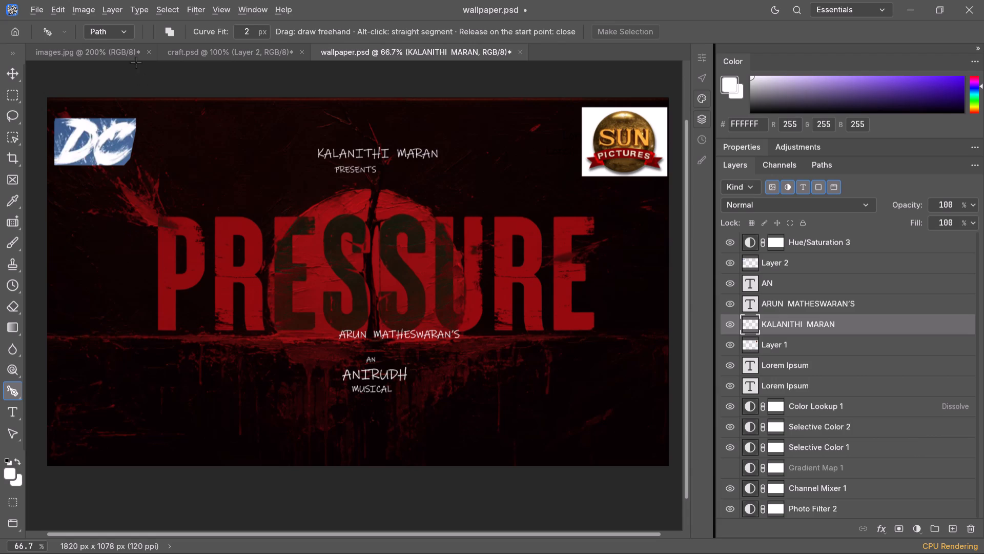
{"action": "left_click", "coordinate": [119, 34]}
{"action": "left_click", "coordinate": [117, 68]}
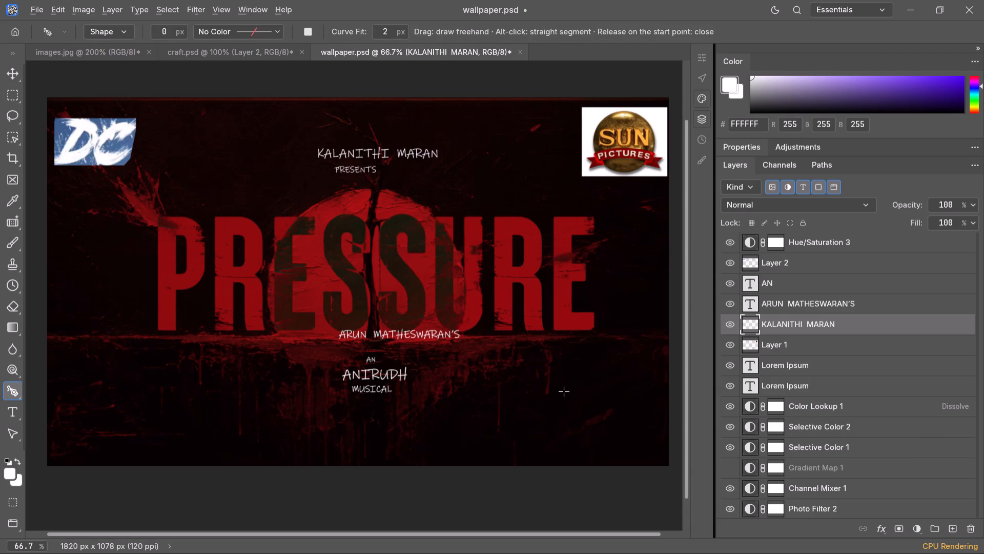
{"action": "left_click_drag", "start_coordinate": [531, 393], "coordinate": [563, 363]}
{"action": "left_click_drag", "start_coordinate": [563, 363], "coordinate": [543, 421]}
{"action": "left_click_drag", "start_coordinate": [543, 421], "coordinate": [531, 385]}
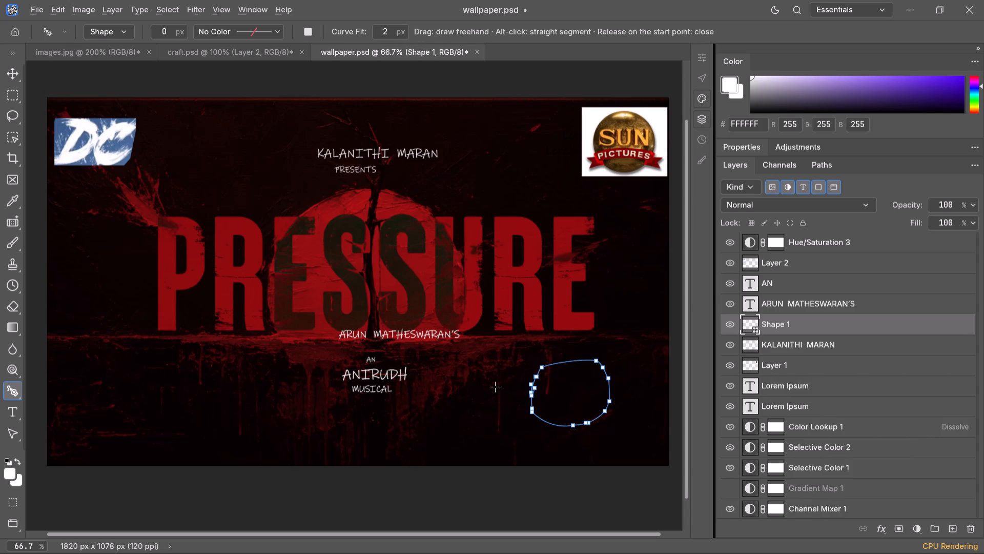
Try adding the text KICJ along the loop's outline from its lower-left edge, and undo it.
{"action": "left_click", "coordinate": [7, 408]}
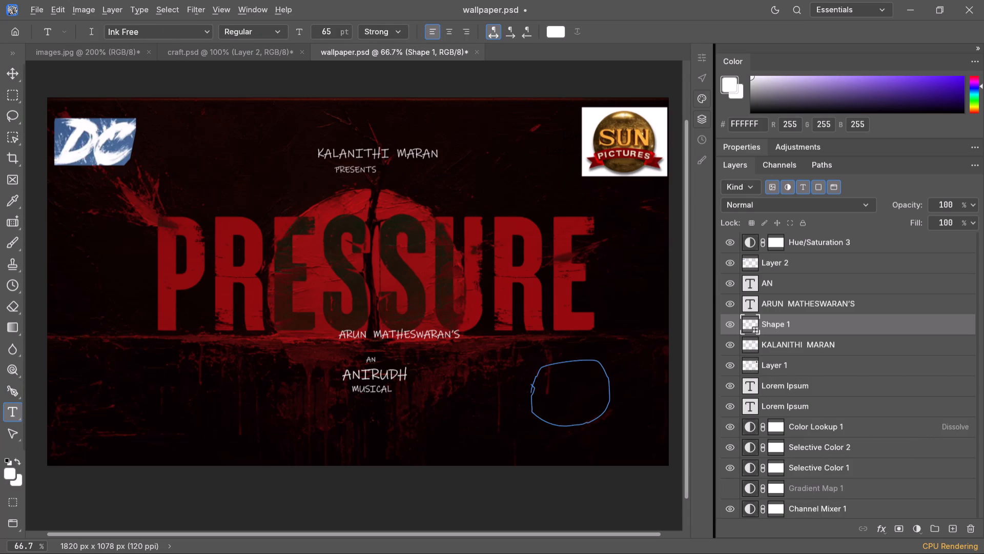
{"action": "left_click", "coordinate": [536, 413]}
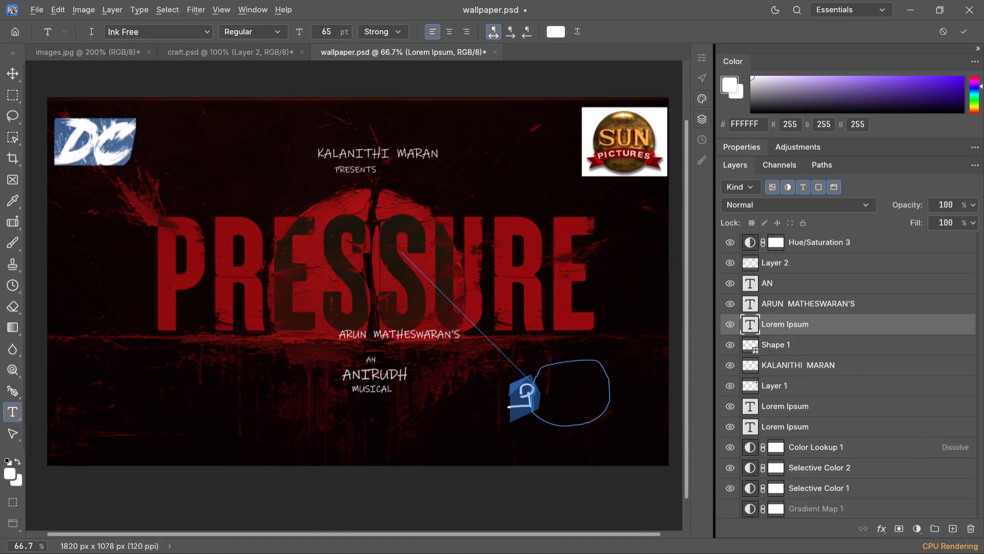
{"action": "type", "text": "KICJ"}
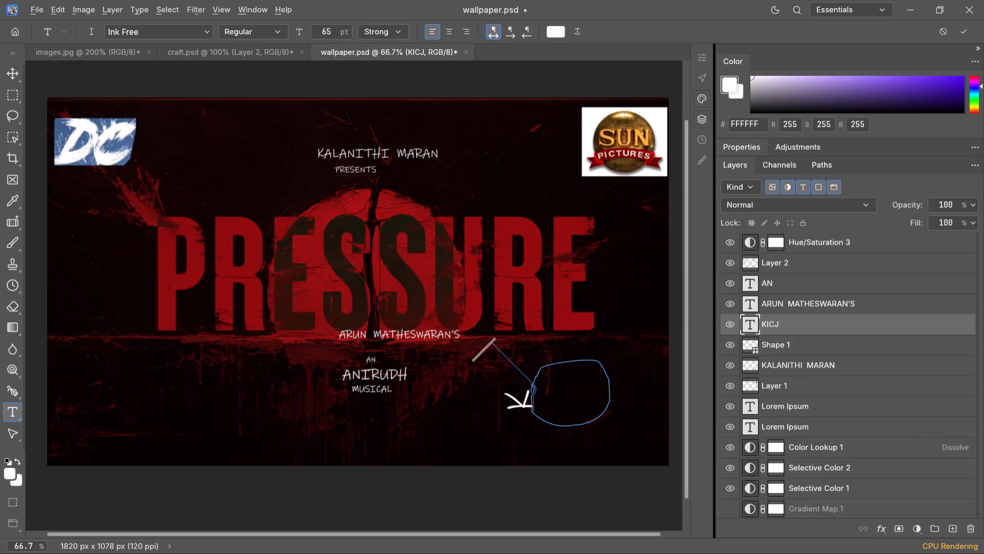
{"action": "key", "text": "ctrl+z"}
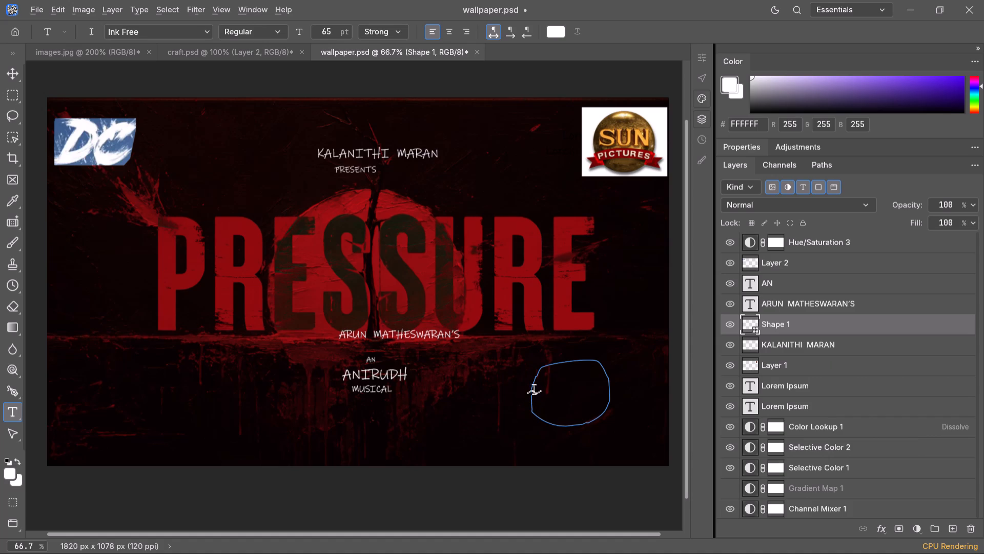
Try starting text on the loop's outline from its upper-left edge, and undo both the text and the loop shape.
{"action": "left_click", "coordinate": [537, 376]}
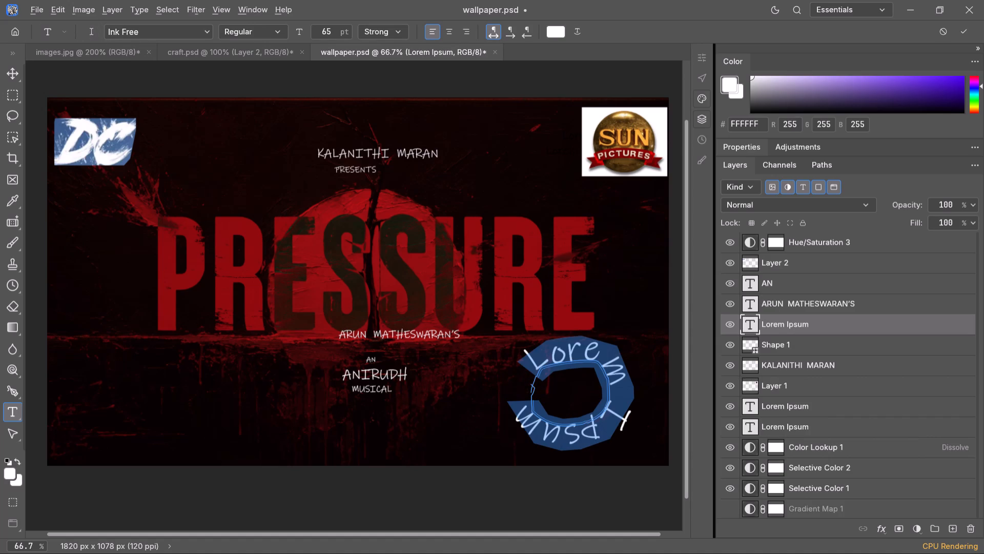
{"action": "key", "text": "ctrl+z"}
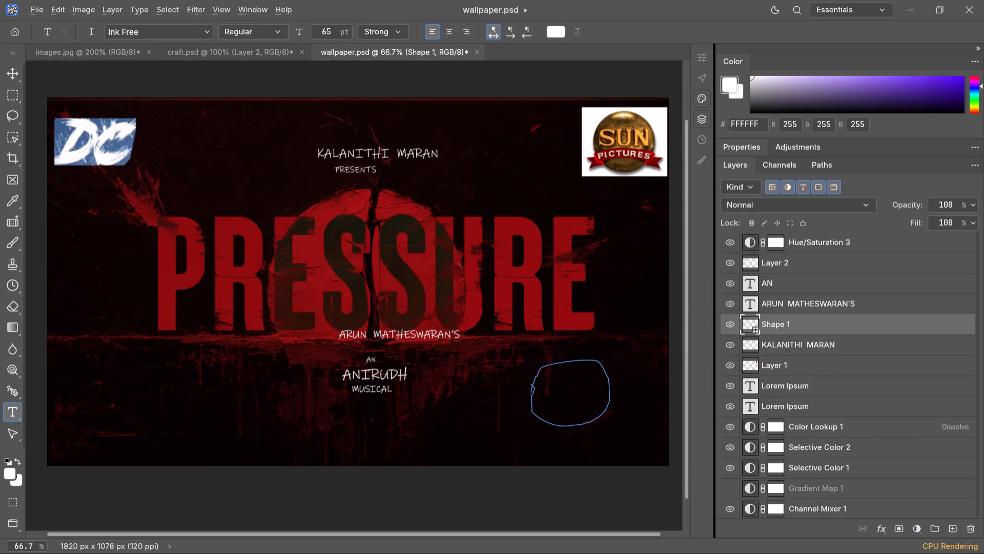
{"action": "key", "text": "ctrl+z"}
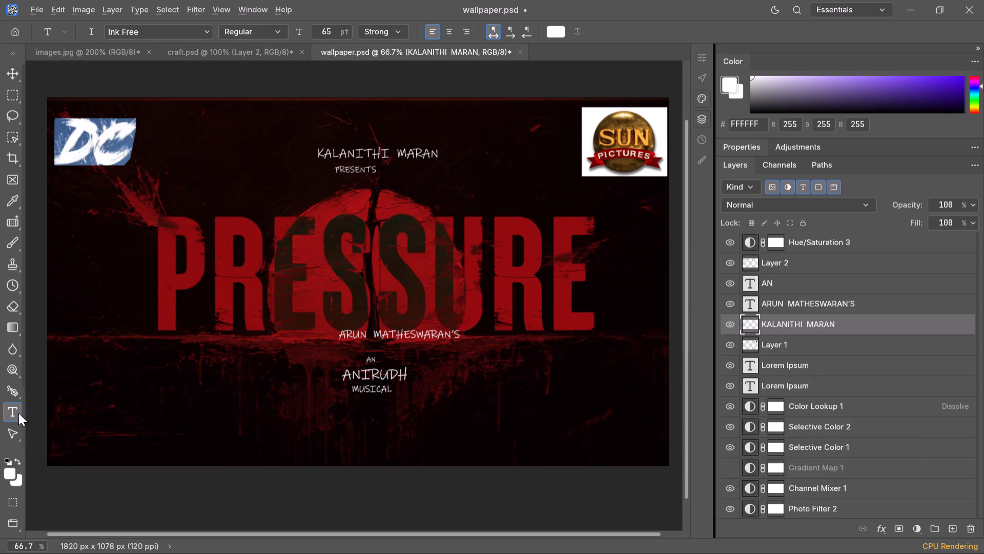
Draw a new closed freehand loop beside the ANIRUDH MUSICAL credit with the Freeform Pen in Shape mode.
{"action": "left_click", "coordinate": [16, 385]}
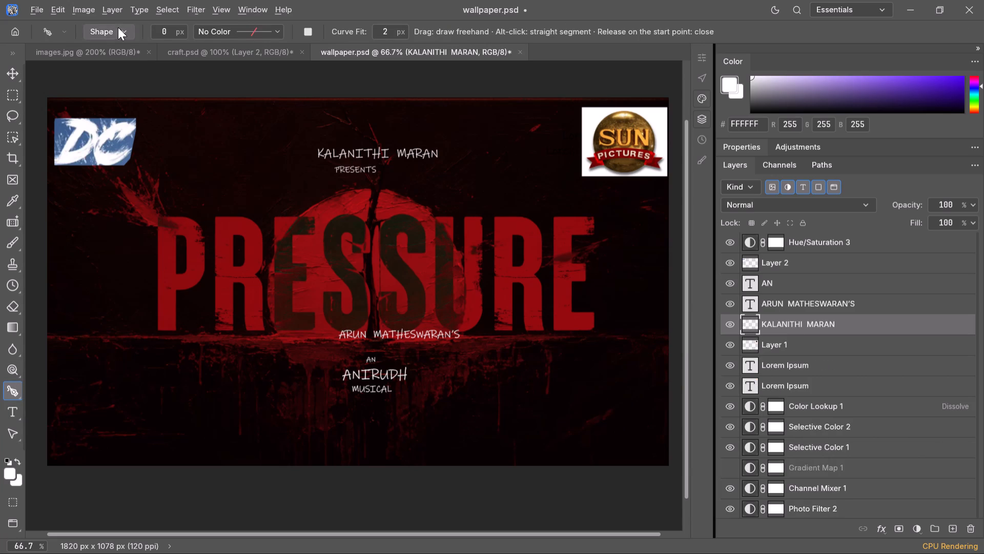
{"action": "left_click", "coordinate": [118, 29]}
{"action": "left_click", "coordinate": [106, 74]}
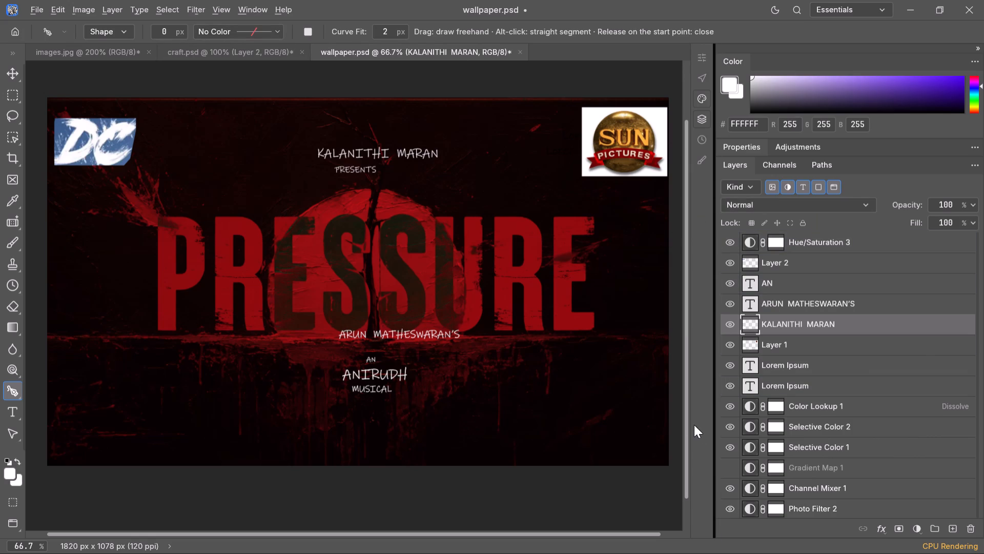
{"action": "left_click", "coordinate": [546, 421]}
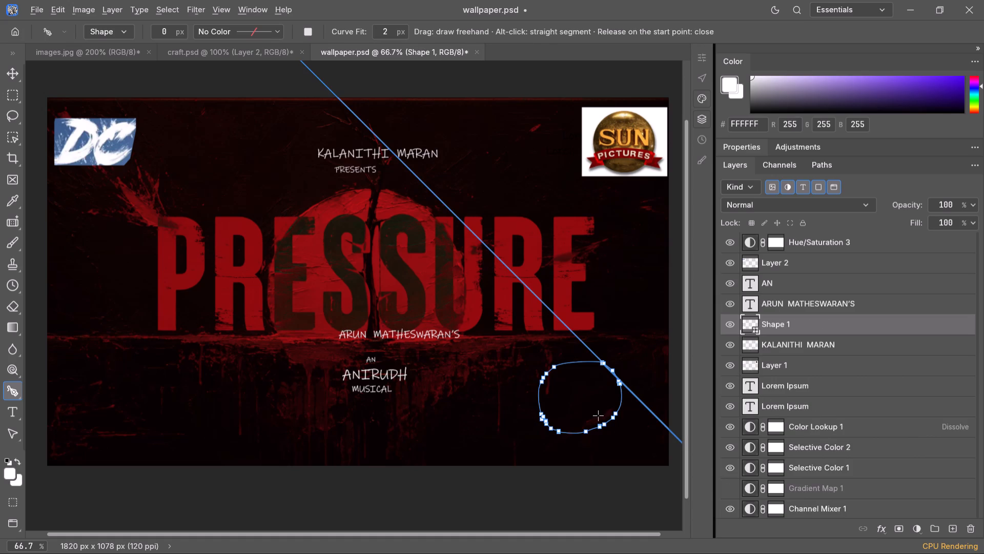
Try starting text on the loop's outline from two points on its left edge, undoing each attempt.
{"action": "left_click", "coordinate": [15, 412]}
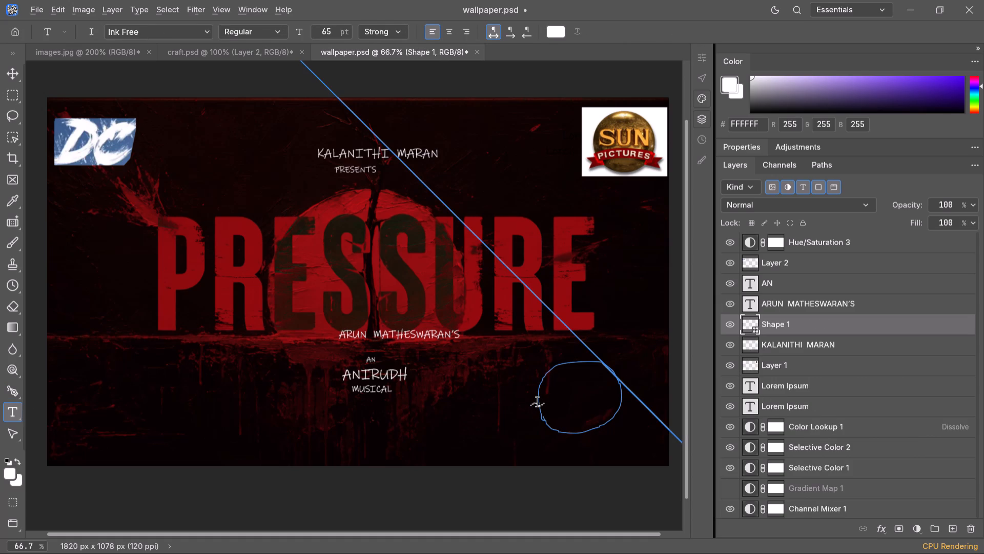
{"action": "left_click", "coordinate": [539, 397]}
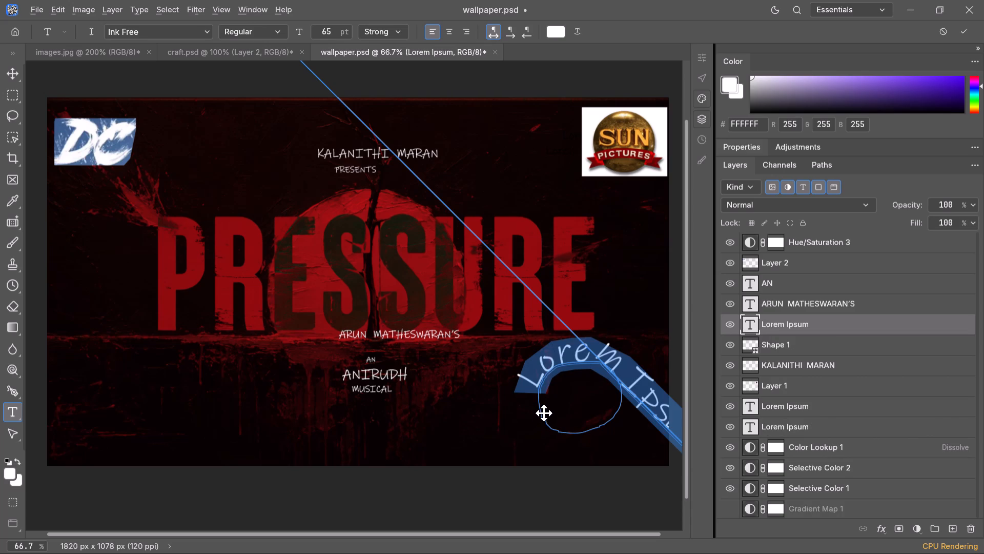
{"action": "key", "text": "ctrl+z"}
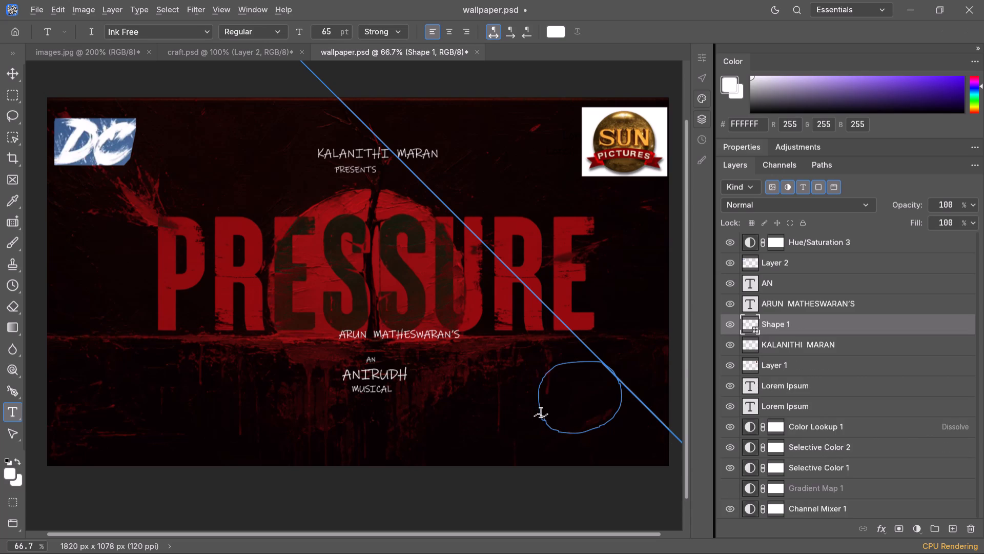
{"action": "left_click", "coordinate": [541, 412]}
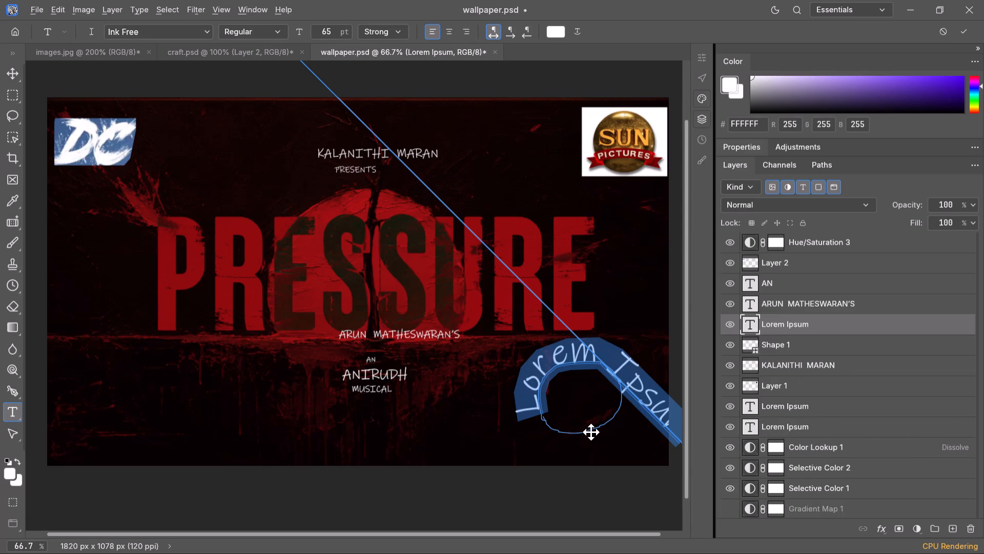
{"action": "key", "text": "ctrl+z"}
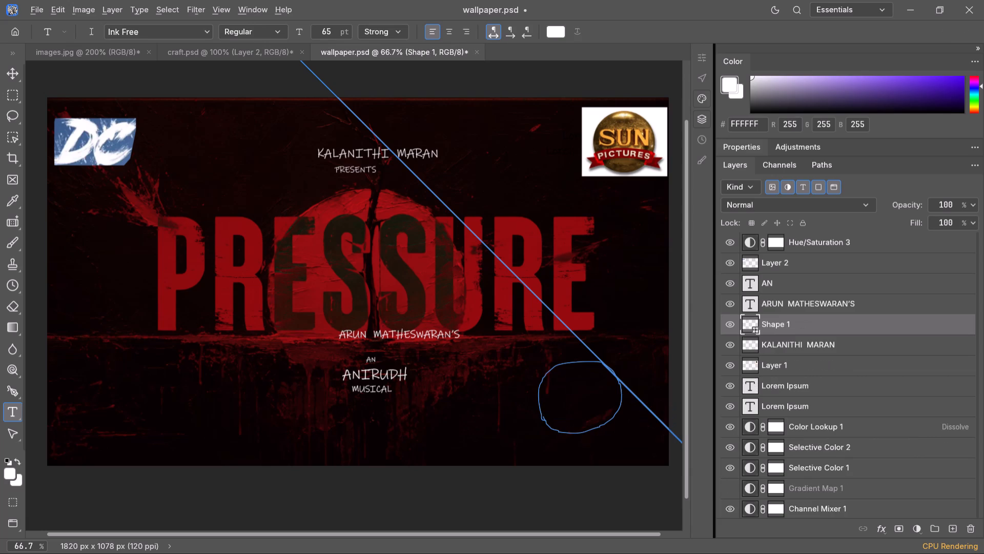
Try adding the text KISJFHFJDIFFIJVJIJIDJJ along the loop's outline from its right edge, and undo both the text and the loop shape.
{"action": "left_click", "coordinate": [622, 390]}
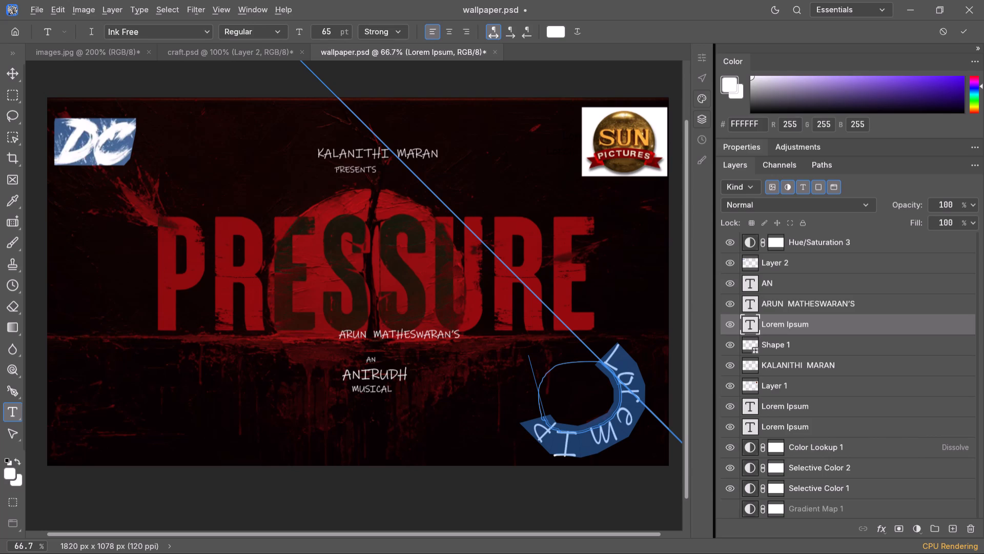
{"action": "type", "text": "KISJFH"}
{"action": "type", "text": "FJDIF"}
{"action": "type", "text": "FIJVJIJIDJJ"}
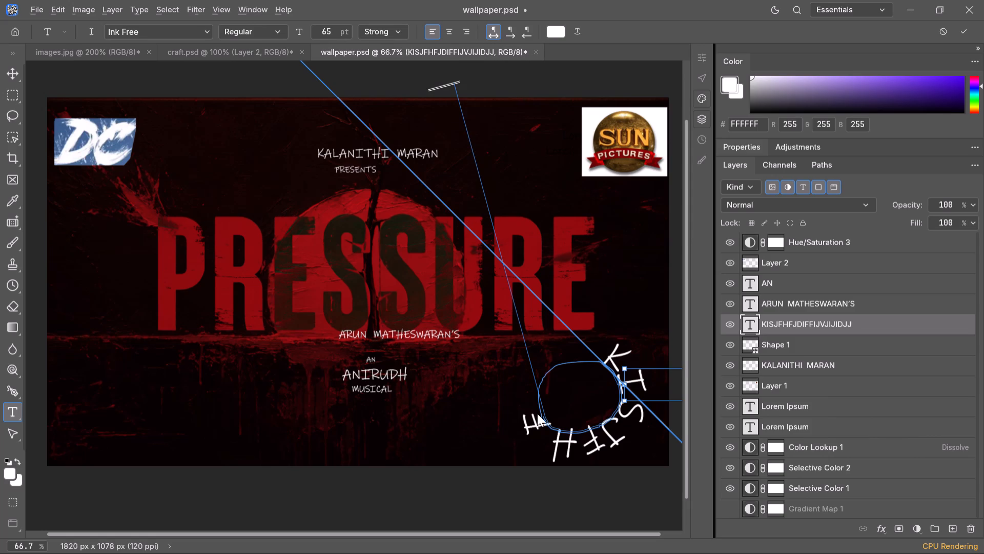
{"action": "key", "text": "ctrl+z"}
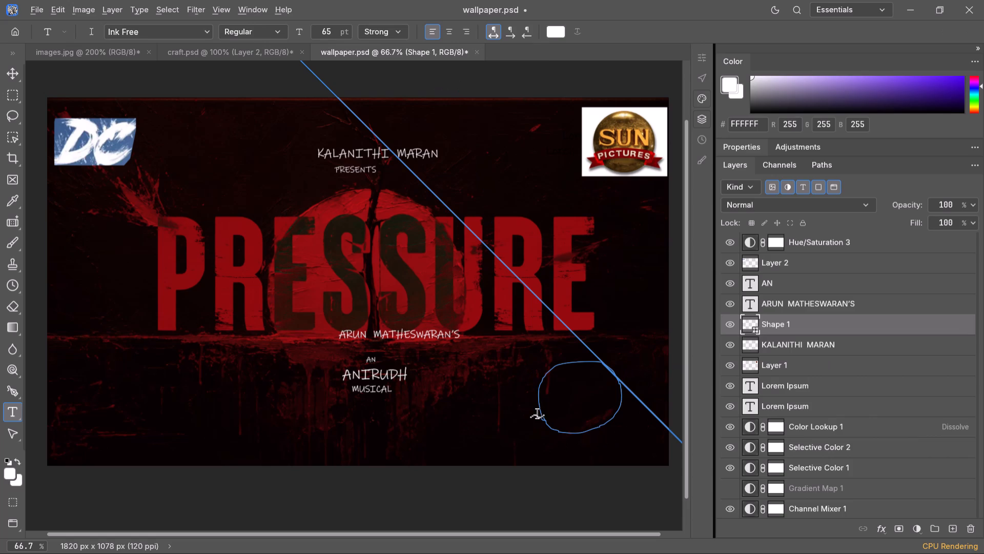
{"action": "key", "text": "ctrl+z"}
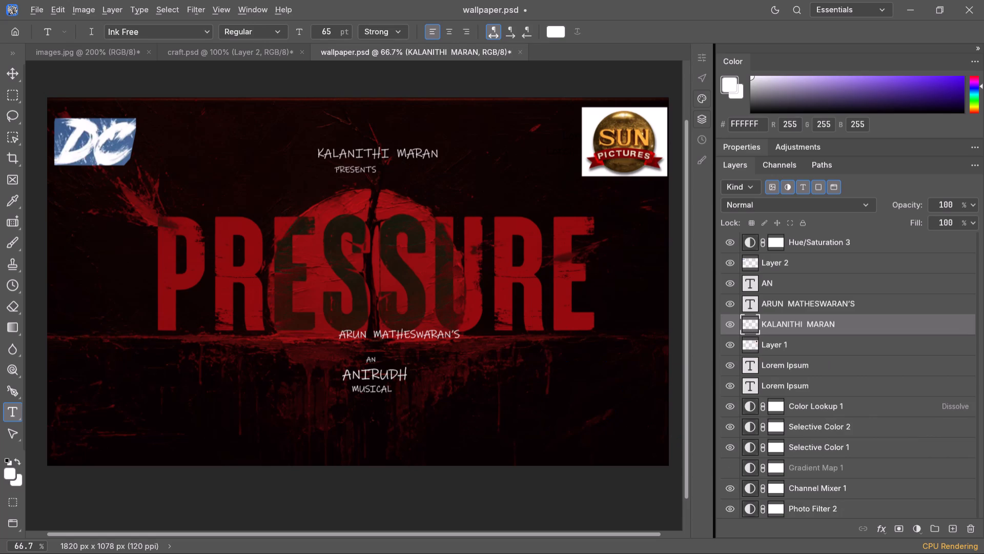
Draw an open freehand curve with the Freeform Pen in Path mode, rising from the poster's bottom edge to its right edge below PRESSURE.
{"action": "left_click", "coordinate": [12, 386]}
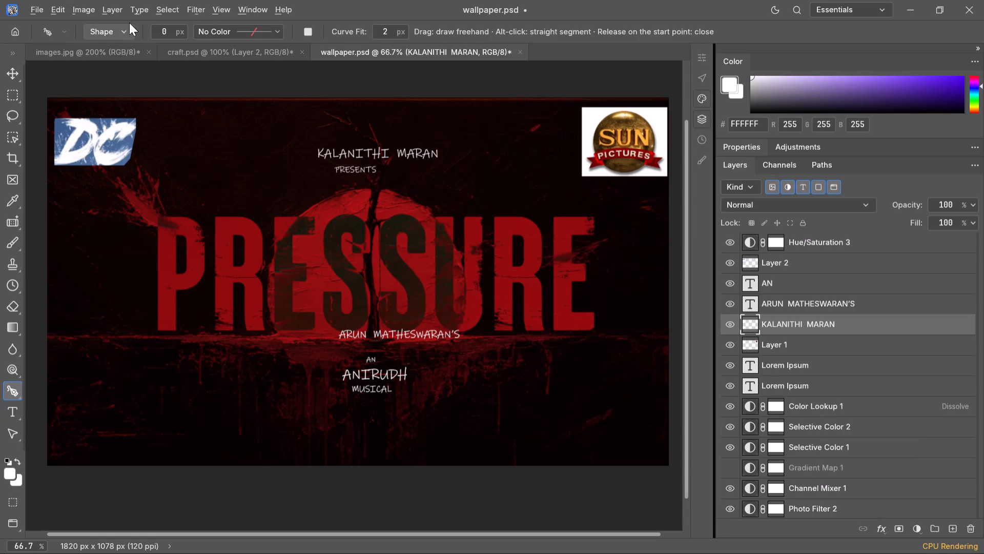
{"action": "left_click", "coordinate": [118, 30]}
{"action": "left_click", "coordinate": [124, 46]}
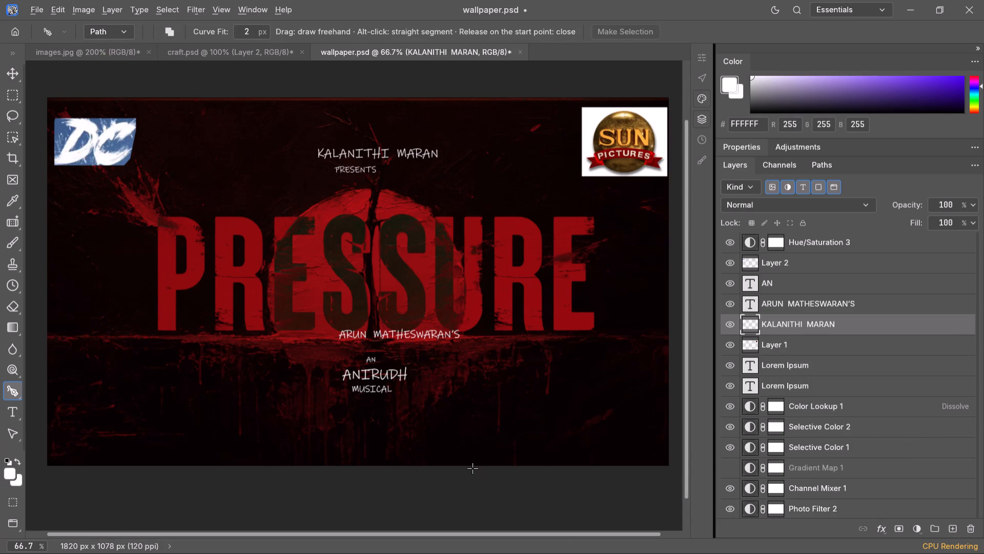
{"action": "left_click_drag", "start_coordinate": [473, 466], "coordinate": [516, 429]}
{"action": "left_click_drag", "start_coordinate": [516, 429], "coordinate": [673, 386]}
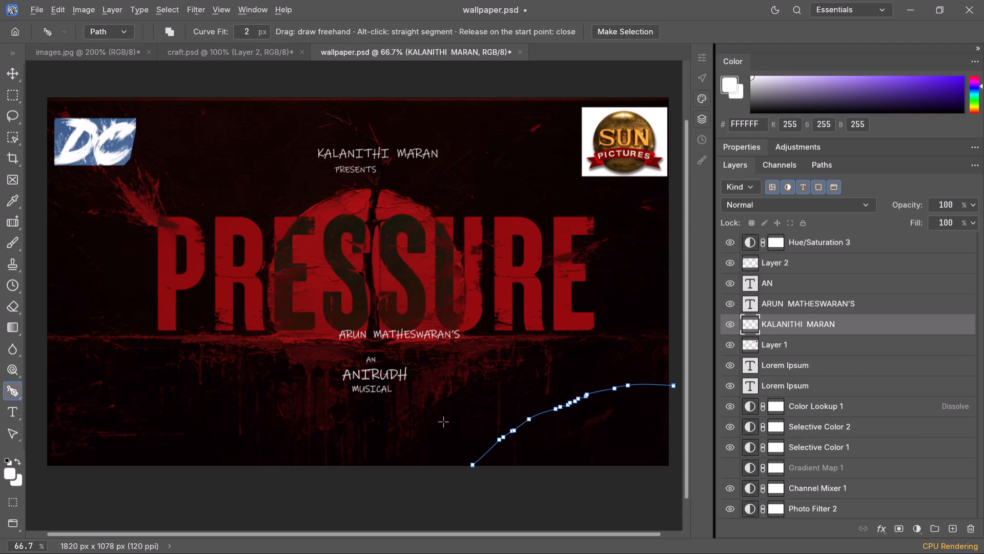
Start text on the curve at its lower-left end and set the font size to 25 pt.
{"action": "left_click", "coordinate": [7, 408]}
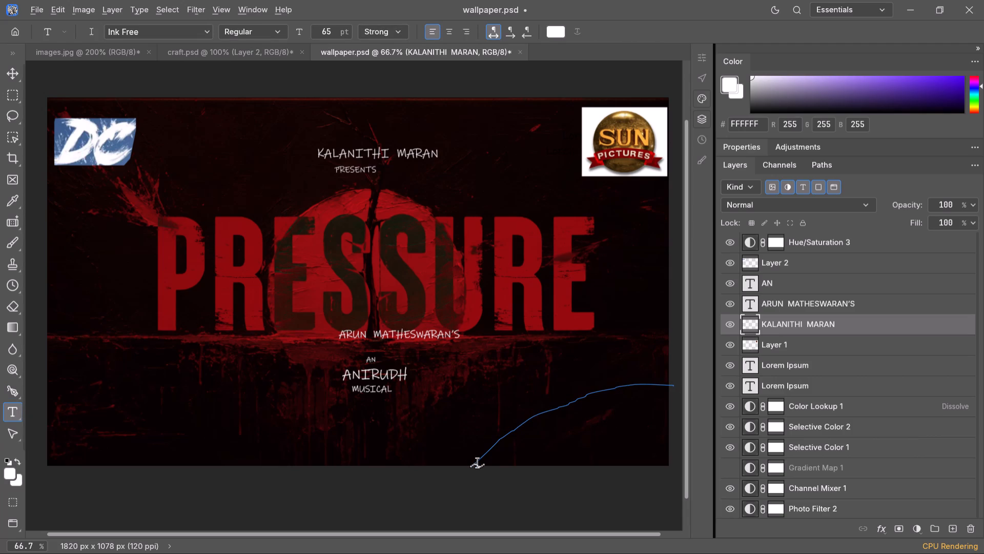
{"action": "left_click", "coordinate": [477, 463]}
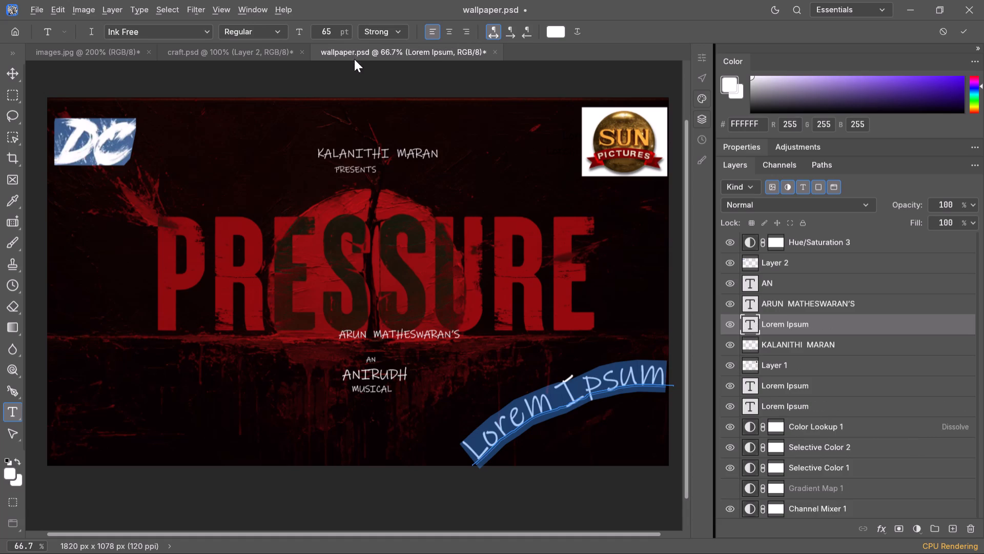
{"action": "left_click", "coordinate": [339, 31]}
{"action": "type", "text": "25"}
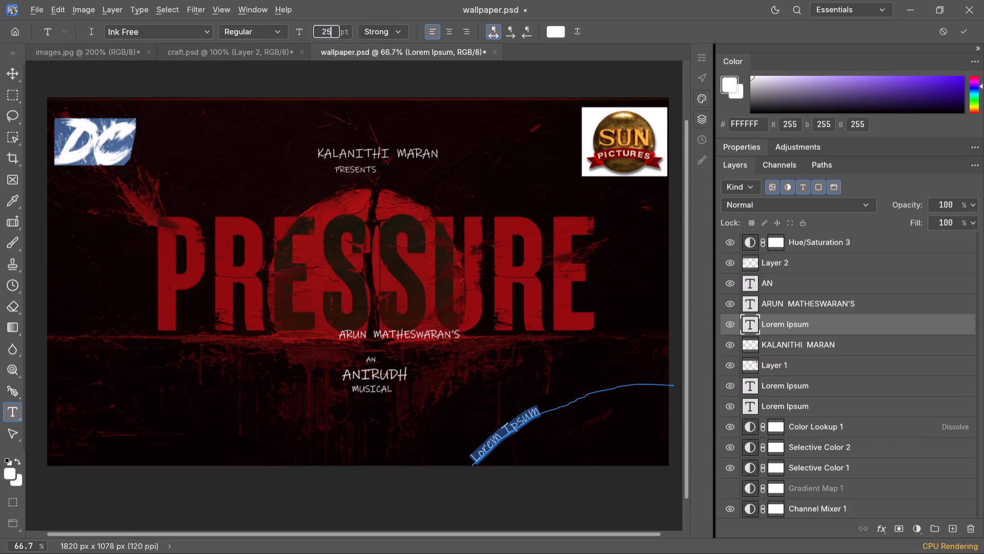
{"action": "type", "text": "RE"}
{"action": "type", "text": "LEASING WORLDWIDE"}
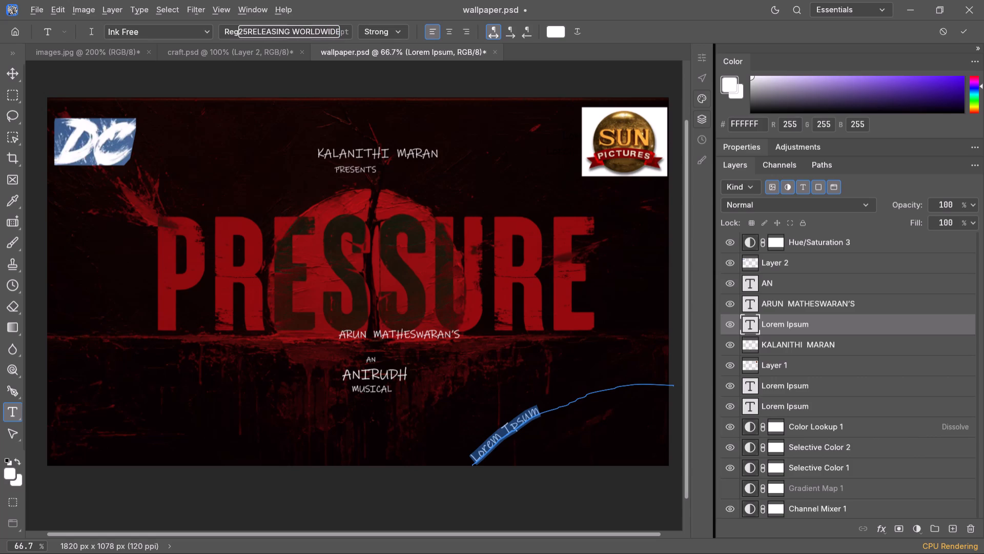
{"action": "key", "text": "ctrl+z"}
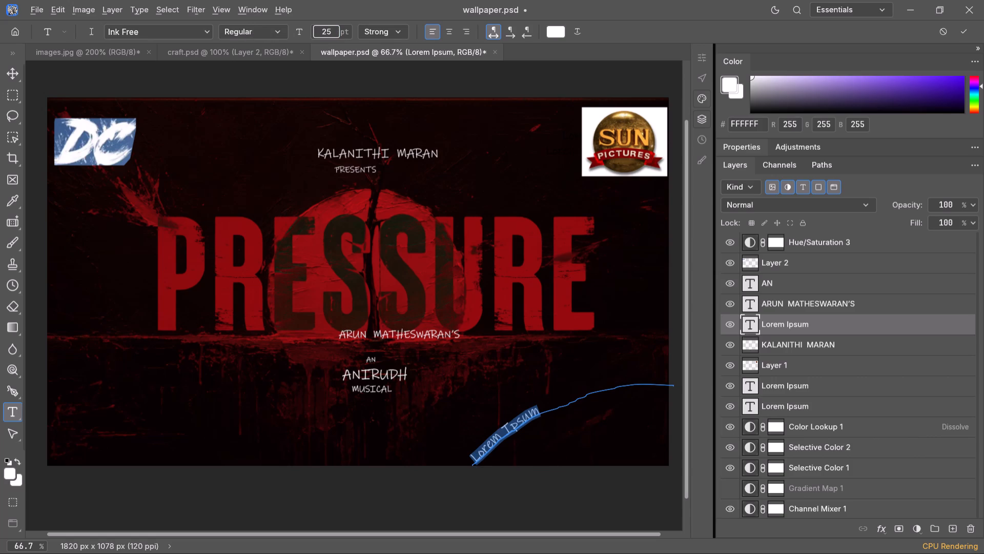
Replace the placeholder text on the curve with RELEASING WORLDWIDE 2026.
{"action": "left_click", "coordinate": [481, 453]}
{"action": "left_click", "coordinate": [6, 408]}
{"action": "left_click", "coordinate": [481, 456]}
{"action": "left_click", "coordinate": [552, 403]}
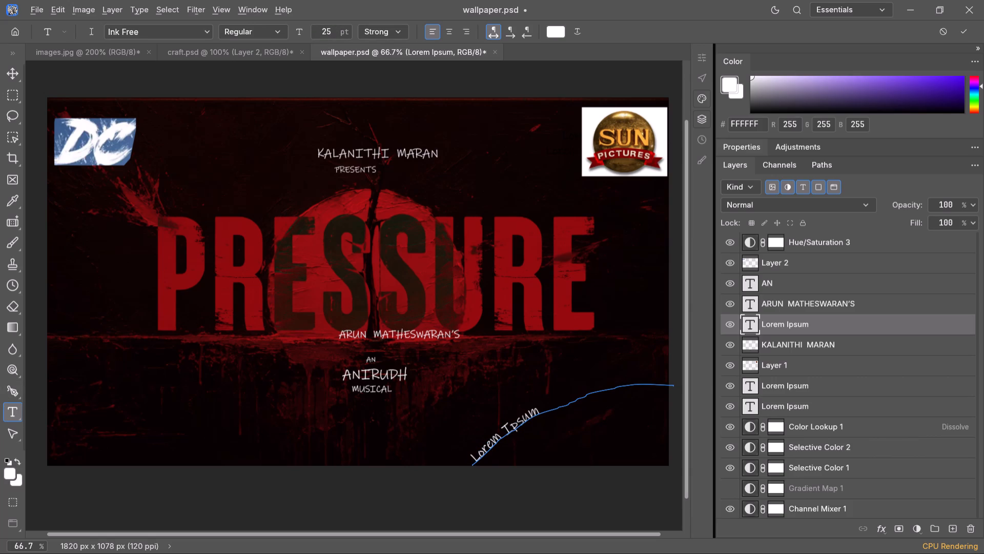
{"action": "left_click", "coordinate": [543, 412]}
{"action": "key", "text": "BackSpace"}
{"action": "key", "text": "BackSpace"}
{"action": "key", "text": "BackSpace"}
{"action": "key", "text": "BackSpace"}
{"action": "key", "text": "BackSpace"}
{"action": "key", "text": "BackSpace"}
{"action": "key", "text": "BackSpace"}
{"action": "key", "text": "BackSpace"}
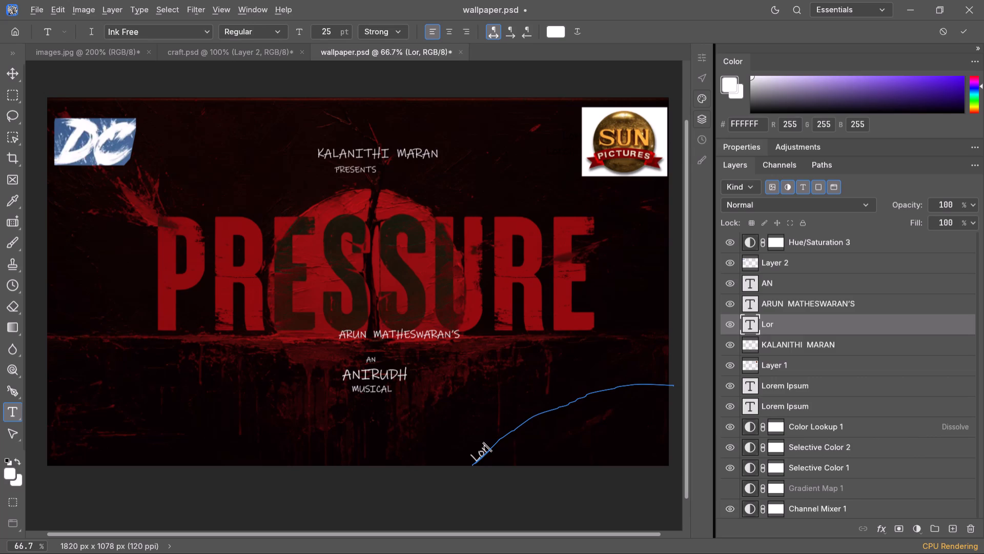
{"action": "key", "text": "BackSpace"}
{"action": "key", "text": "BackSpace"}
{"action": "key", "text": "BackSpace"}
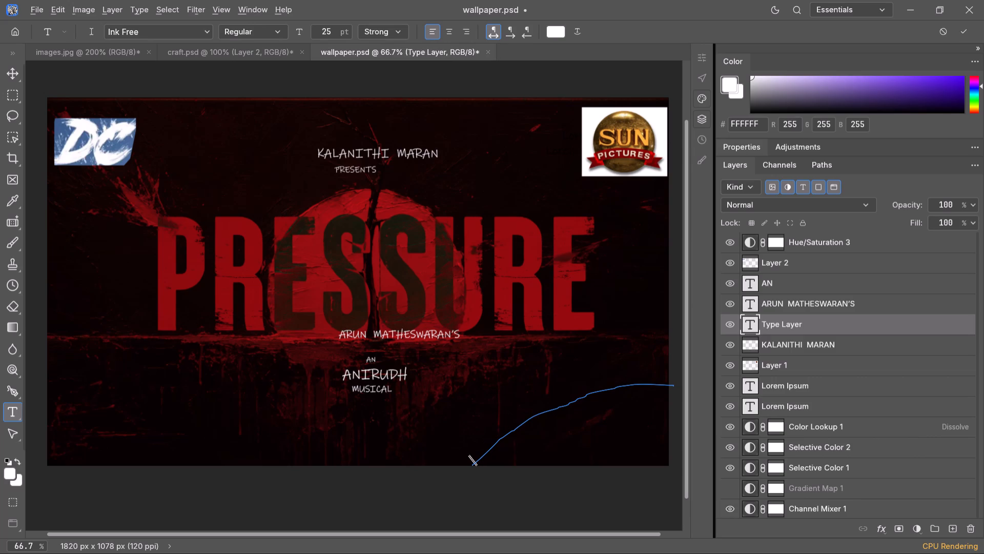
{"action": "type", "text": "RELEASIN"}
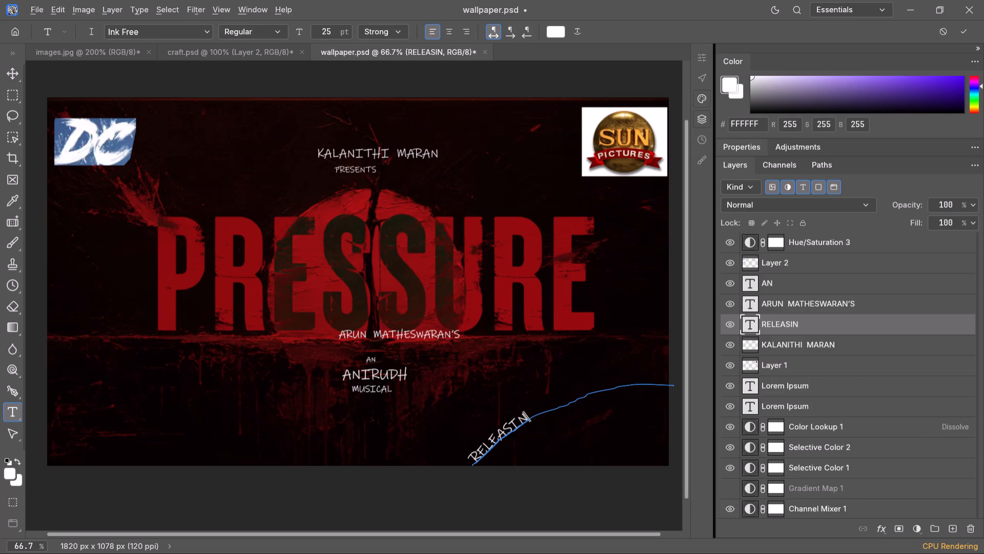
{"action": "type", "text": "G WORLD"}
{"action": "type", "text": "WIDE"}
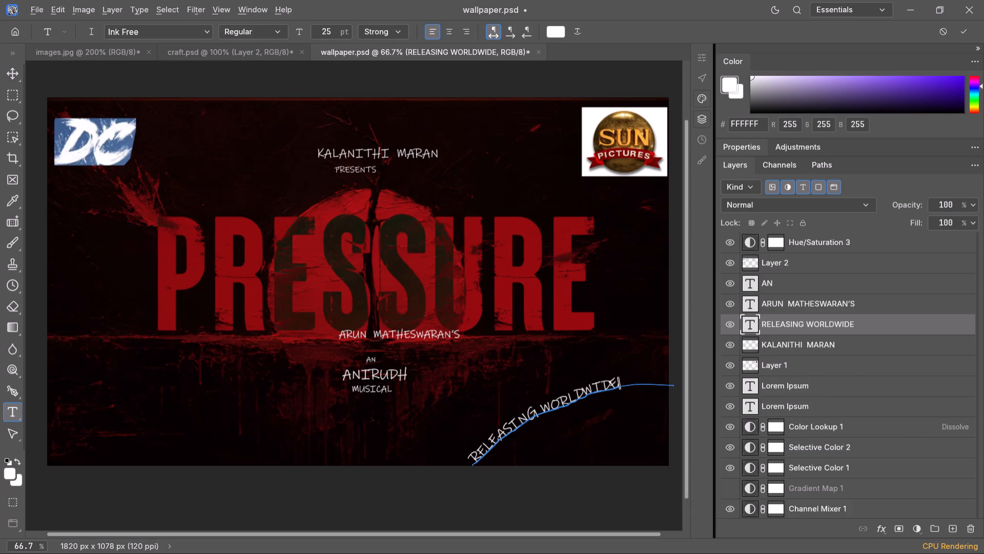
{"action": "key", "text": "space"}
{"action": "type", "text": "202"}
{"action": "key", "text": "6"}
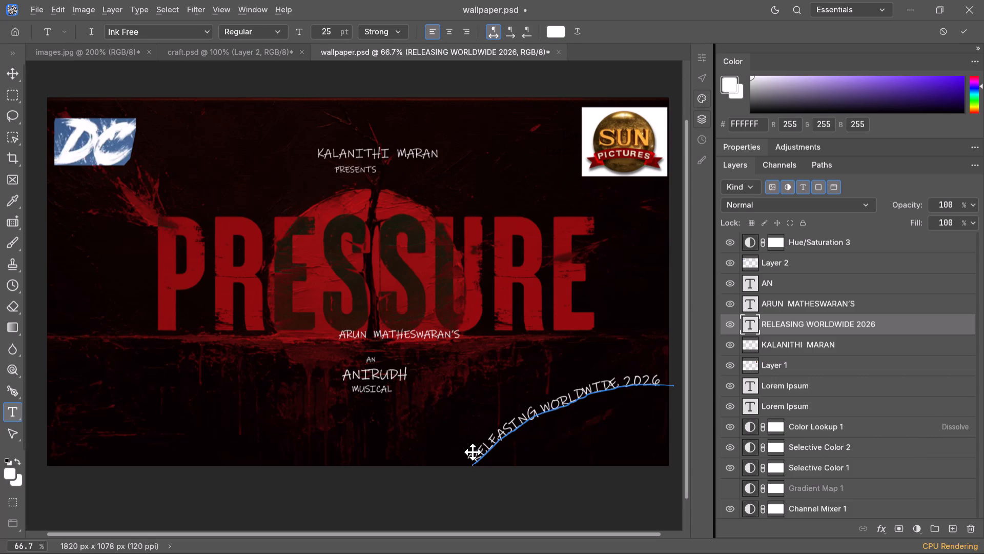
Adjust the position of the RELEASING WORLDWIDE 2026 text slightly with the Move tool, keeping it along the curve.
{"action": "left_click", "coordinate": [11, 67]}
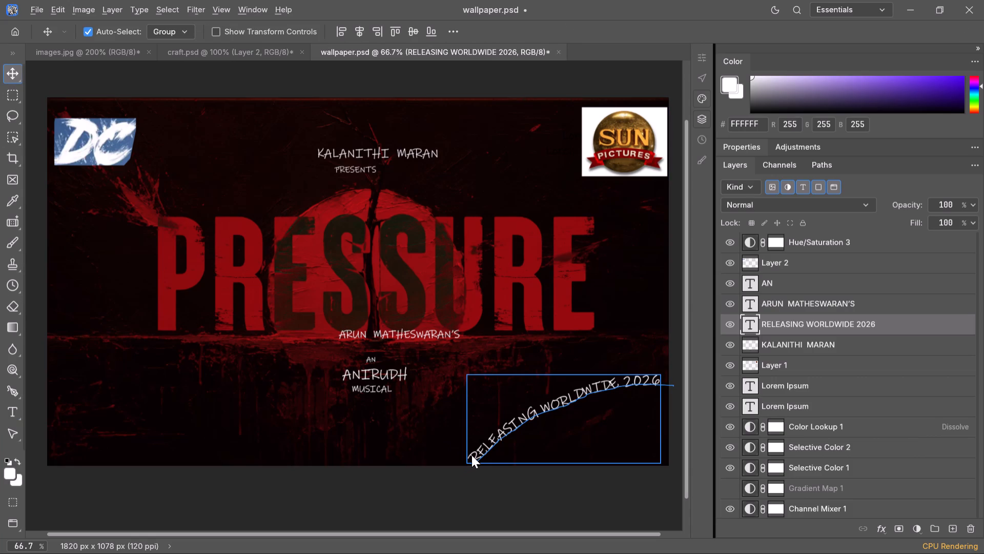
{"action": "left_click", "coordinate": [473, 457]}
{"action": "left_click", "coordinate": [473, 457]}
{"action": "left_click_drag", "start_coordinate": [473, 457], "coordinate": [489, 444]}
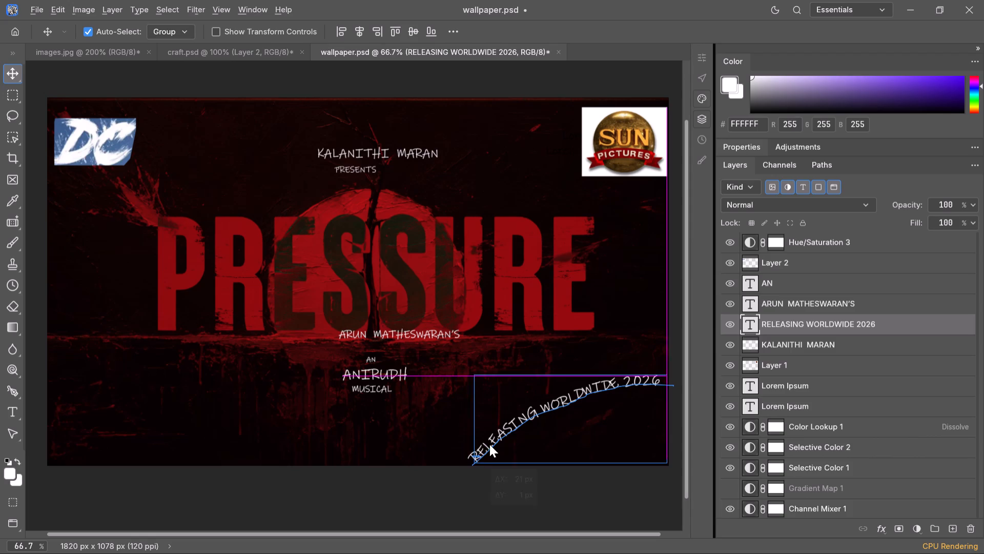
{"action": "left_click_drag", "start_coordinate": [489, 444], "coordinate": [476, 450]}
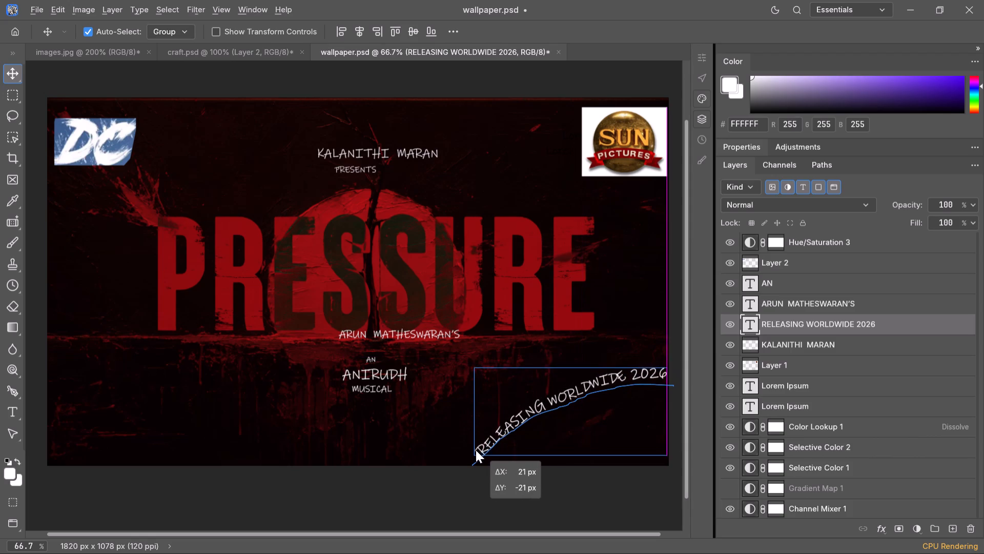
{"action": "left_click_drag", "start_coordinate": [476, 450], "coordinate": [473, 452]}
{"action": "left_click", "coordinate": [473, 452]}
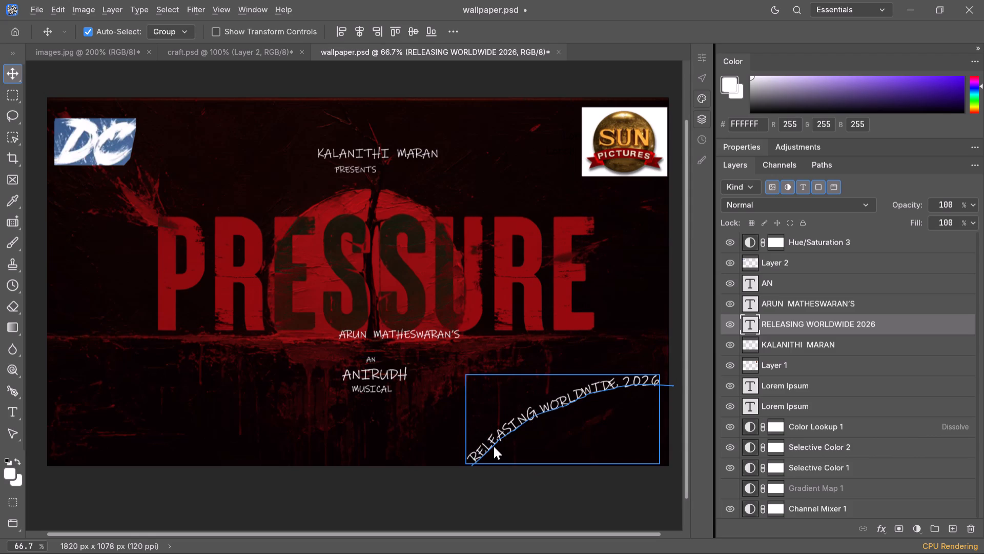
Open the layer choices for the area just below the RELEASING WORLDWIDE 2026 text.
{"action": "left_click", "coordinate": [558, 433]}
{"action": "right_click", "coordinate": [620, 420]}
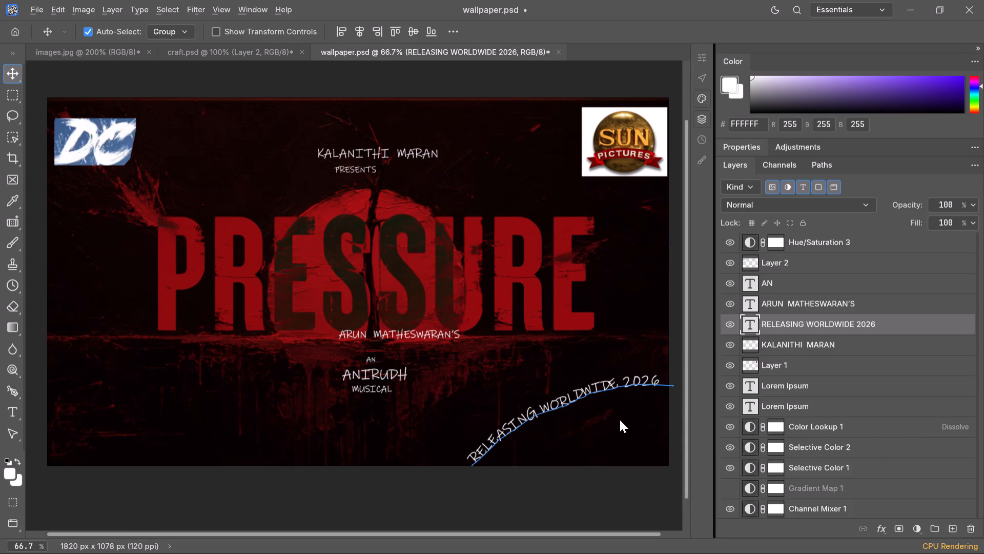
{"action": "right_click", "coordinate": [612, 420]}
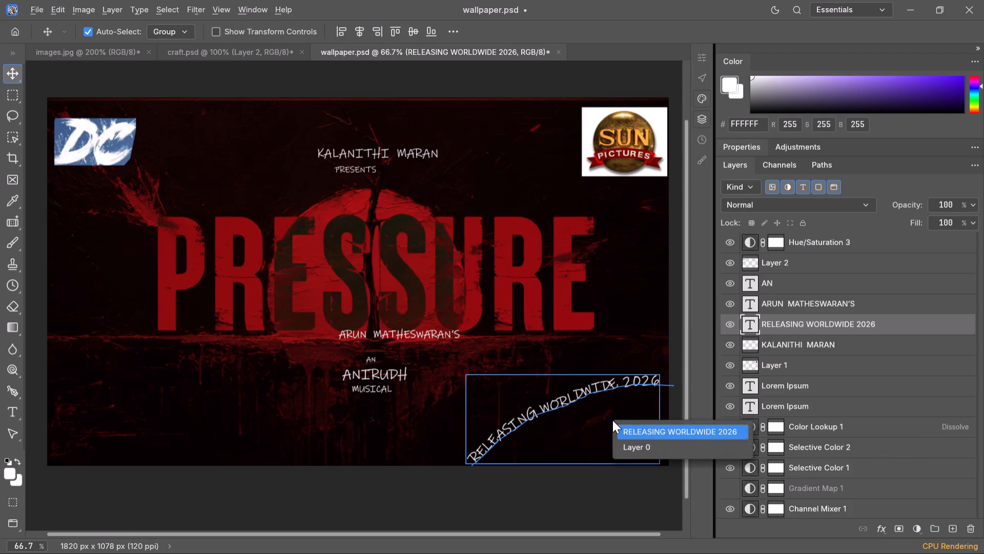
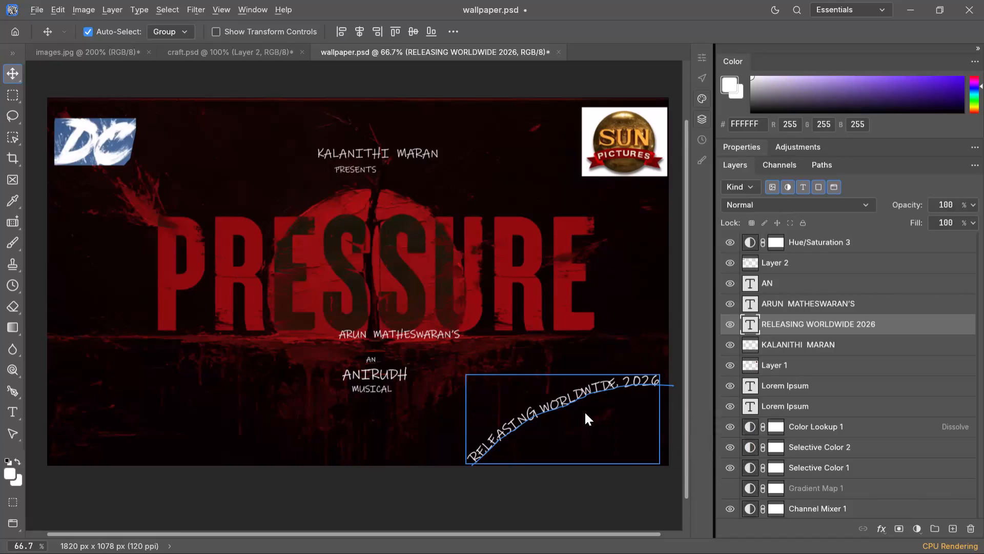
Change the text colour of the curved RELEASING WORLDWIDE 2026 text layer to green 2FC852.
{"action": "left_click", "coordinate": [826, 326]}
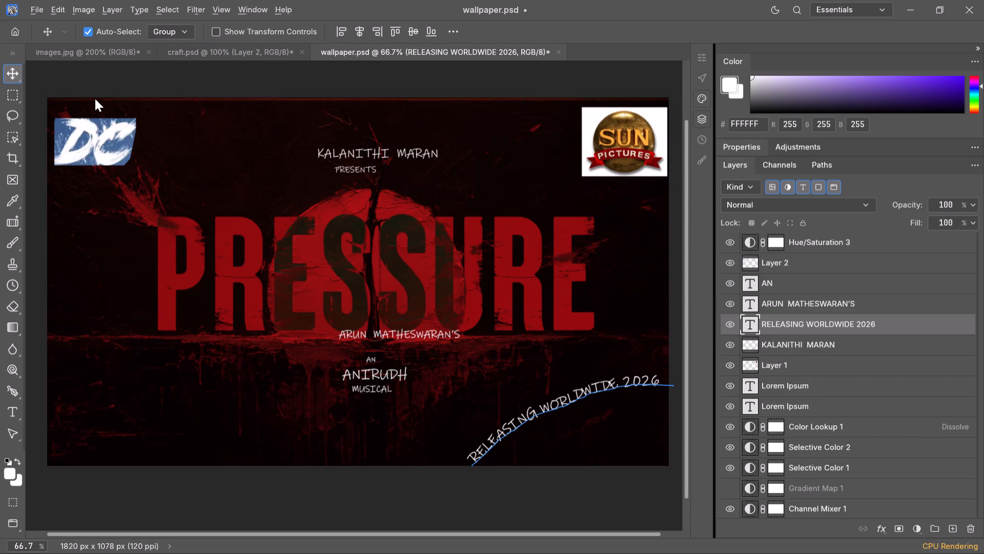
{"action": "left_click", "coordinate": [11, 404]}
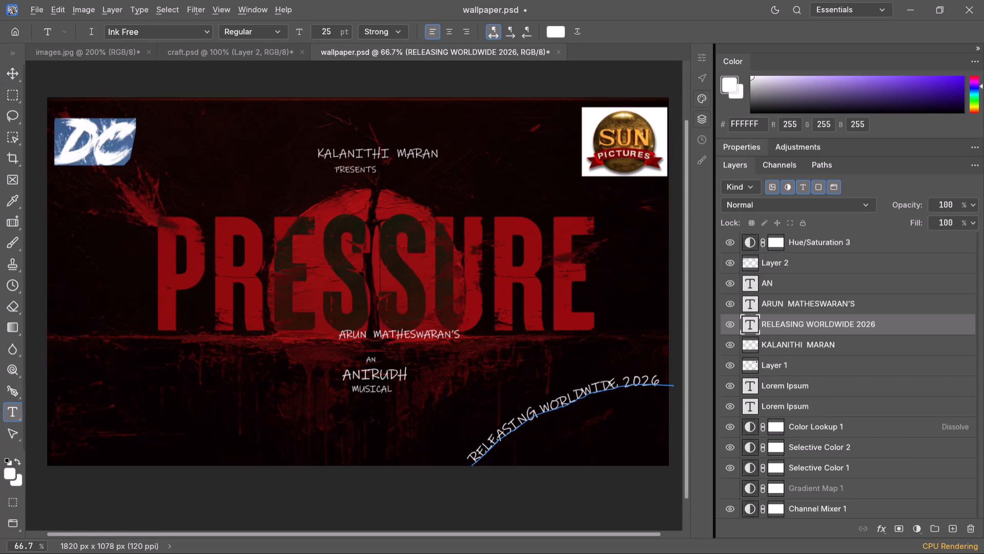
{"action": "left_click", "coordinate": [764, 327]}
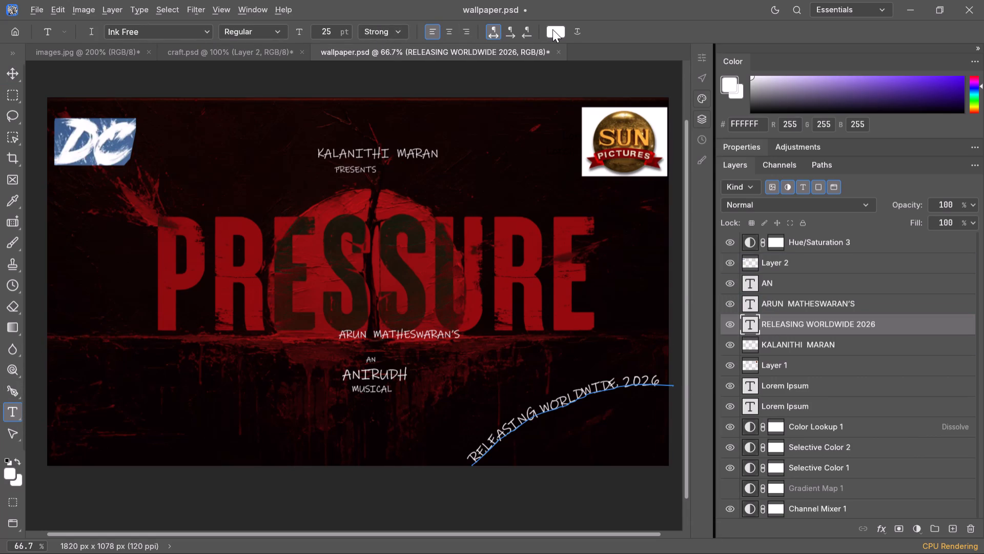
{"action": "left_click", "coordinate": [552, 29]}
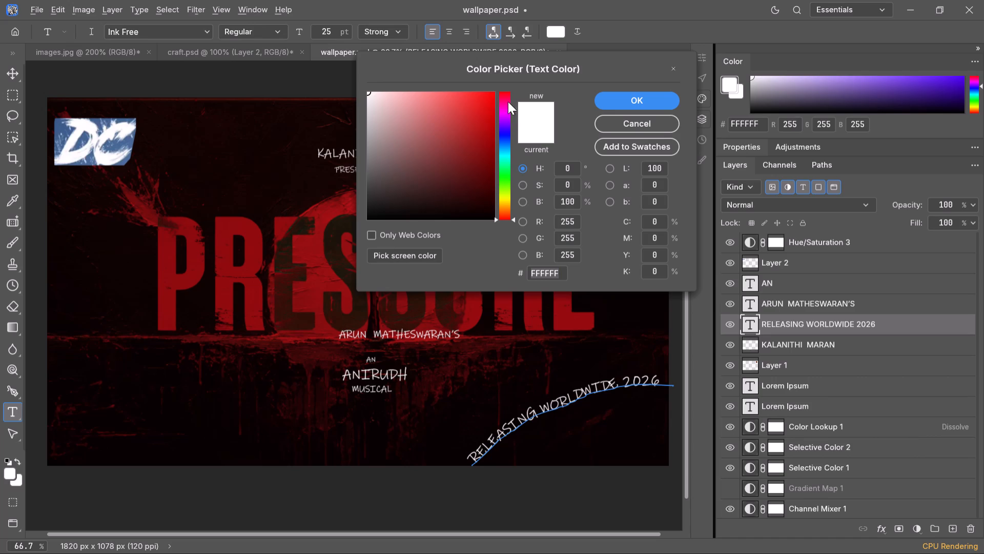
{"action": "left_click", "coordinate": [500, 93]}
{"action": "left_click", "coordinate": [463, 120]}
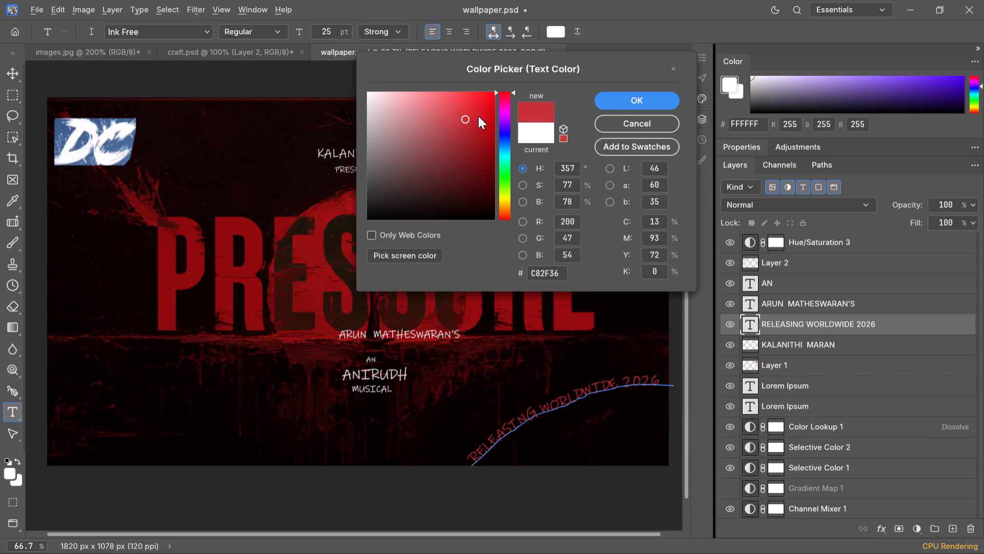
{"action": "left_click", "coordinate": [503, 172]}
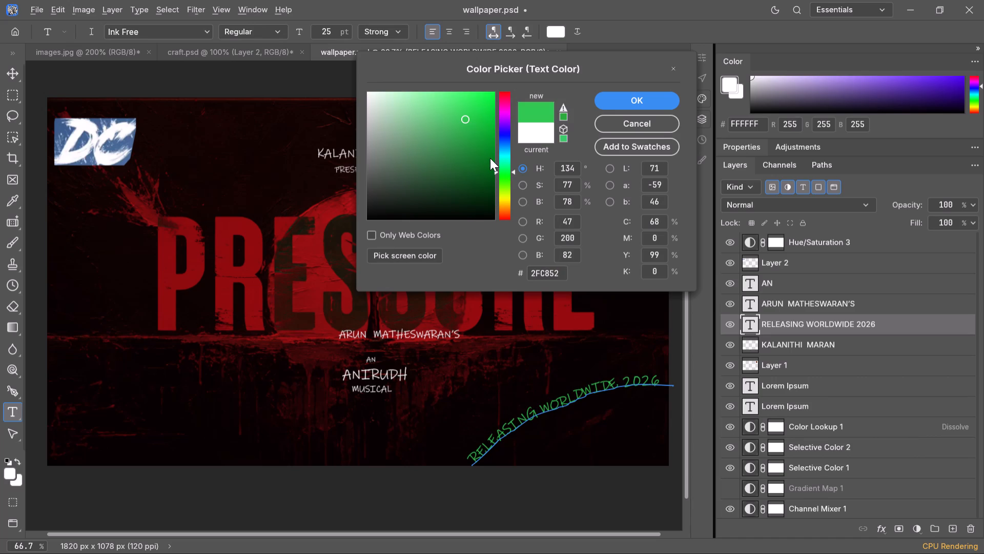
{"action": "left_click", "coordinate": [602, 100]}
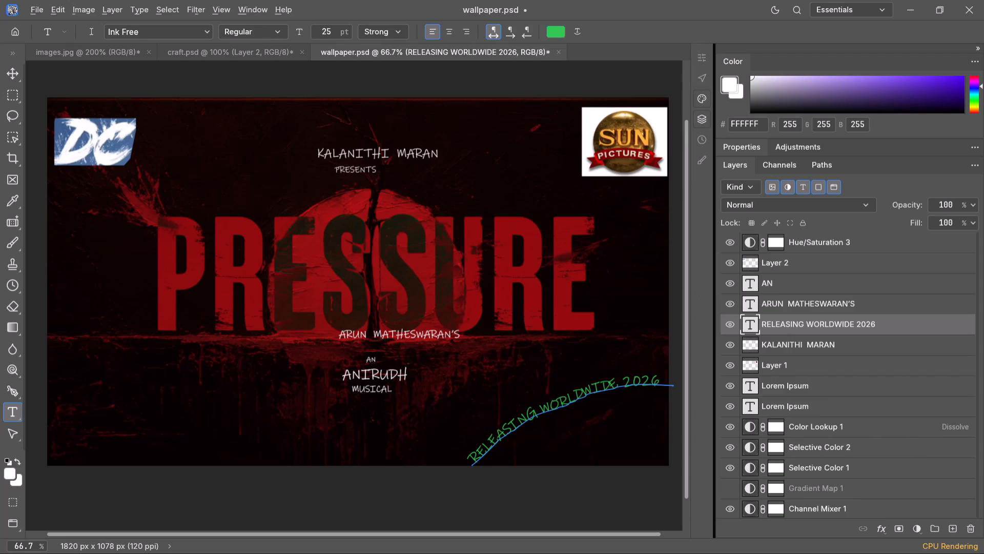
Select the KALANITHI MARAN layer and set the Type tool's foreground colour to red F01010.
{"action": "left_click", "coordinate": [766, 298]}
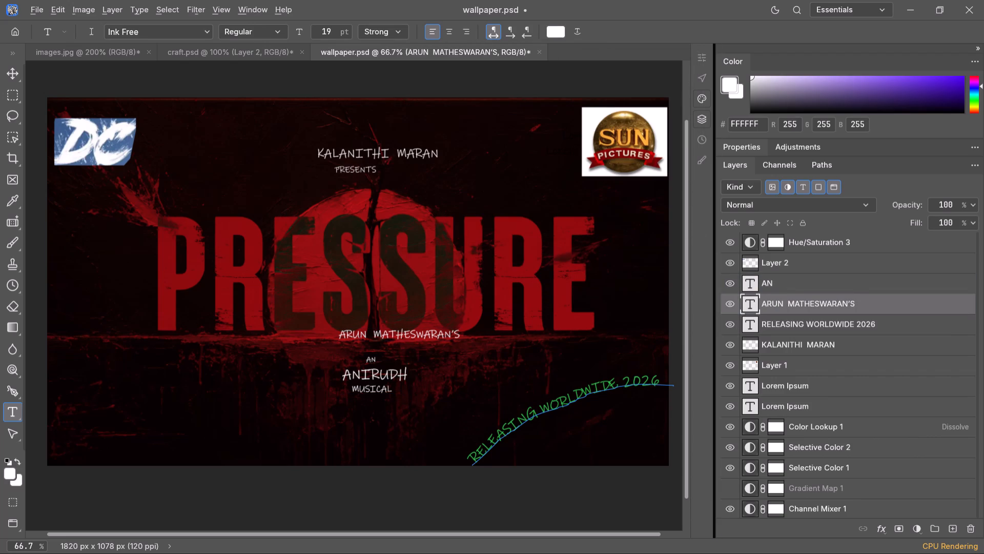
{"action": "left_click", "coordinate": [770, 343]}
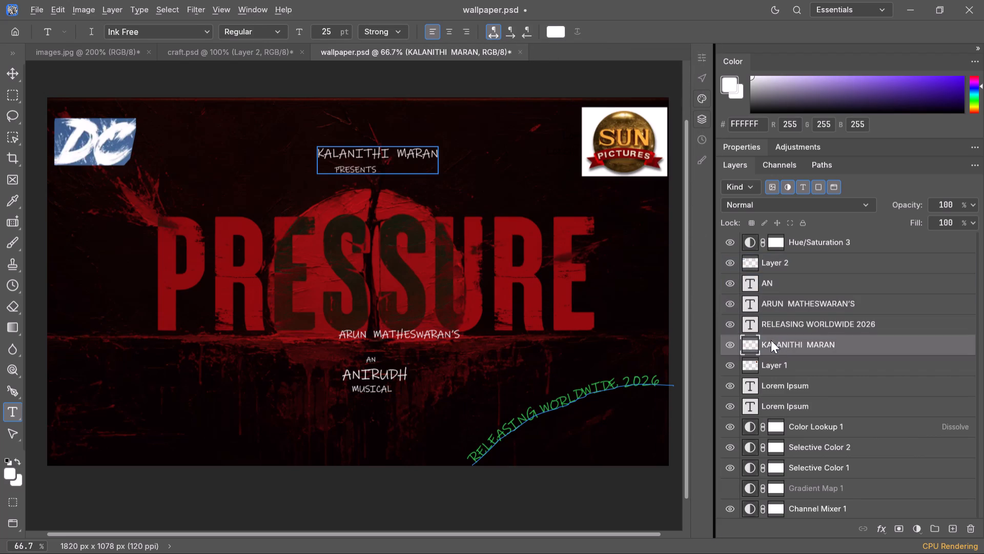
{"action": "left_click", "coordinate": [562, 31]}
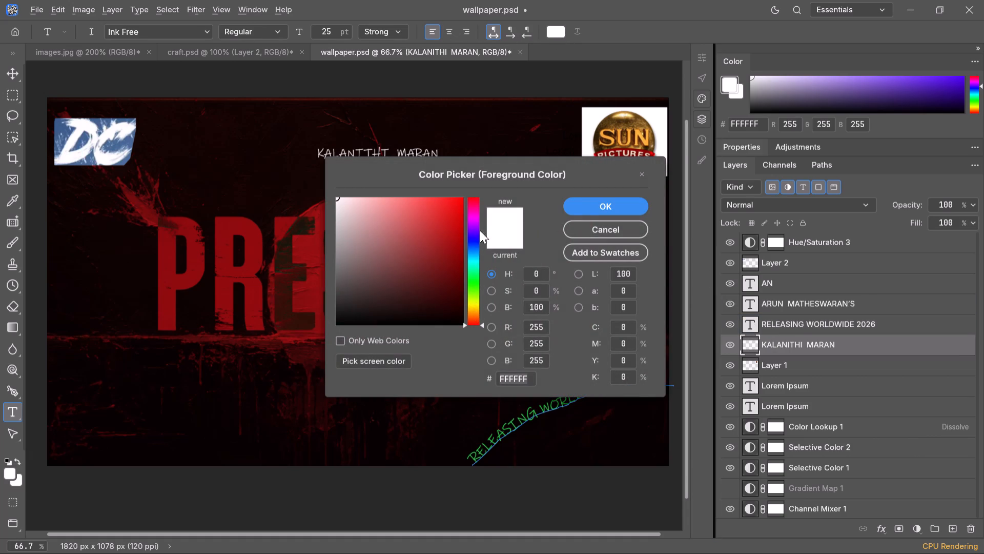
{"action": "left_click", "coordinate": [453, 216]}
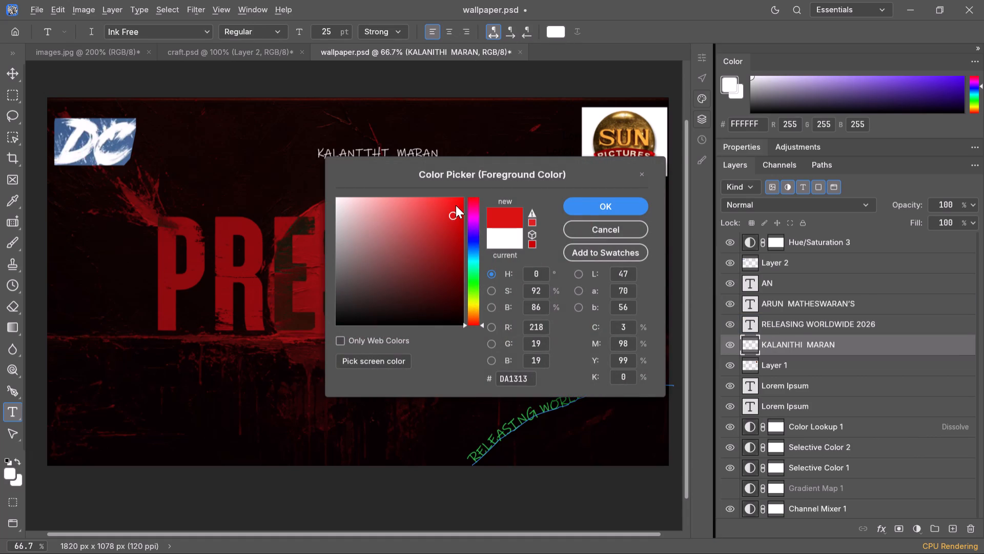
{"action": "left_click", "coordinate": [456, 205]}
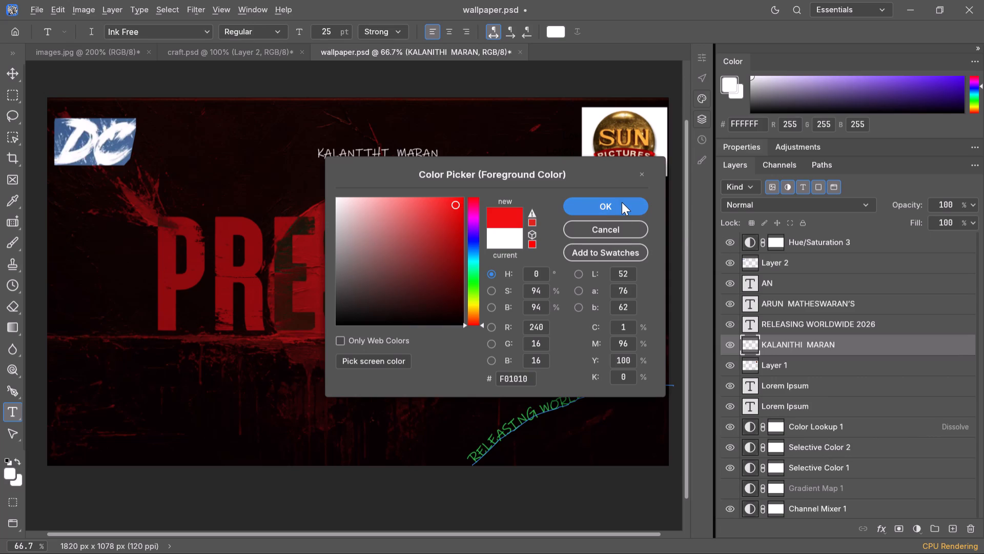
{"action": "left_click", "coordinate": [622, 202]}
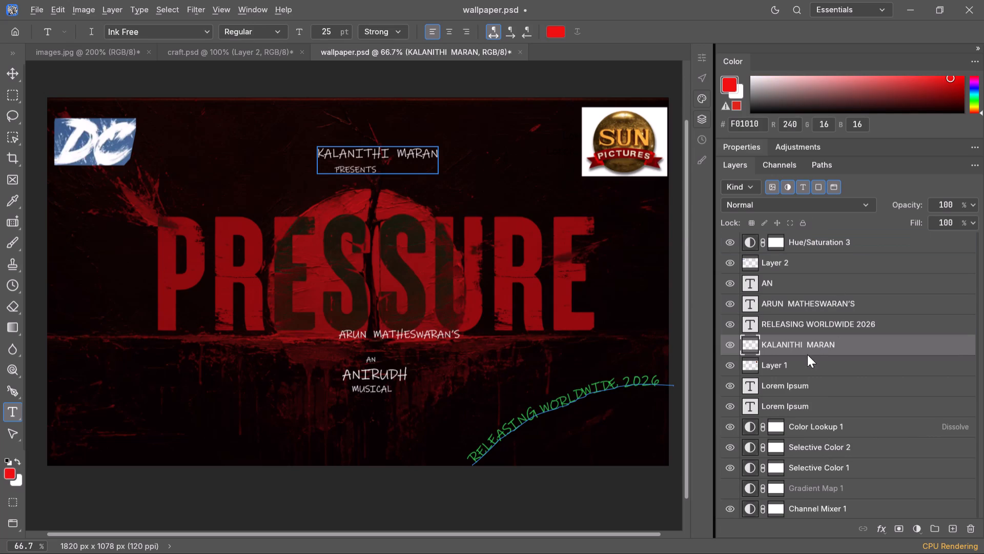
{"action": "left_click", "coordinate": [811, 346]}
{"action": "double_click", "coordinate": [811, 346]}
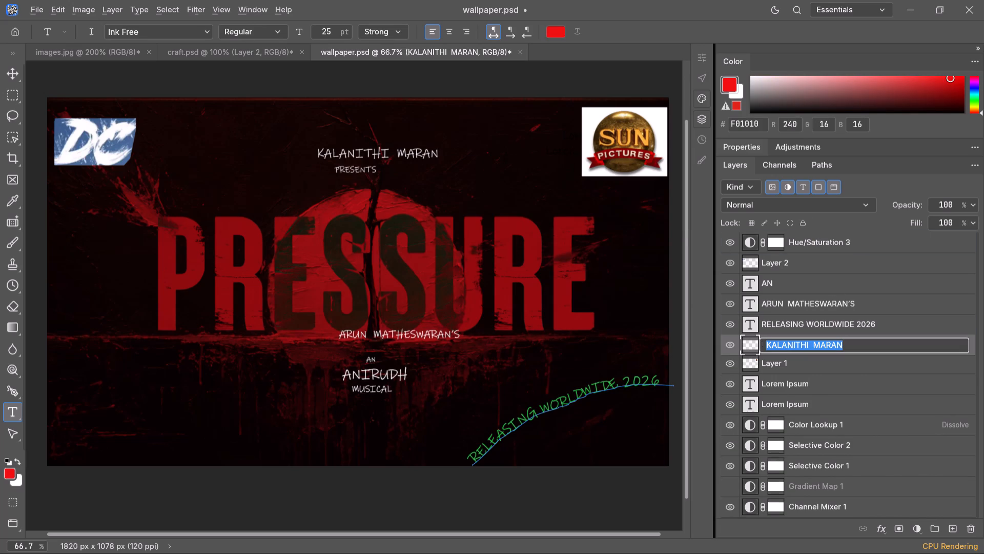
{"action": "left_click", "coordinate": [556, 28]}
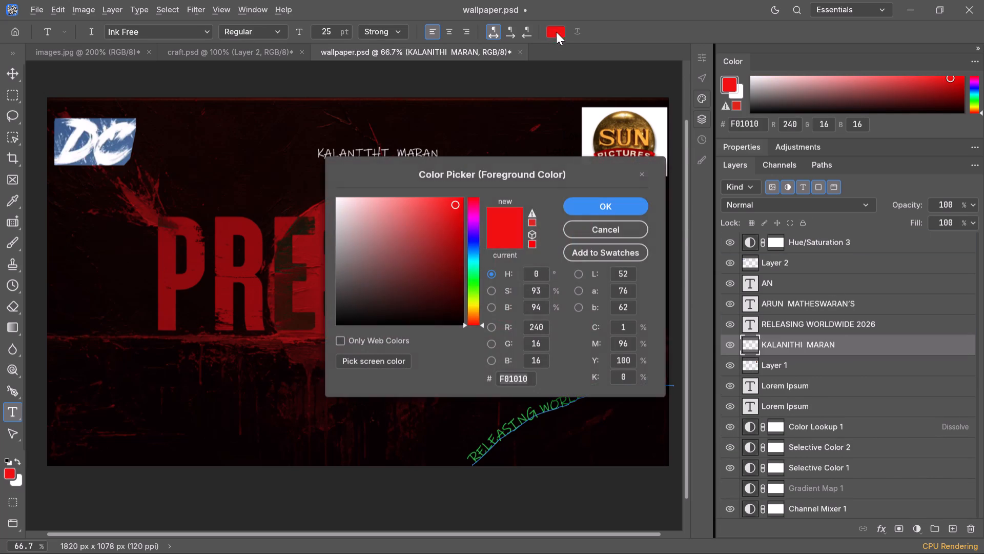
{"action": "left_click", "coordinate": [515, 224]}
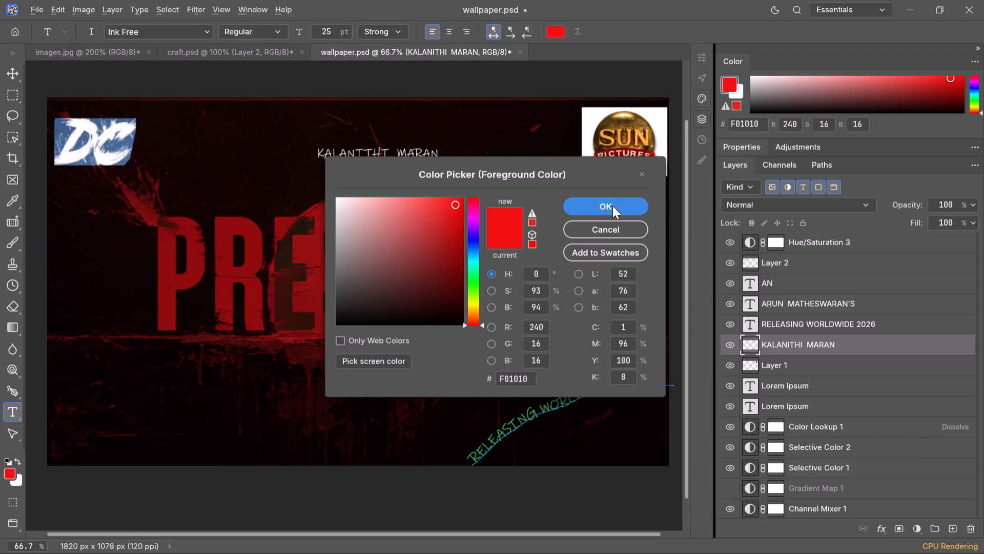
{"action": "left_click", "coordinate": [616, 202]}
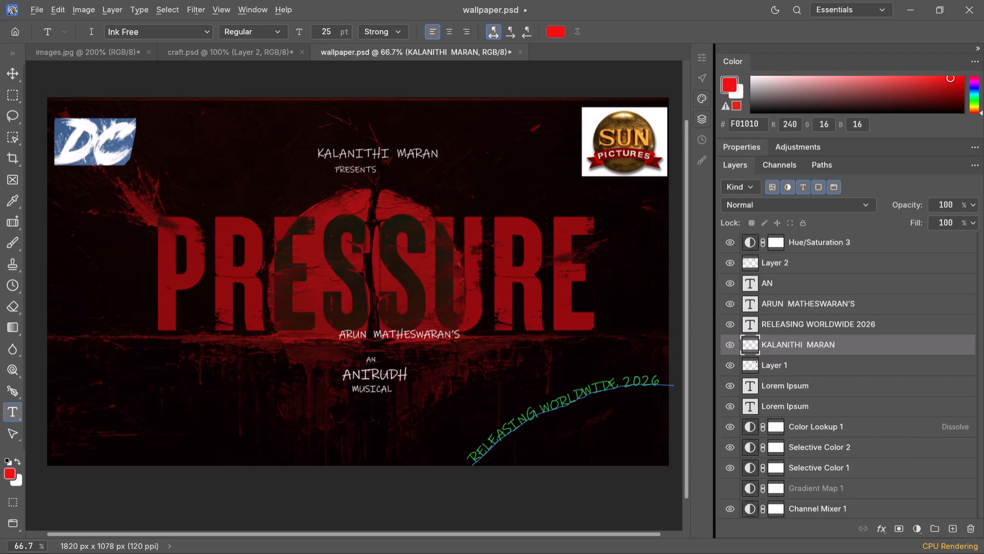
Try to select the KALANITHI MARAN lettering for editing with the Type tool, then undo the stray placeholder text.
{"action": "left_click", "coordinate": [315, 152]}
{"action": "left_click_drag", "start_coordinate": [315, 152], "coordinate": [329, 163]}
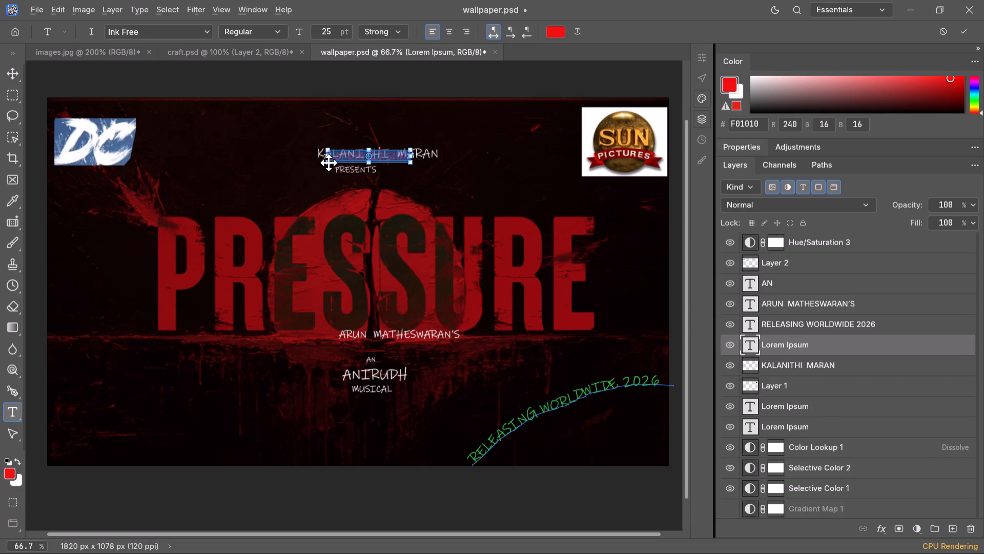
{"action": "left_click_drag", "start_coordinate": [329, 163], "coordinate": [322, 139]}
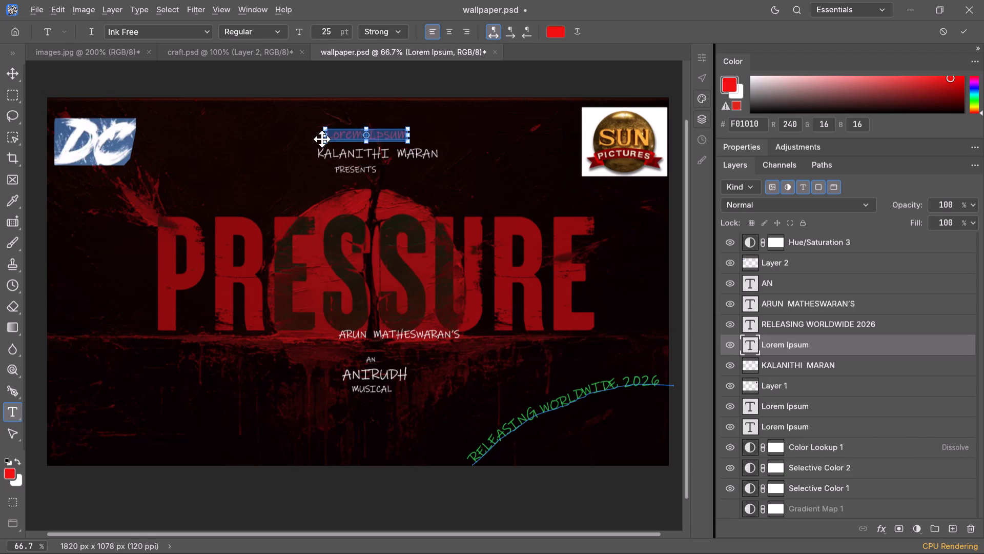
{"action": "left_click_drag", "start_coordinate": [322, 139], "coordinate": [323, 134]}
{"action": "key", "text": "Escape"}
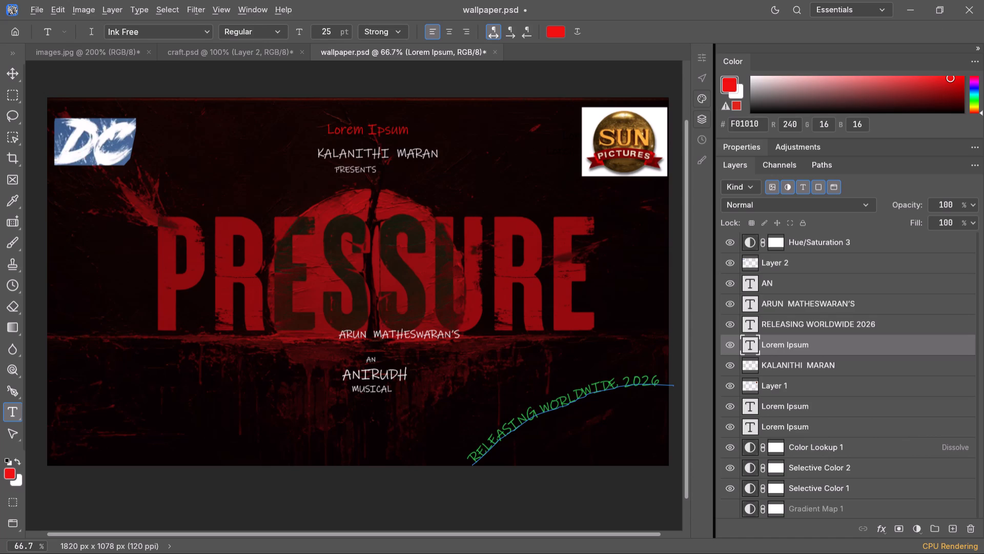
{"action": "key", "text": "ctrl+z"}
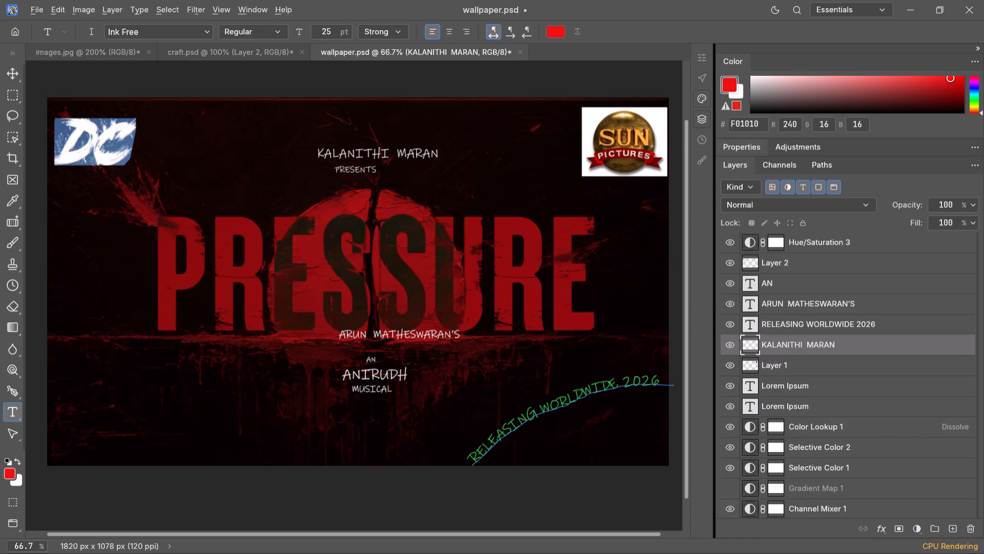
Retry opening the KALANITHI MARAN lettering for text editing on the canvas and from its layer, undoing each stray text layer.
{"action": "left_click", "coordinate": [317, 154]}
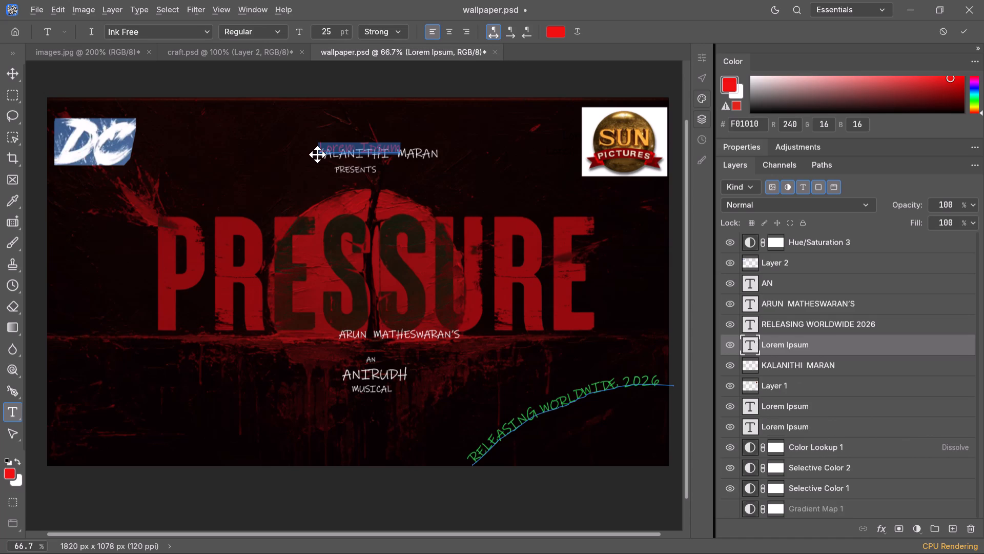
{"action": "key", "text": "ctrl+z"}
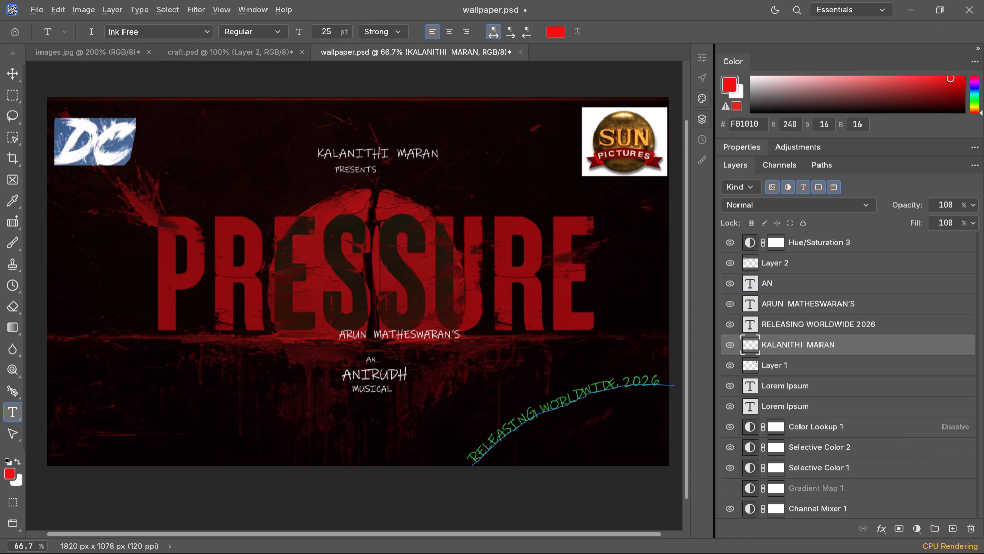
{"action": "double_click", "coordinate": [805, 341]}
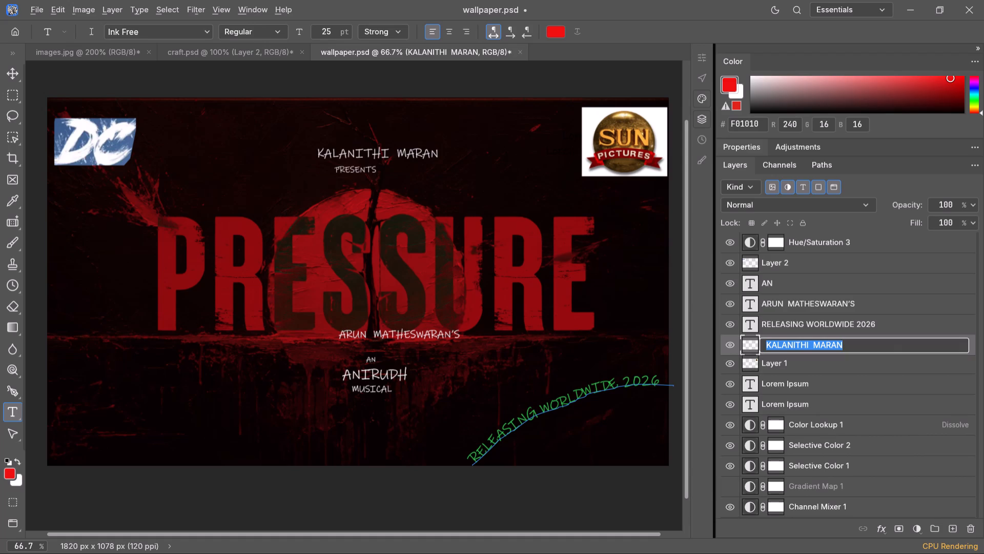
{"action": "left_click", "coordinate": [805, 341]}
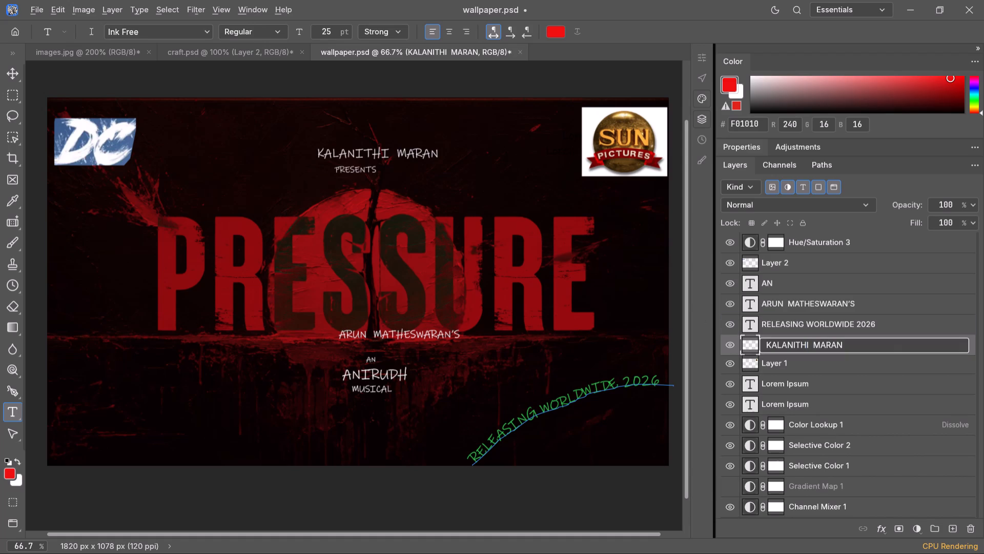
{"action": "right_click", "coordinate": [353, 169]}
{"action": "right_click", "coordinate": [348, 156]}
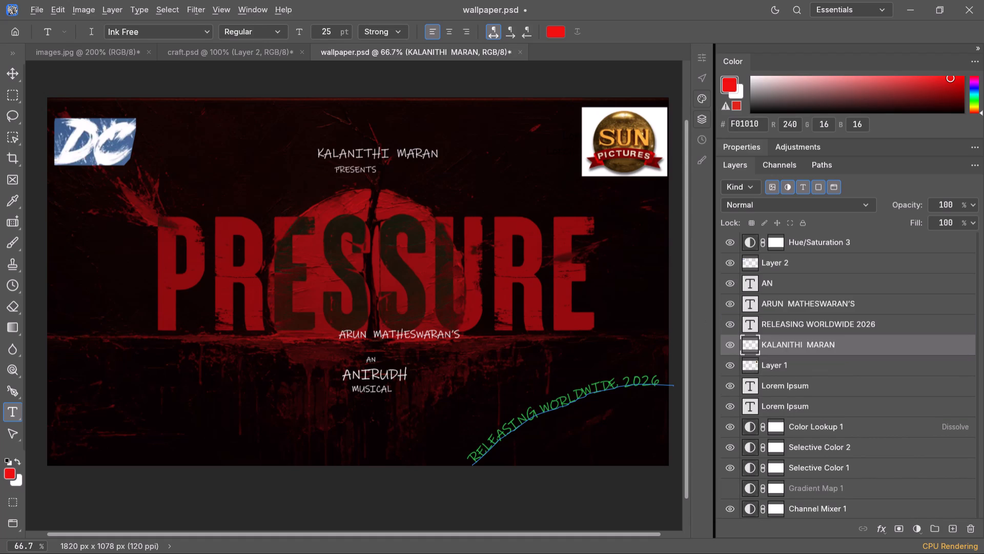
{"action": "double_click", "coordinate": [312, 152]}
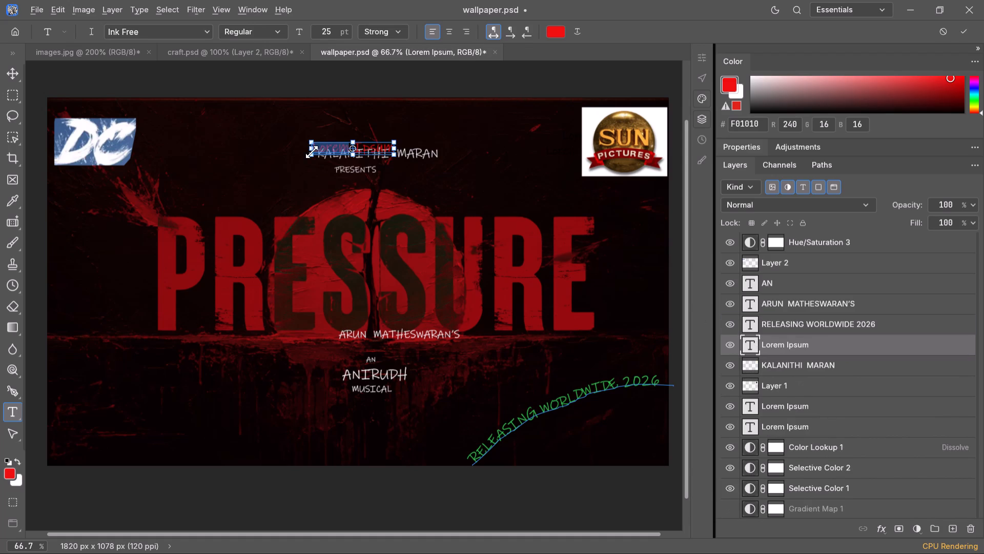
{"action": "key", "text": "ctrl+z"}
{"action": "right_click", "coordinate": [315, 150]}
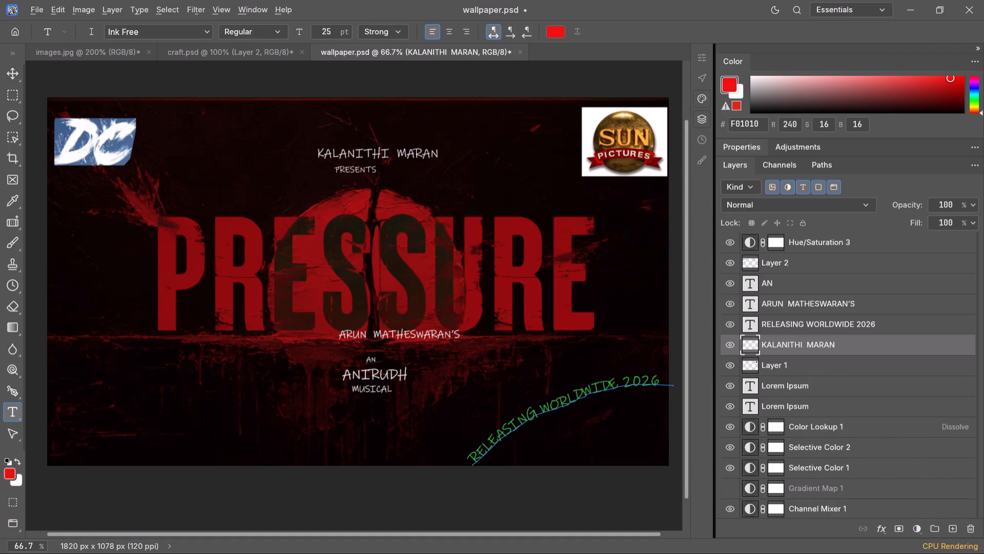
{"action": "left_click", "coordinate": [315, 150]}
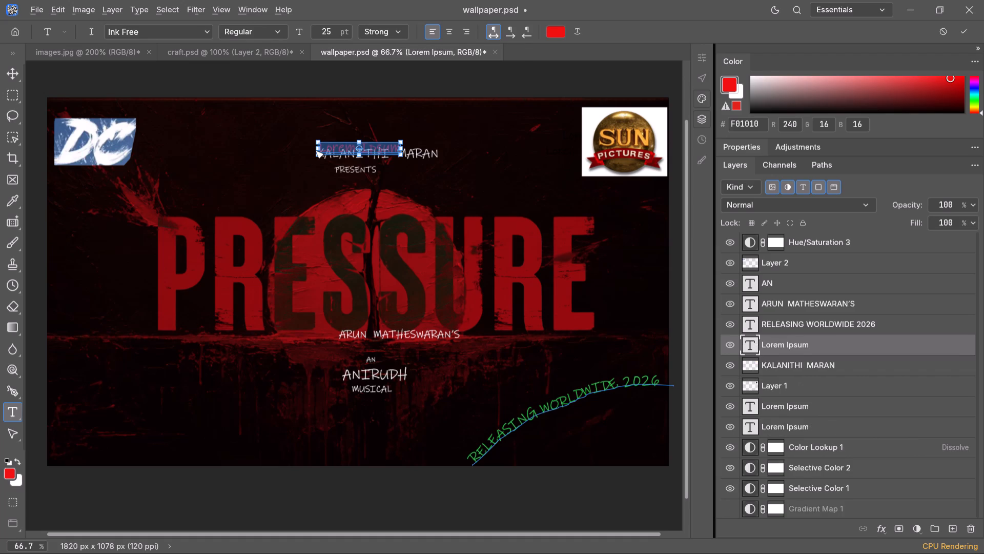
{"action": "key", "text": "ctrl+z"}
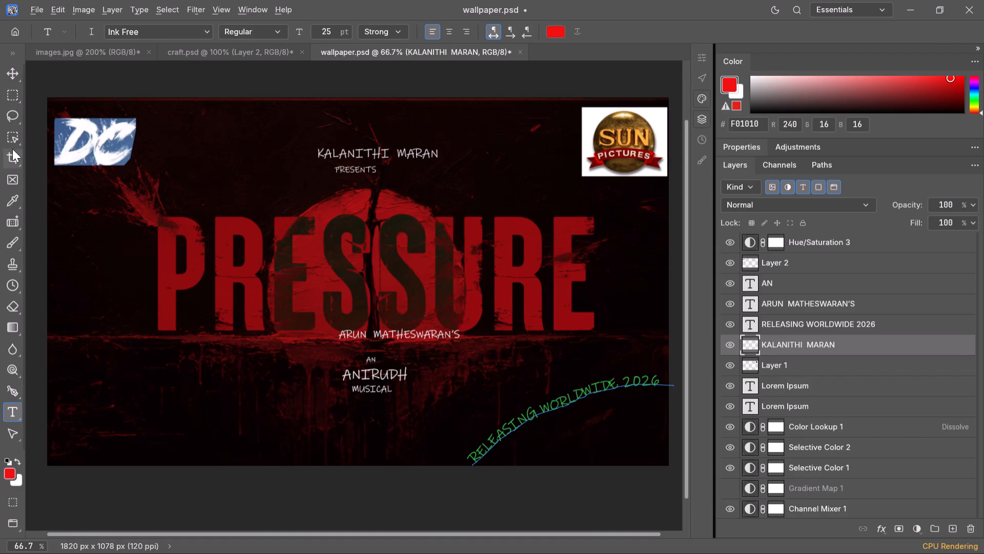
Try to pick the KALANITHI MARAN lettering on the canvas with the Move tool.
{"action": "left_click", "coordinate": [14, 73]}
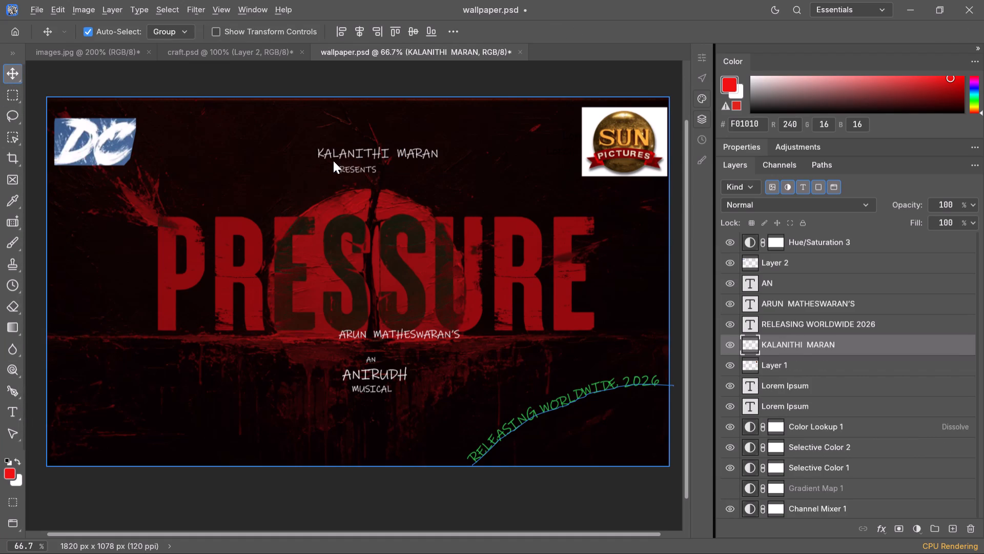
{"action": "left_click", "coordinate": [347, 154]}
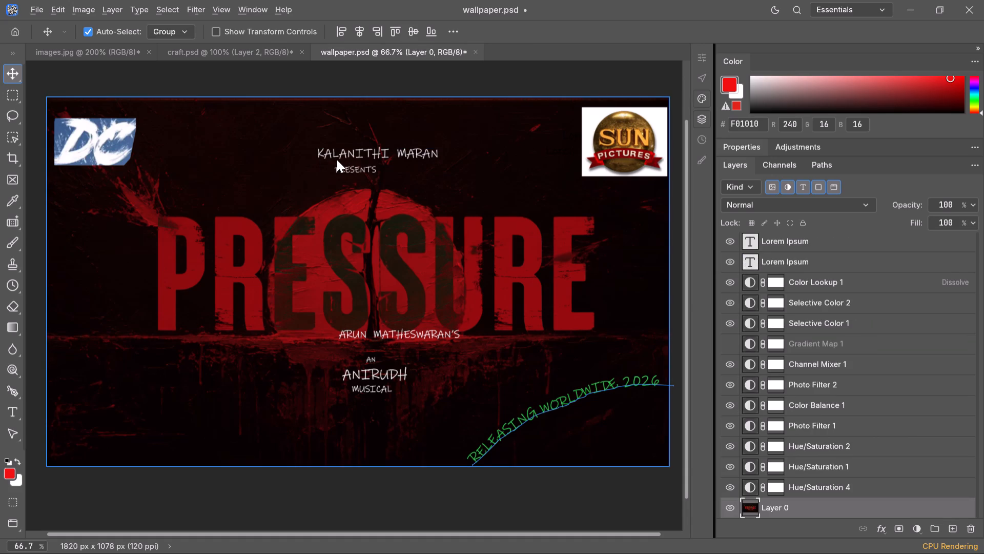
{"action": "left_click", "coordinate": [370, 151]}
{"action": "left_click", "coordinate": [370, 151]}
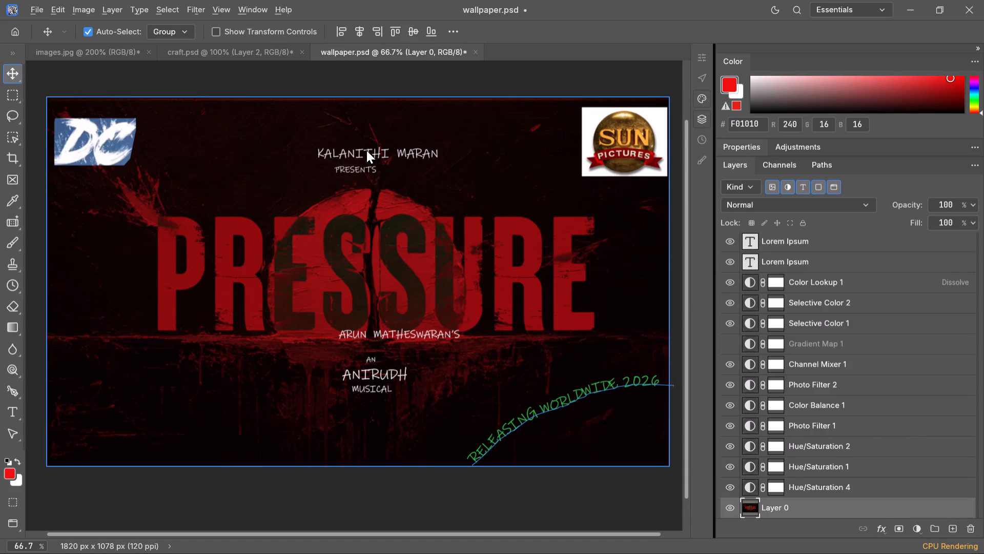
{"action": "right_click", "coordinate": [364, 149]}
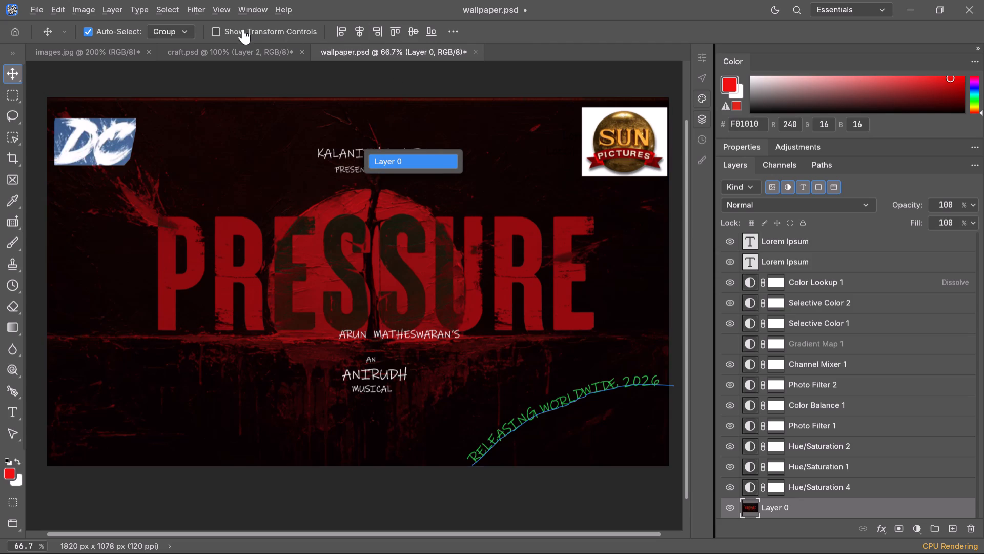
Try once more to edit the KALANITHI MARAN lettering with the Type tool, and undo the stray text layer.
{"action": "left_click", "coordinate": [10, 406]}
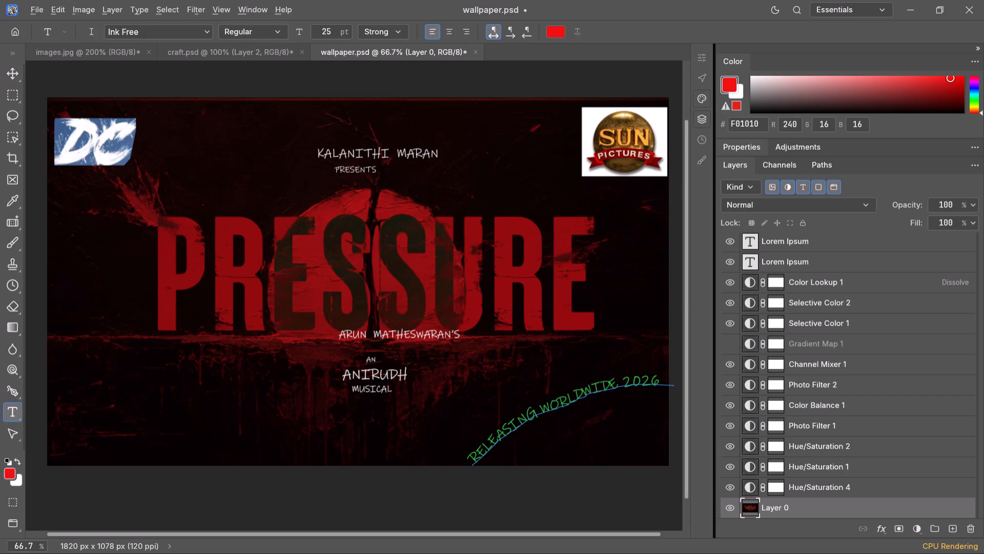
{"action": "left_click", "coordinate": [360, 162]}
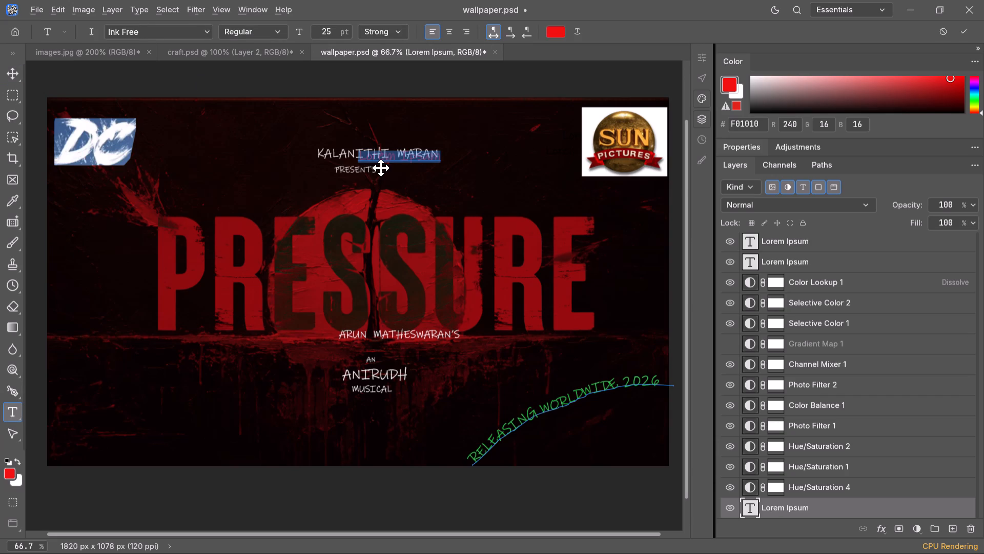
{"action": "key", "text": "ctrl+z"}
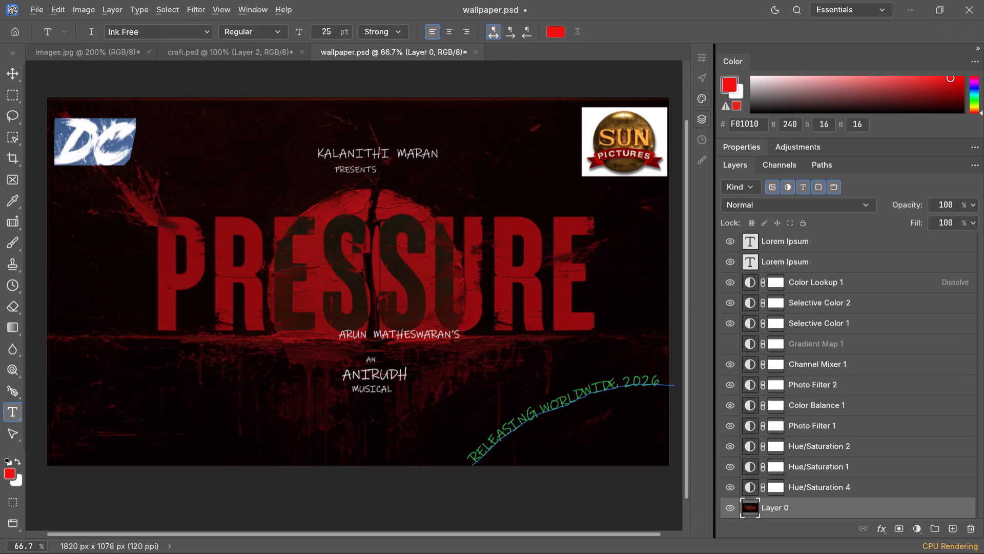
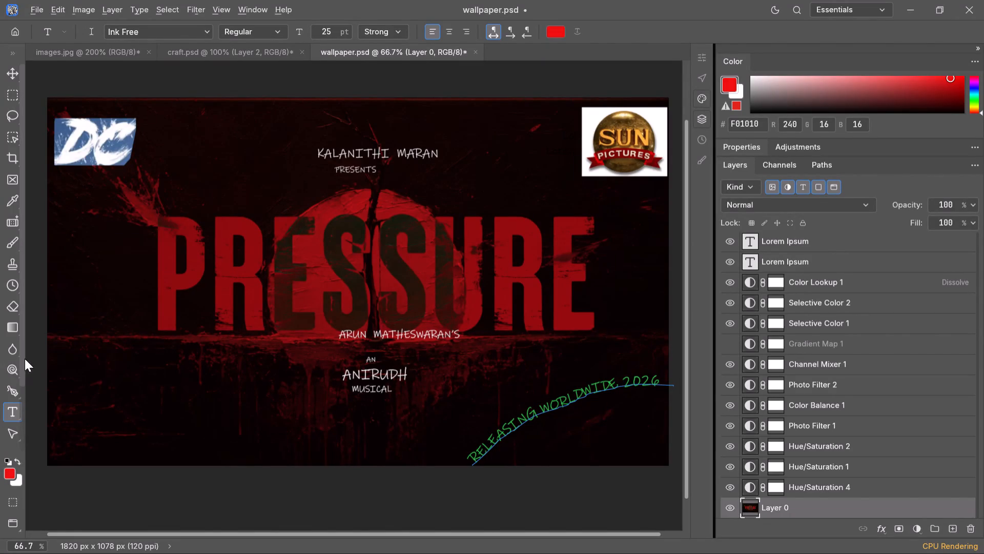
Move the curved path along the RELEASING WORLDWIDE 2026 text slightly upward, clear of the lettering, with the Path Selection tool.
{"action": "left_click", "coordinate": [8, 437]}
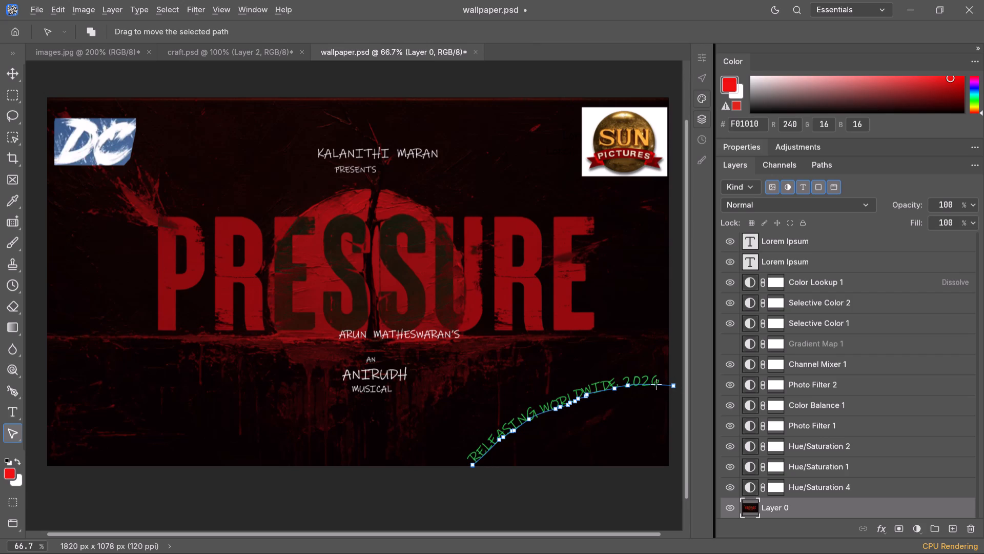
{"action": "left_click_drag", "start_coordinate": [658, 385], "coordinate": [664, 358]}
{"action": "left_click_drag", "start_coordinate": [664, 358], "coordinate": [664, 349]}
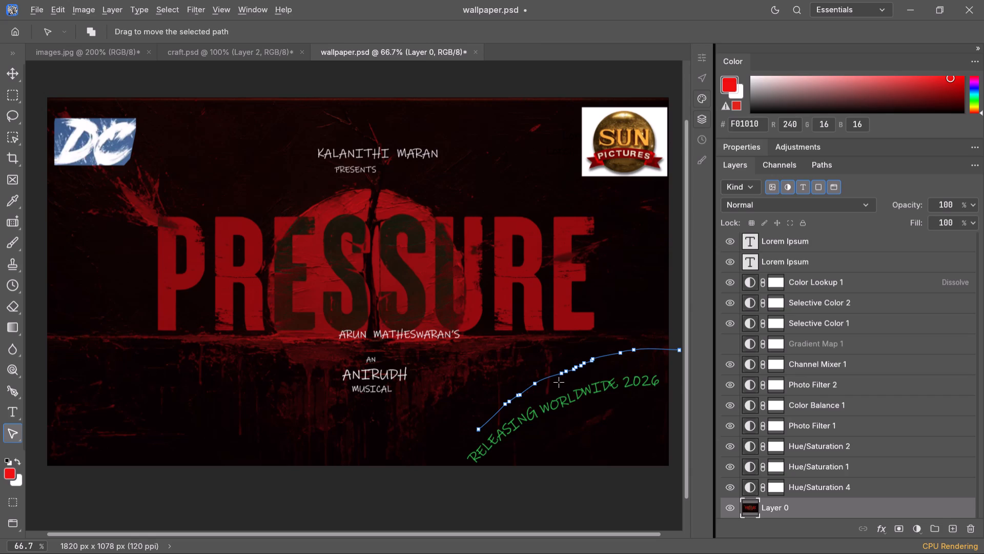
{"action": "key", "text": "Return"}
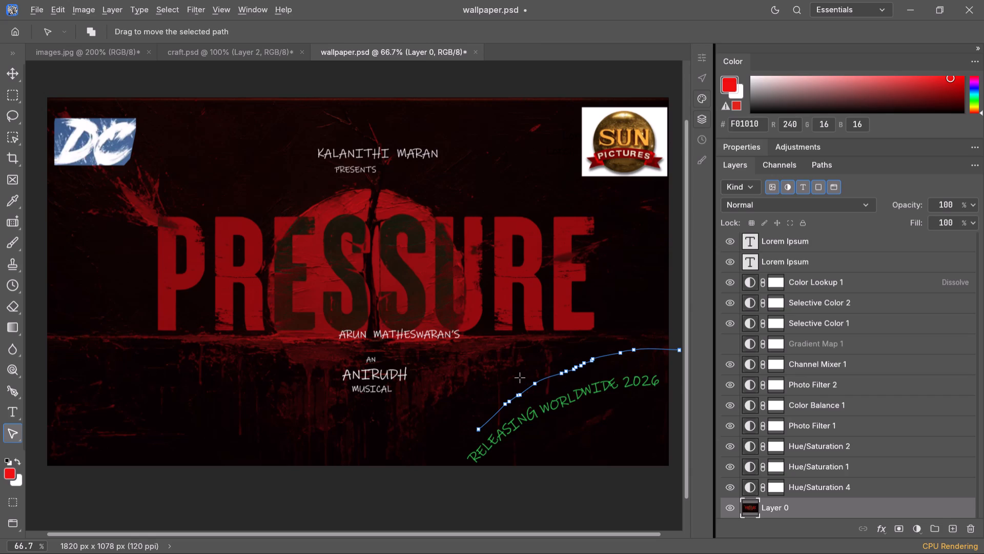
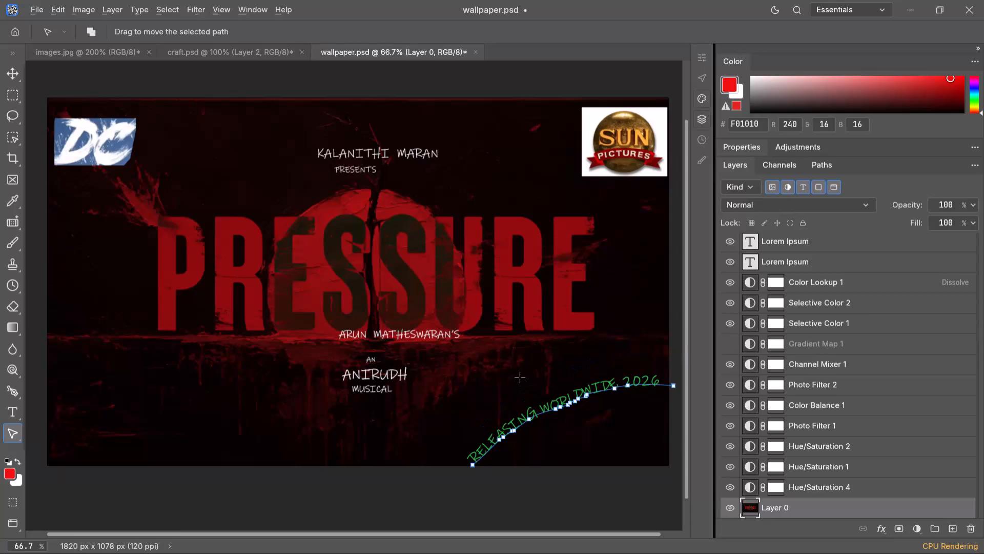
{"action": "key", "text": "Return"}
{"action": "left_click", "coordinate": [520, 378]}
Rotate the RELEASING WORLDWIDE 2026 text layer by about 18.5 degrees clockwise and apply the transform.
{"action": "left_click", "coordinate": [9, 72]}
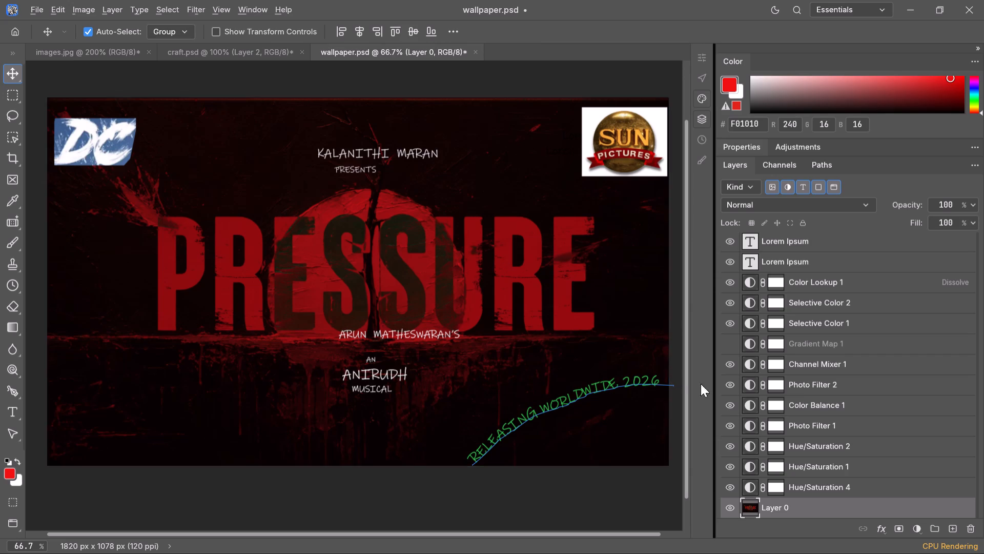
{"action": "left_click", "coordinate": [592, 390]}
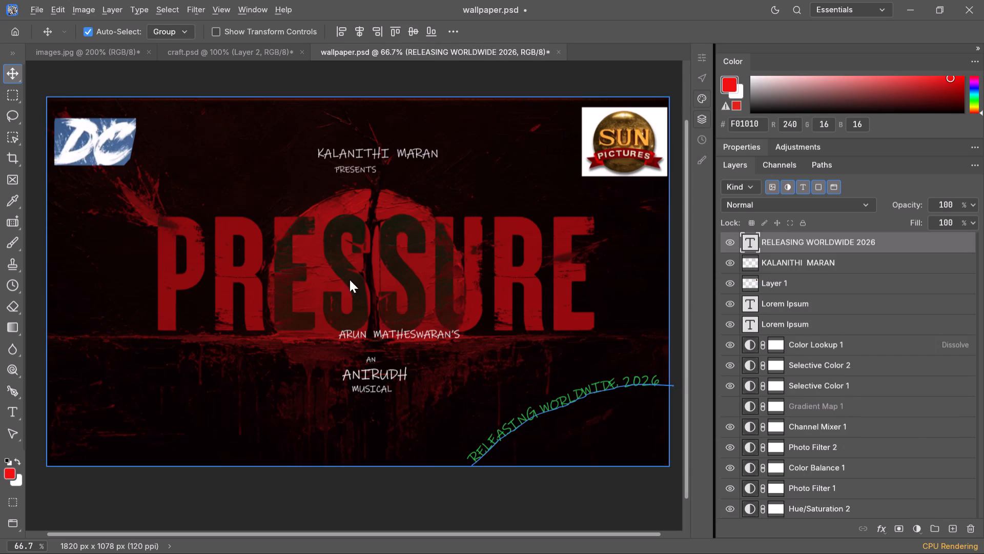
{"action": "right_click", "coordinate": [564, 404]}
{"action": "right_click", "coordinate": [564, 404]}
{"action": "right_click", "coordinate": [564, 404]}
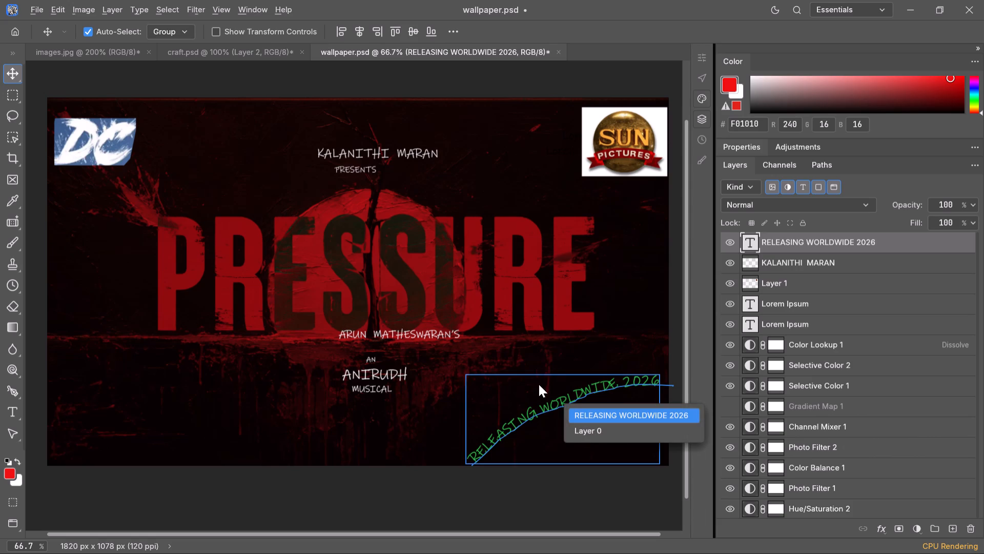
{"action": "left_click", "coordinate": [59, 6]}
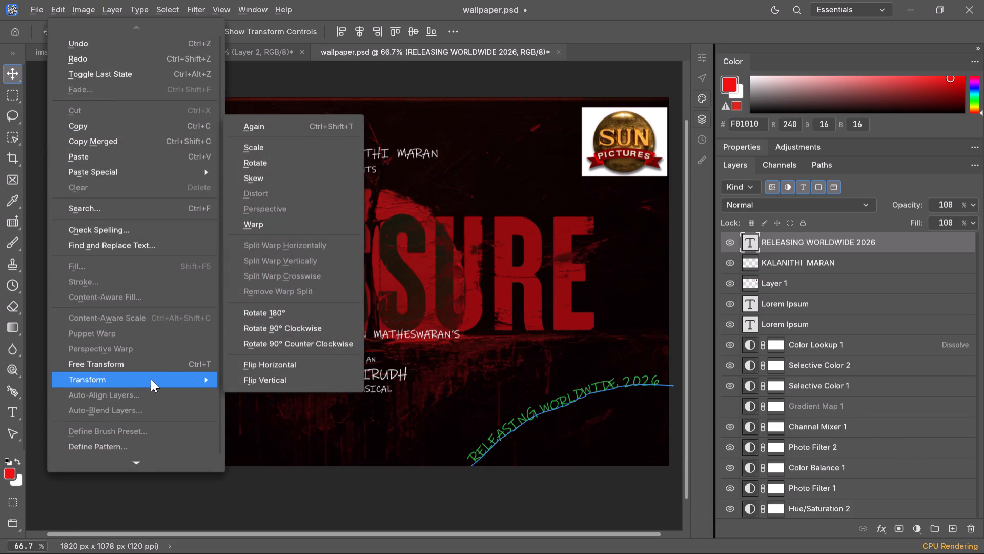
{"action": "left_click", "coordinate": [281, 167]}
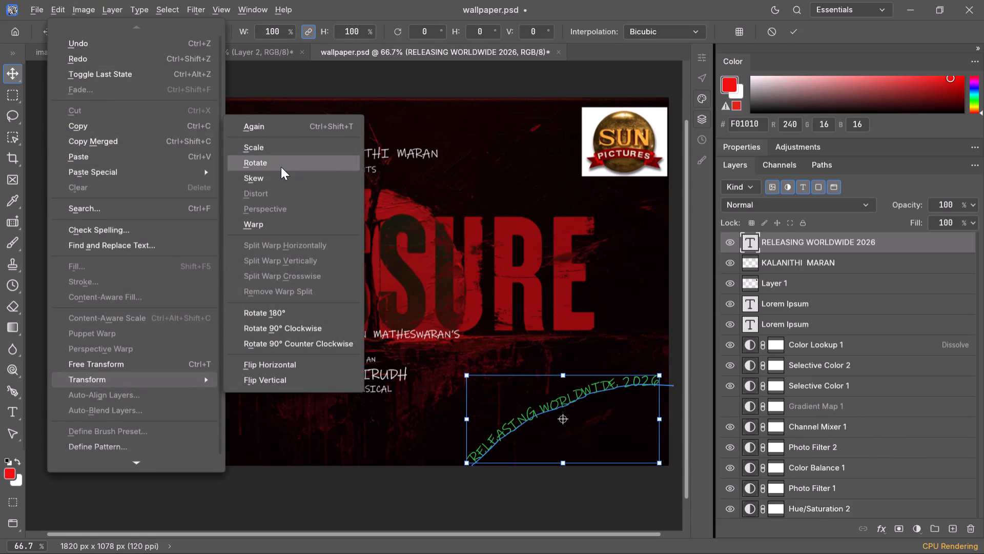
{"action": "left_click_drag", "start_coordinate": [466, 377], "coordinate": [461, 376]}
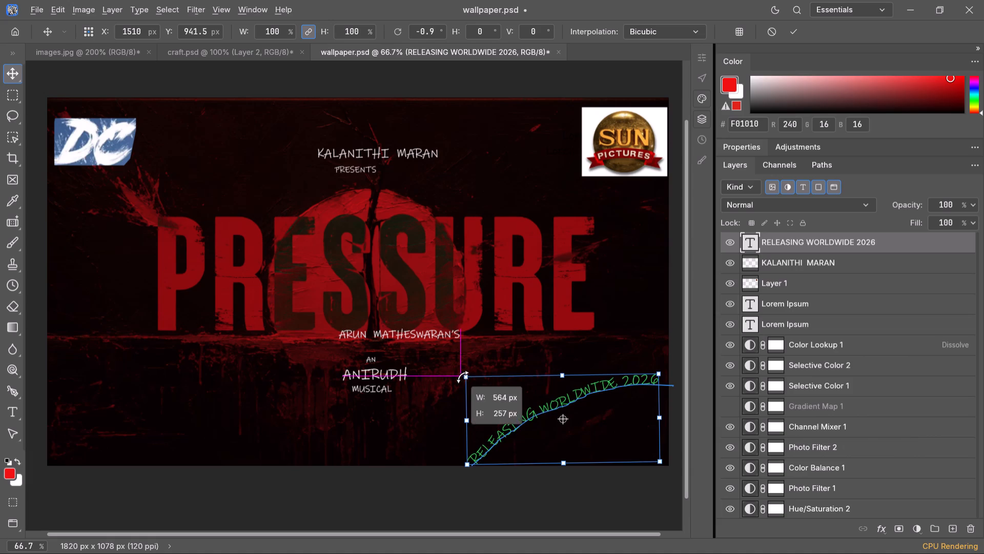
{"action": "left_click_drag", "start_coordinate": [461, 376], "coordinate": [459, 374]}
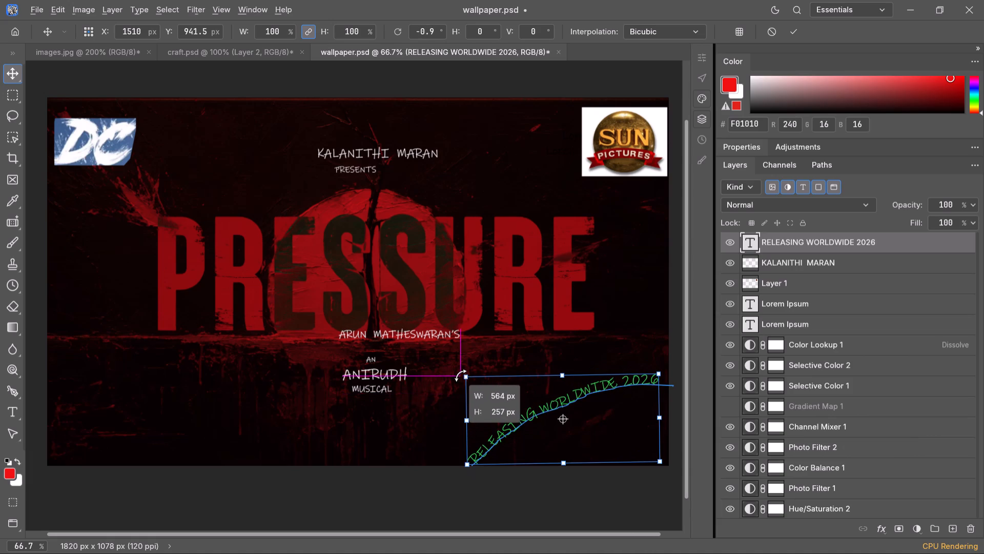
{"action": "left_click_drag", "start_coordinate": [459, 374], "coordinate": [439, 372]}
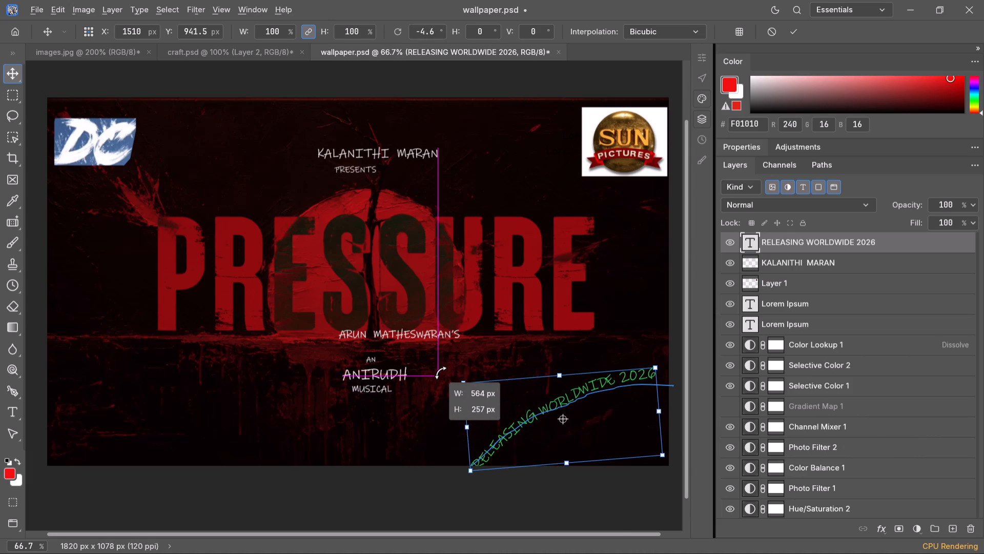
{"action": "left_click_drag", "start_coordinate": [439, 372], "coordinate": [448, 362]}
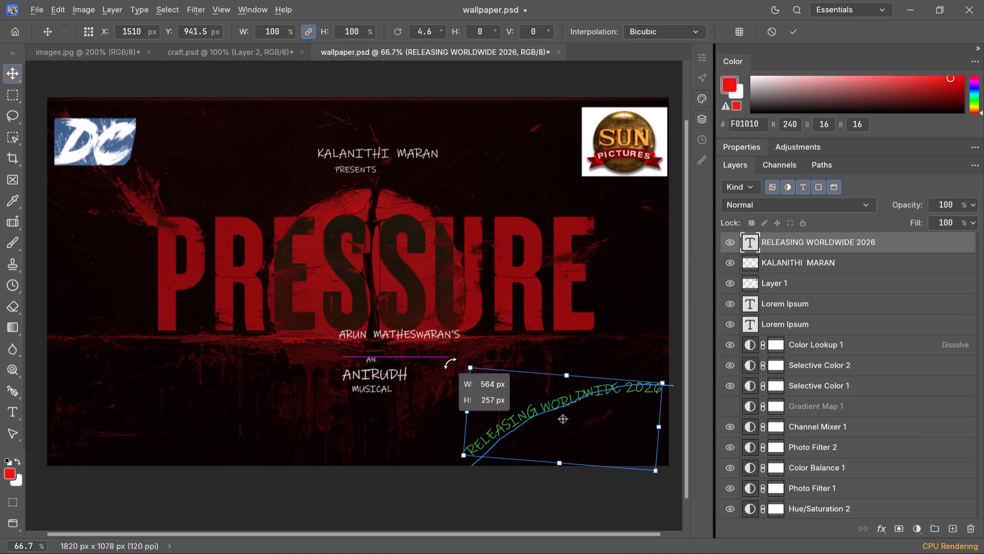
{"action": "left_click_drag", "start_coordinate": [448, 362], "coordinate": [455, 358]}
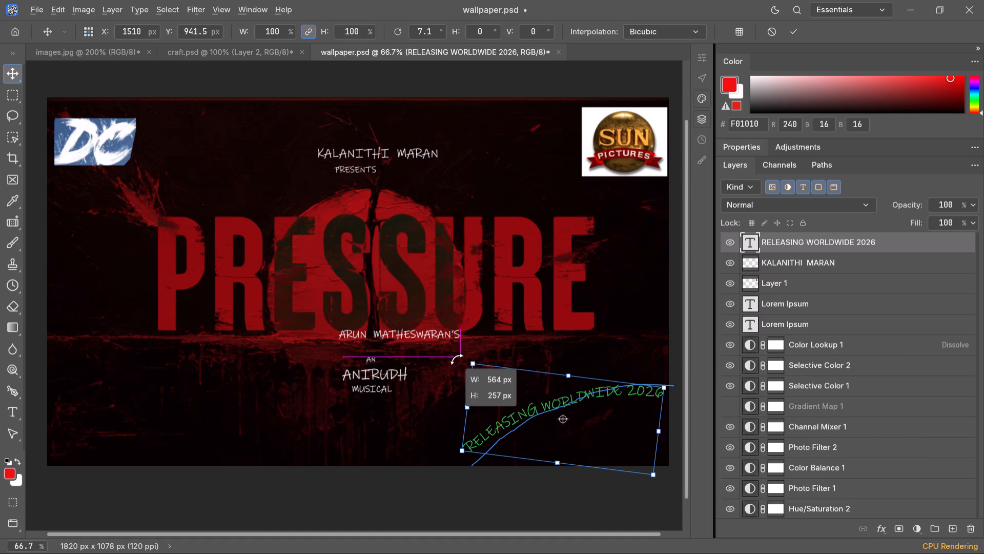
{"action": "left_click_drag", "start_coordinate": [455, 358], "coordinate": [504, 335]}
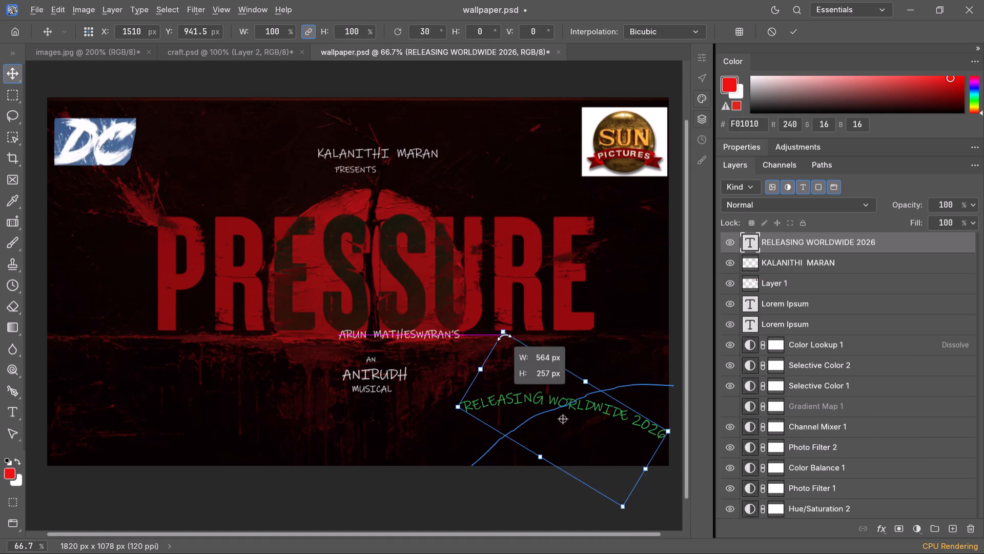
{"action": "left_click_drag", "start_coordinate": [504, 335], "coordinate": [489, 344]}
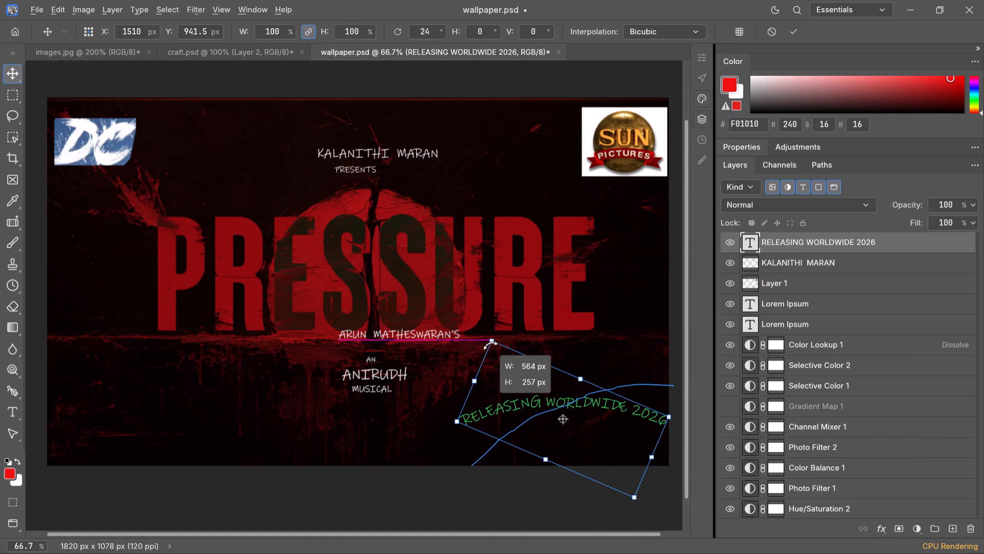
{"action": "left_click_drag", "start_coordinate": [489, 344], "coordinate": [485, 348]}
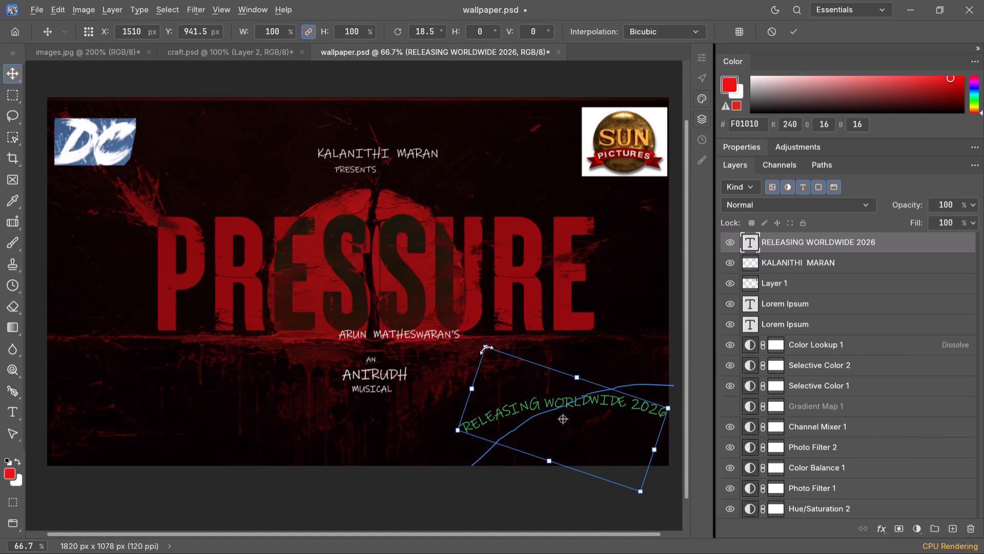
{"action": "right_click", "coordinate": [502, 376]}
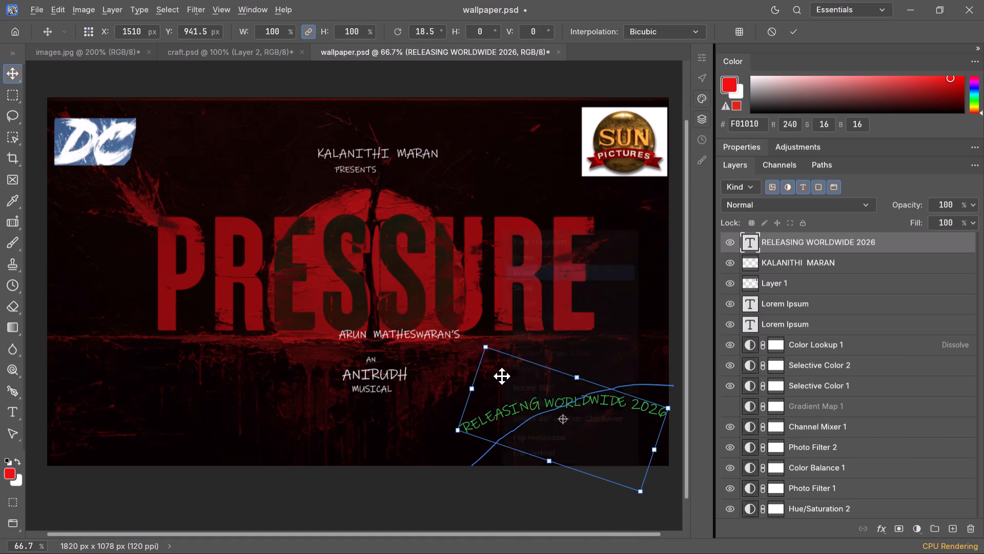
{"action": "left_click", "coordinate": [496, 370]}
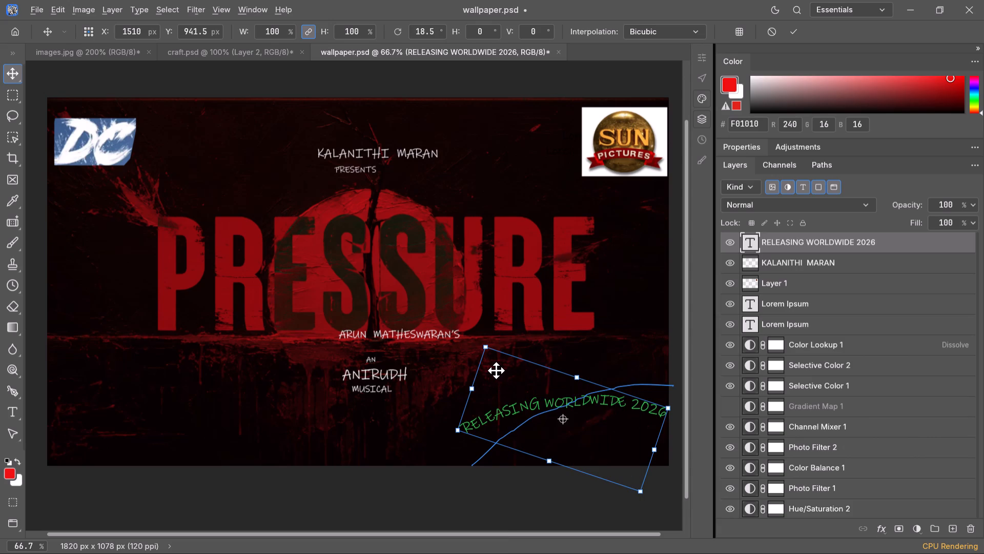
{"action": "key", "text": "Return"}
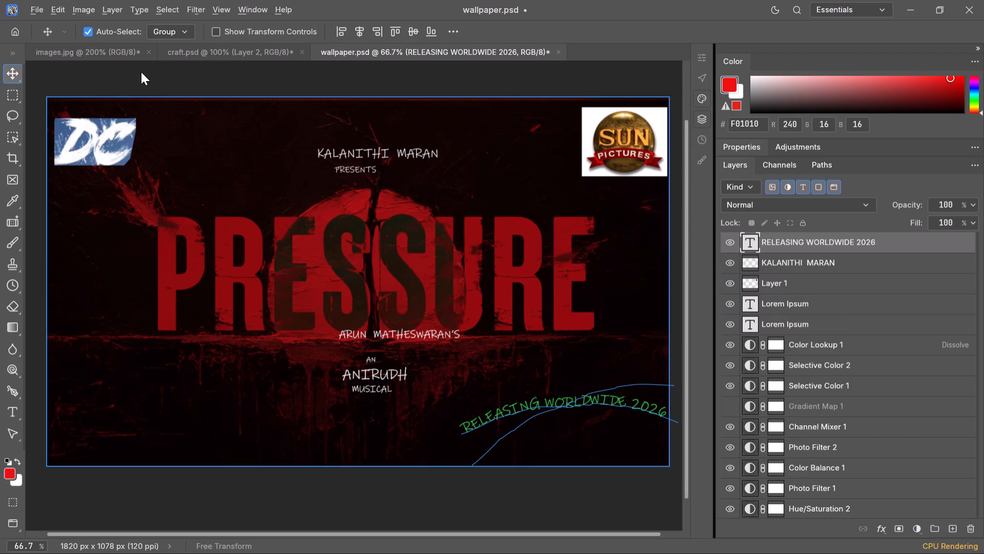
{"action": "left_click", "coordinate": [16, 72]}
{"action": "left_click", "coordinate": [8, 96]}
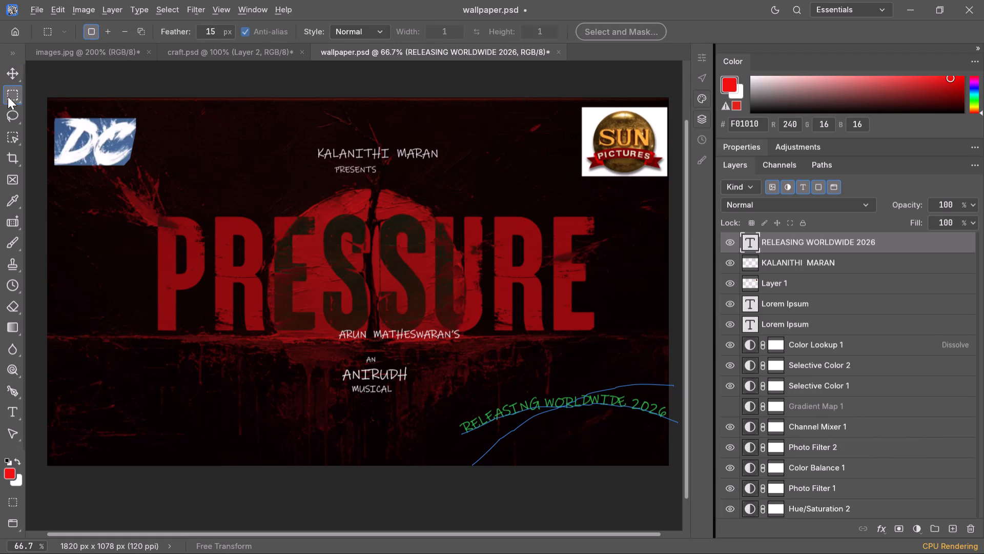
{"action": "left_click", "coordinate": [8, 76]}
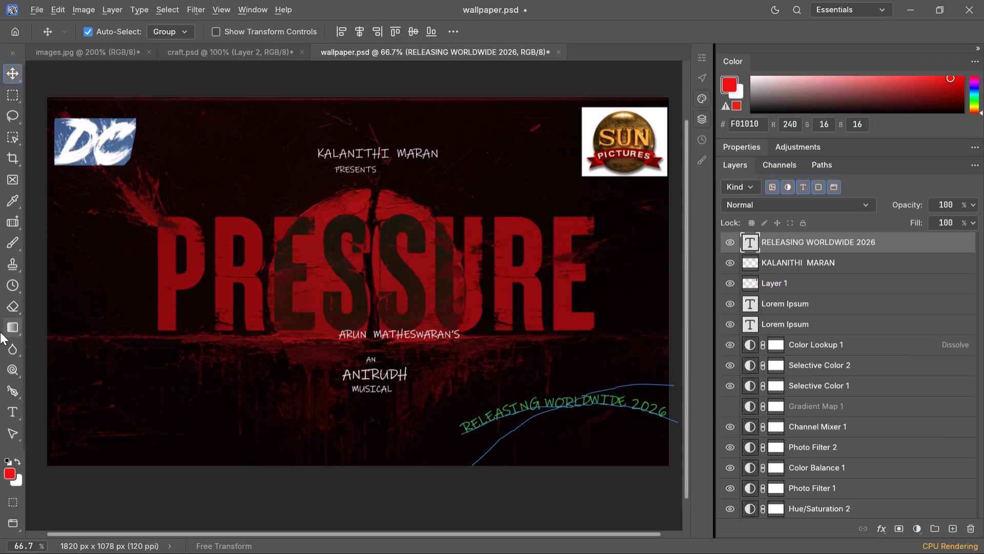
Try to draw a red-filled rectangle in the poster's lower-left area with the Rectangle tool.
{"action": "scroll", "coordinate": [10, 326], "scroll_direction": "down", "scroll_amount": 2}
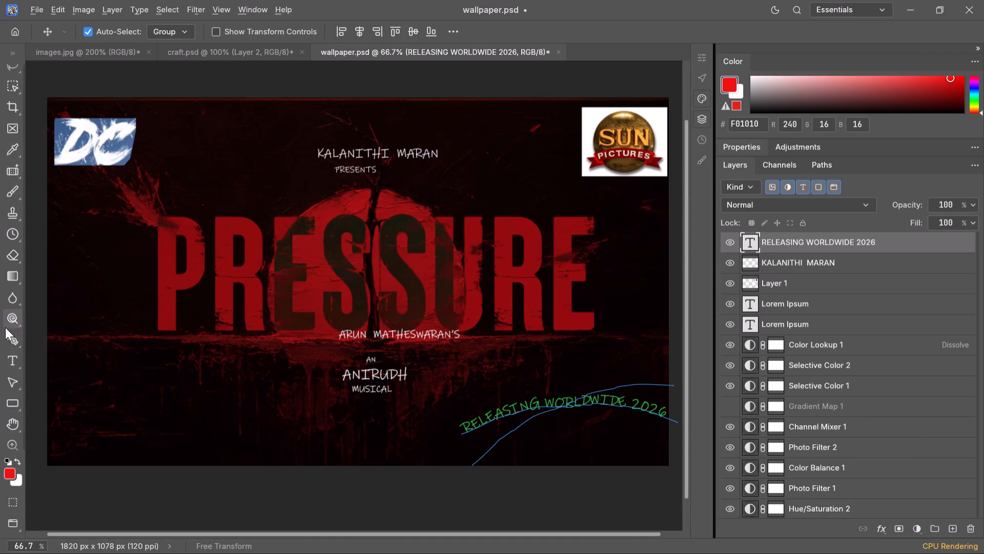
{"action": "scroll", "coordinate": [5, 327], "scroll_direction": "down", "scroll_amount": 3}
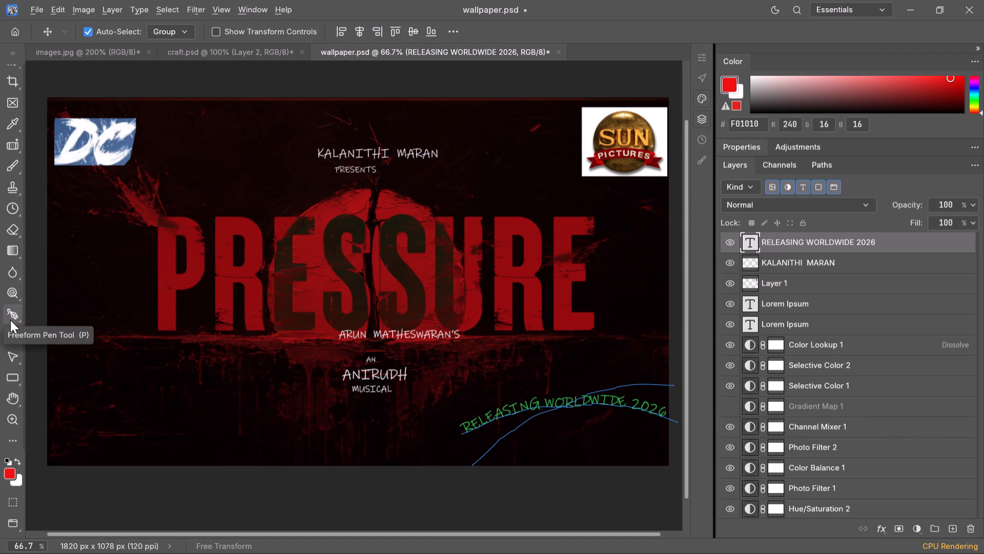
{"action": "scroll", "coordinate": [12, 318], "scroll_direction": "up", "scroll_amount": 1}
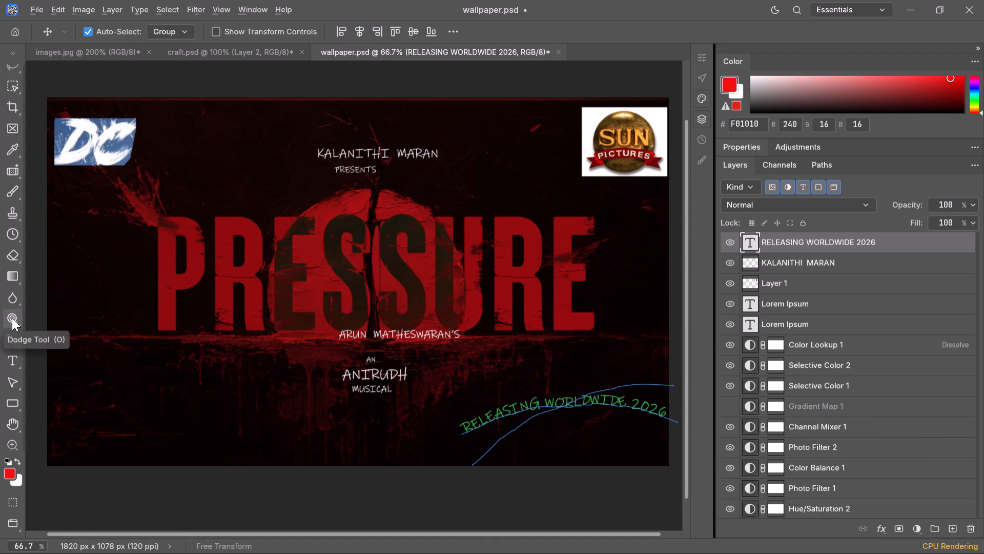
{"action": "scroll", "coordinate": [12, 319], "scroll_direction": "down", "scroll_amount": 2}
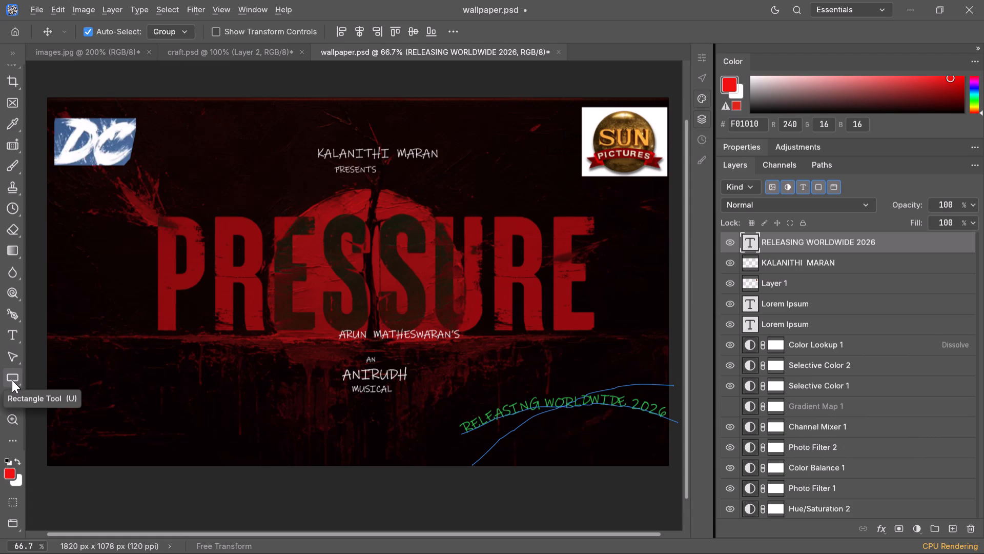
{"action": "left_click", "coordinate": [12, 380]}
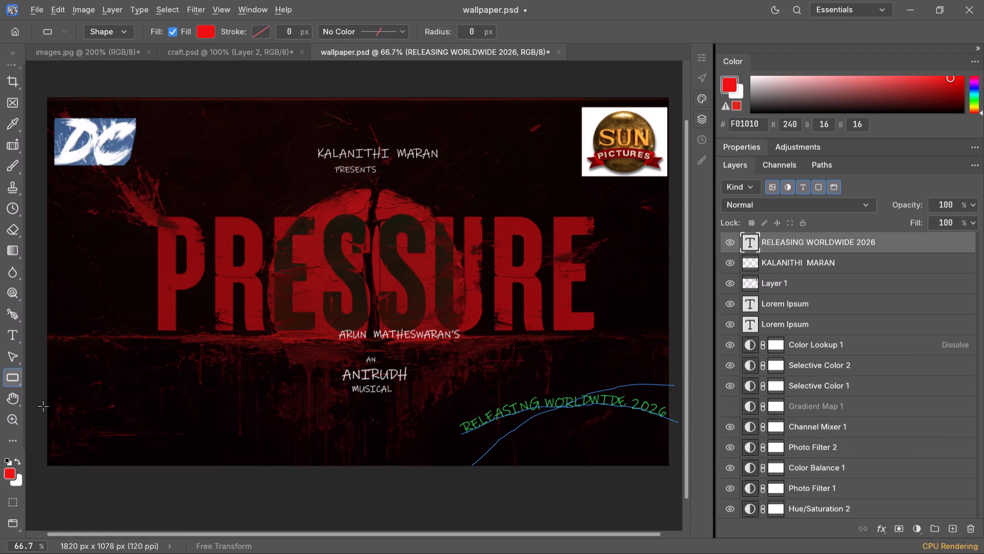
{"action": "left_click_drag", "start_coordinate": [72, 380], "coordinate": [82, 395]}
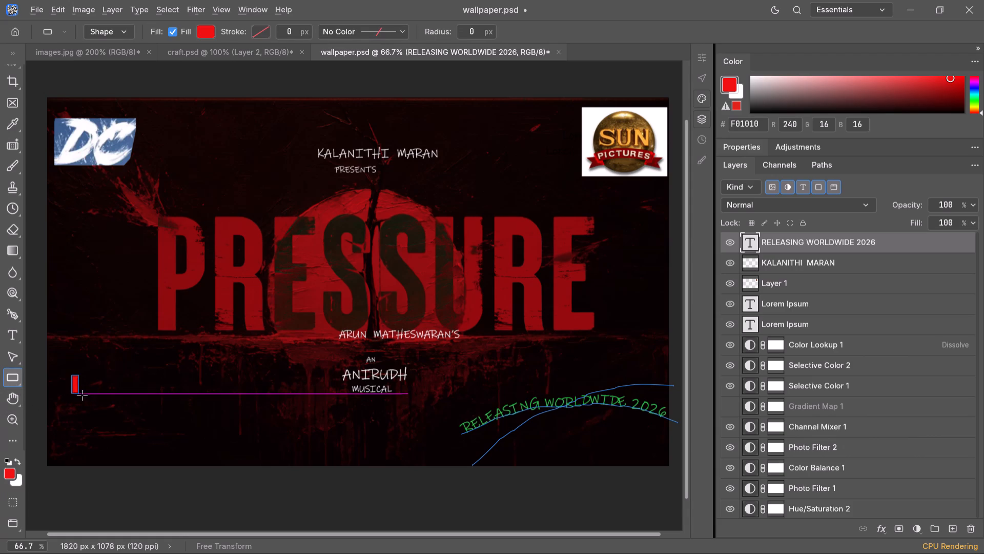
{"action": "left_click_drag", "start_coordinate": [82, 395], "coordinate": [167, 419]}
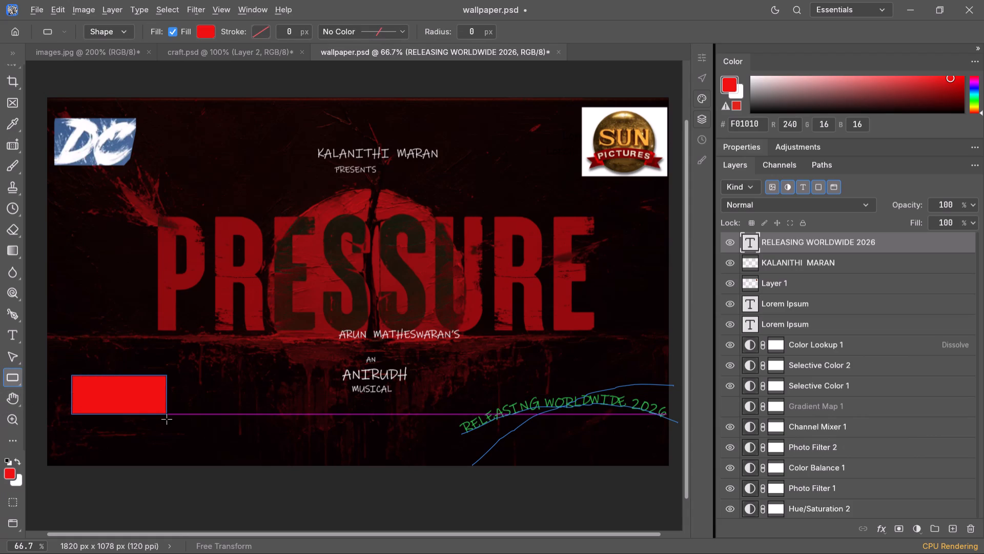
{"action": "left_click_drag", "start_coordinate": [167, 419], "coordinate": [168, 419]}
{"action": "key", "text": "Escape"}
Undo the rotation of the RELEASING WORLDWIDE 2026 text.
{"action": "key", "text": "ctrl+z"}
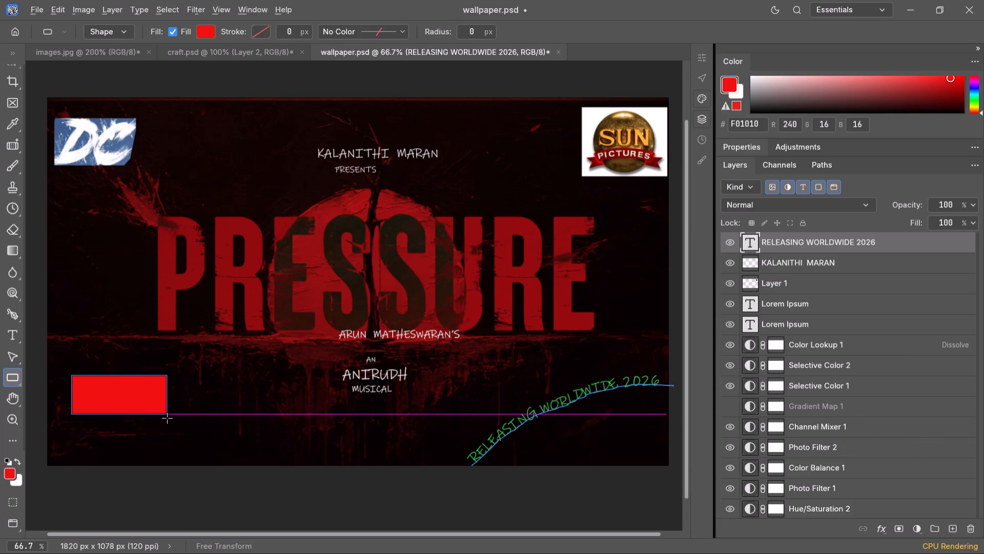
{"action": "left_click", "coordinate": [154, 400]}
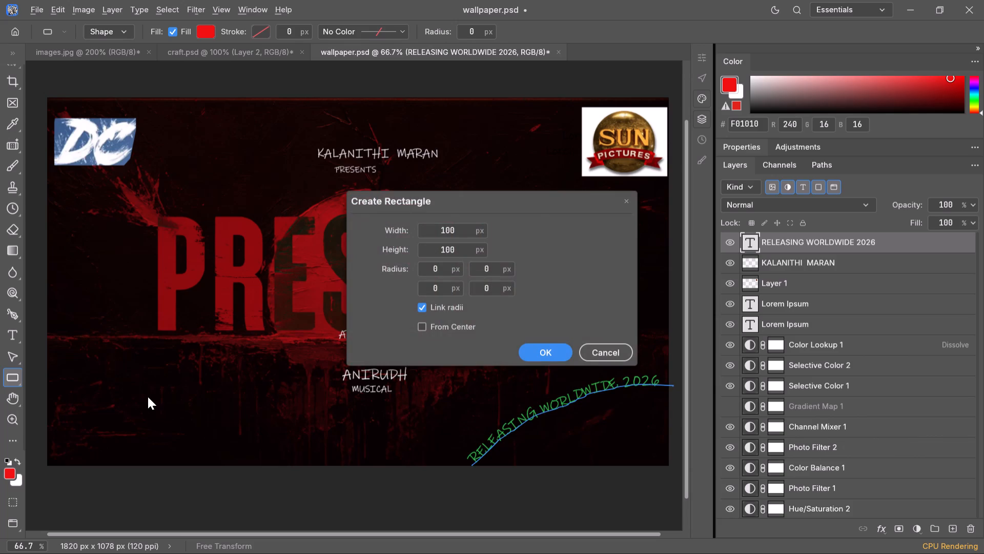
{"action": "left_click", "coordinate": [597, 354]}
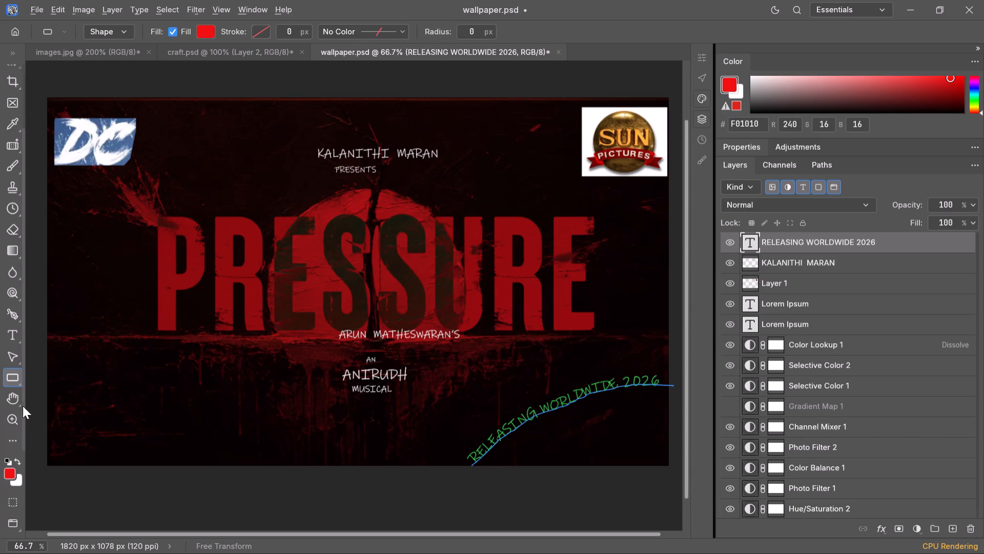
Set the Rectangle tool's fill to no color.
{"action": "left_click", "coordinate": [208, 33]}
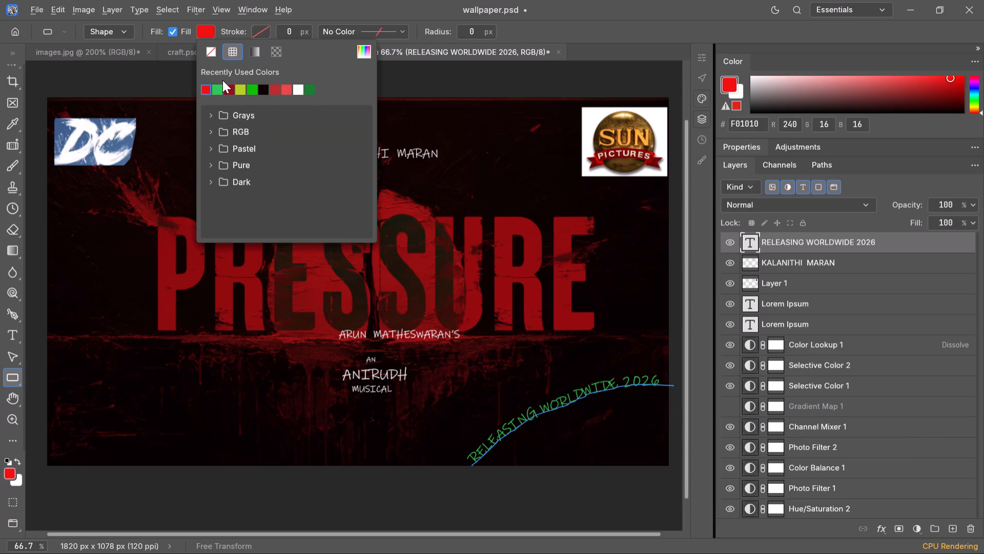
{"action": "left_click", "coordinate": [255, 54]}
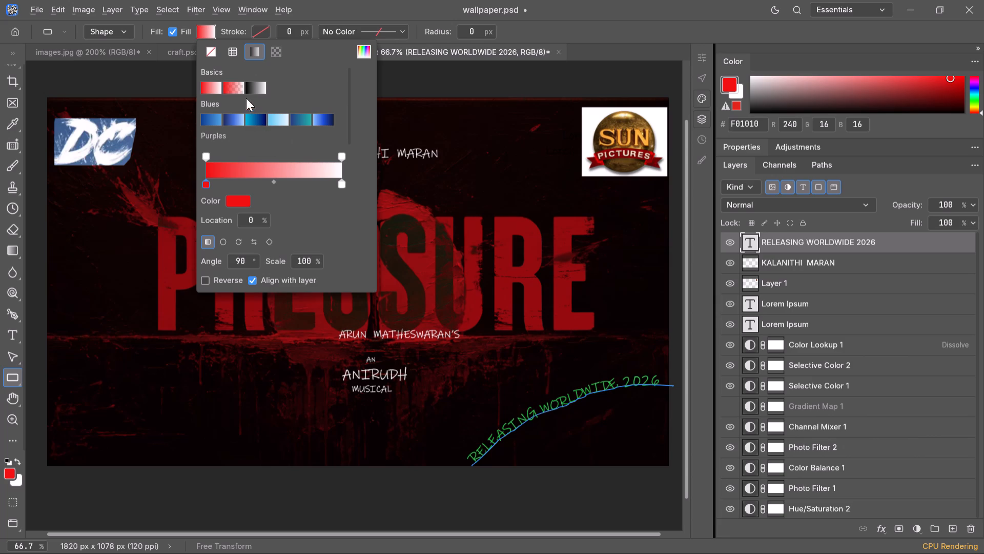
{"action": "left_click", "coordinate": [210, 52]}
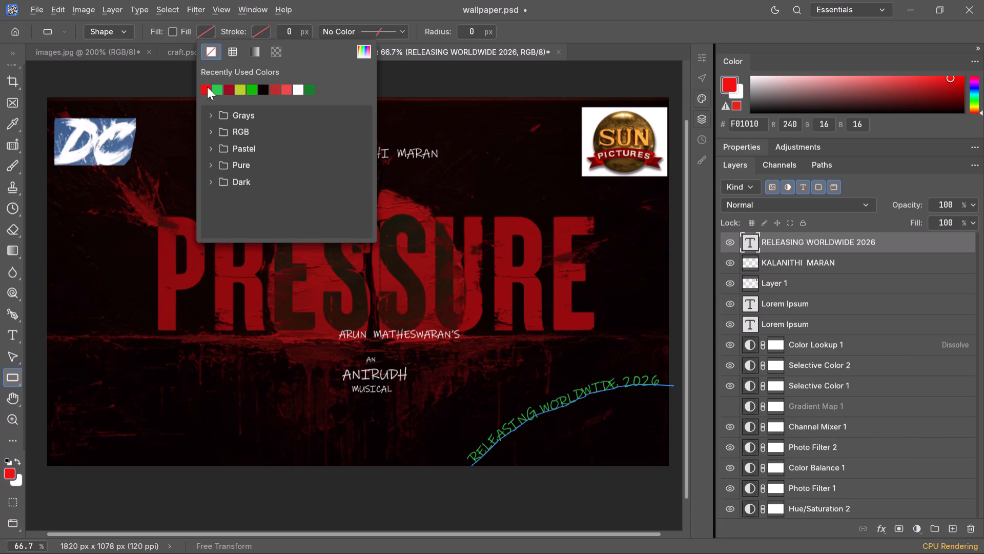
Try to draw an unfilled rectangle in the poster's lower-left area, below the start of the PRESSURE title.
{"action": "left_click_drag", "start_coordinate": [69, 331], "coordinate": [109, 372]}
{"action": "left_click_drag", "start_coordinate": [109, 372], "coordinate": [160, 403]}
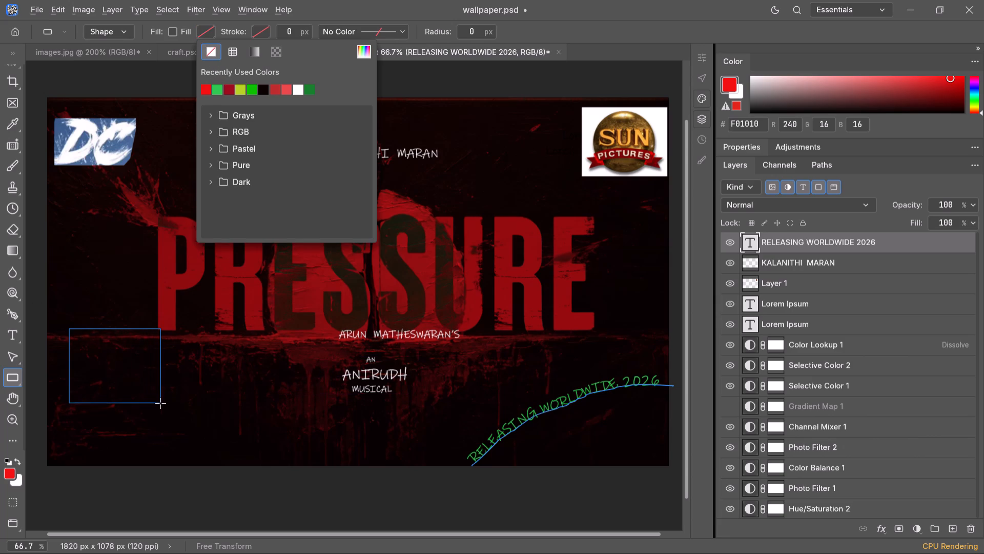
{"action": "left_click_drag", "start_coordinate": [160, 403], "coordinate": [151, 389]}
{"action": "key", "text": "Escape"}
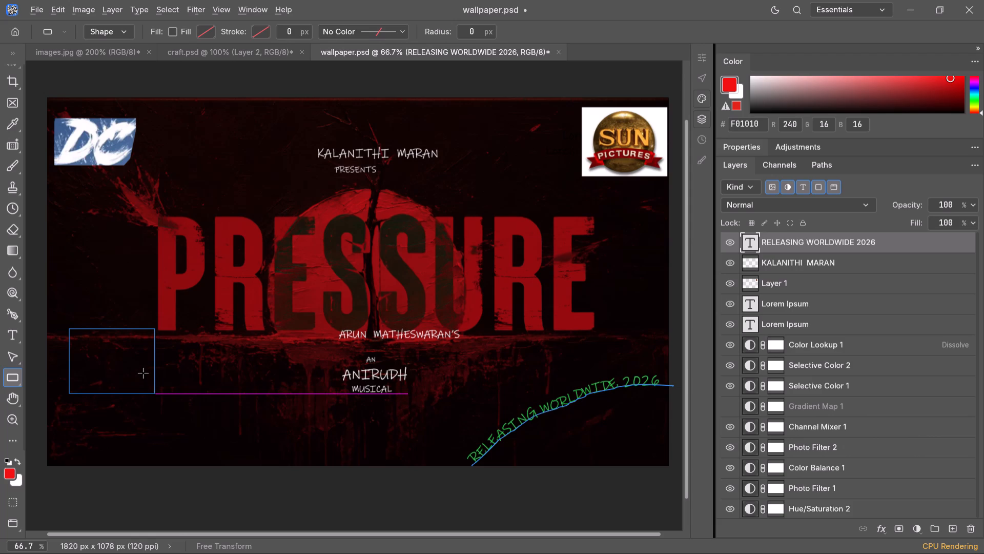
Undo the green colouring of the RELEASING WORLDWIDE 2026 text.
{"action": "key", "text": "ctrl+z"}
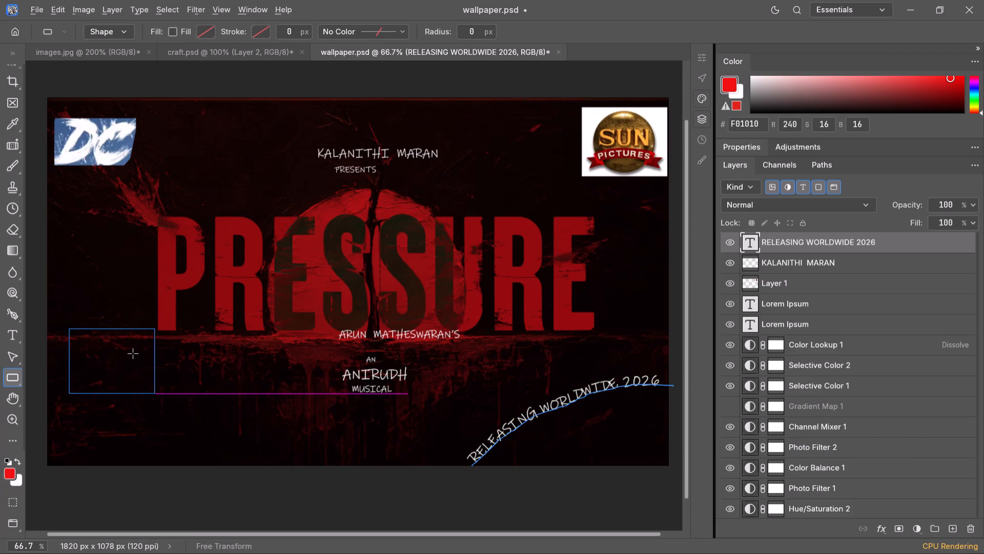
Draw a tiny unfilled rectangle in the poster's lower-left area with the Rectangle tool.
{"action": "left_click", "coordinate": [11, 354]}
{"action": "left_click", "coordinate": [5, 370]}
{"action": "left_click_drag", "start_coordinate": [155, 393], "coordinate": [165, 399]}
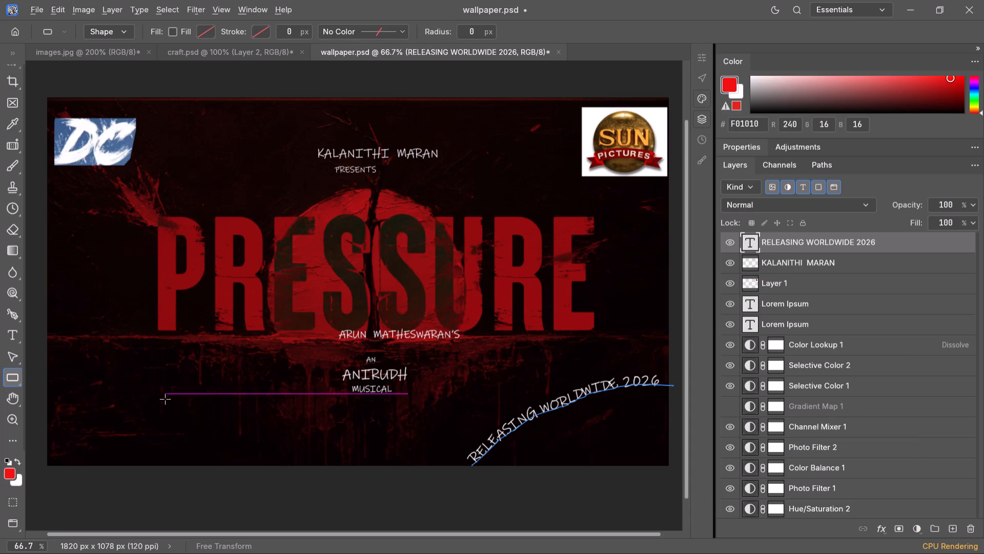
{"action": "left_click_drag", "start_coordinate": [165, 399], "coordinate": [163, 400]}
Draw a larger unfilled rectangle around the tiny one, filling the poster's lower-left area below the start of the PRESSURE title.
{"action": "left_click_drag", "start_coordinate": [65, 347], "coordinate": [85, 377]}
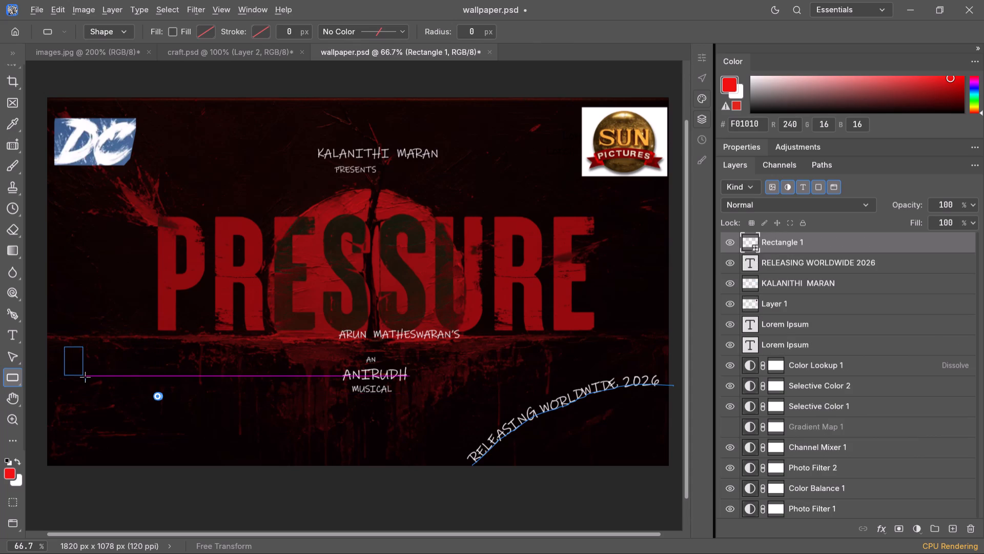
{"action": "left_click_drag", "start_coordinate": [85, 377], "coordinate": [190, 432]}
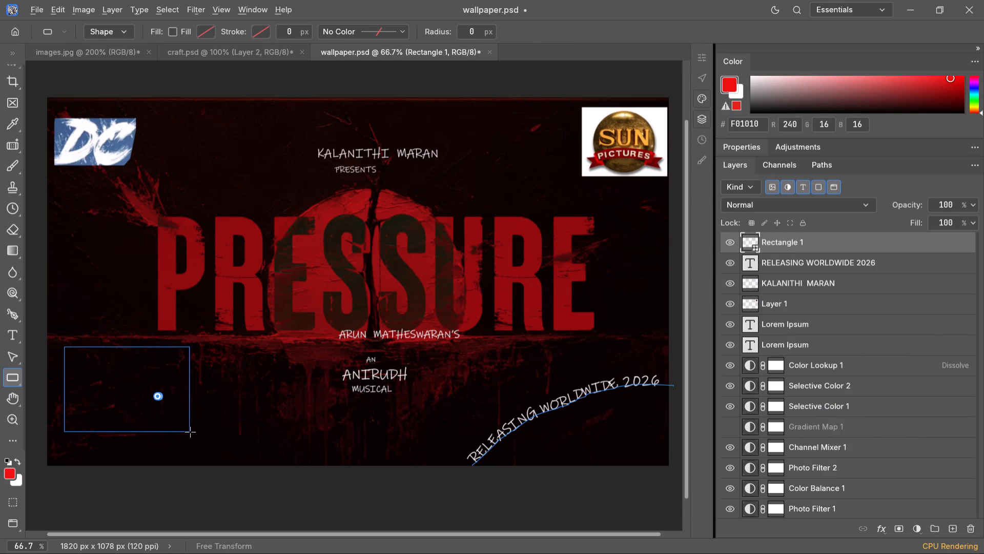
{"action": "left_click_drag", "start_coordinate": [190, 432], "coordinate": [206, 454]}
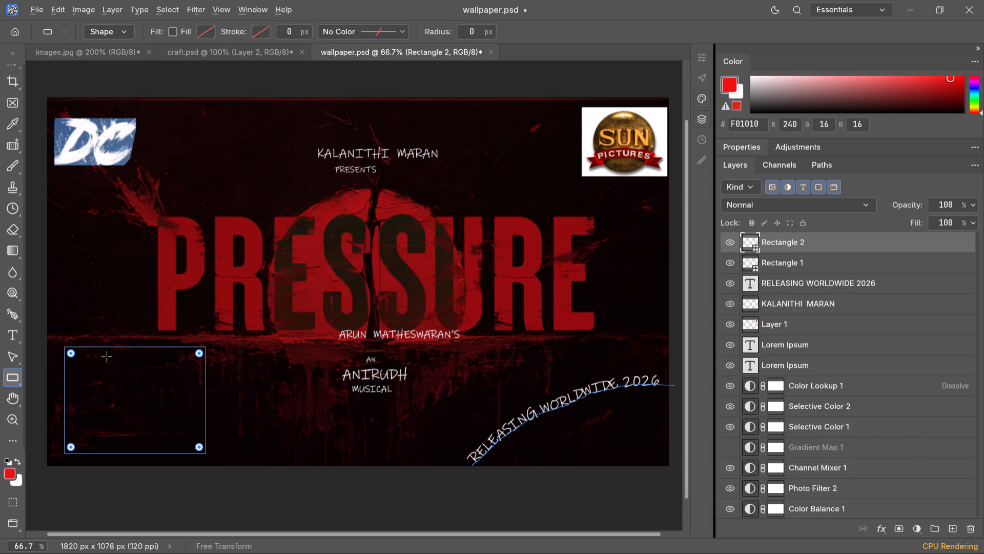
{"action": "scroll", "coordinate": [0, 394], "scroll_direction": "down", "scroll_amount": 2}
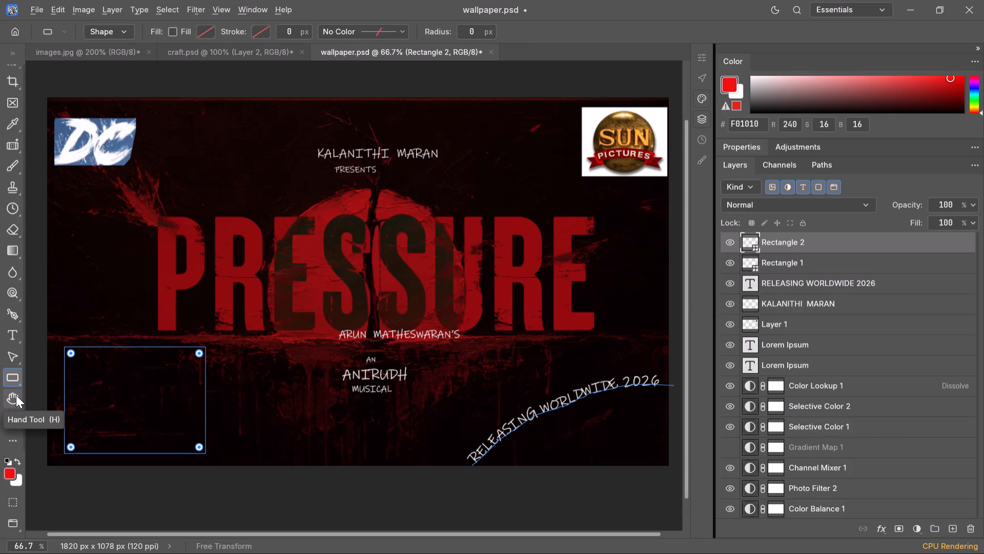
Examine the list of available tools in the toolbar customization settings, leaving the settings unmodified.
{"action": "left_click", "coordinate": [13, 445]}
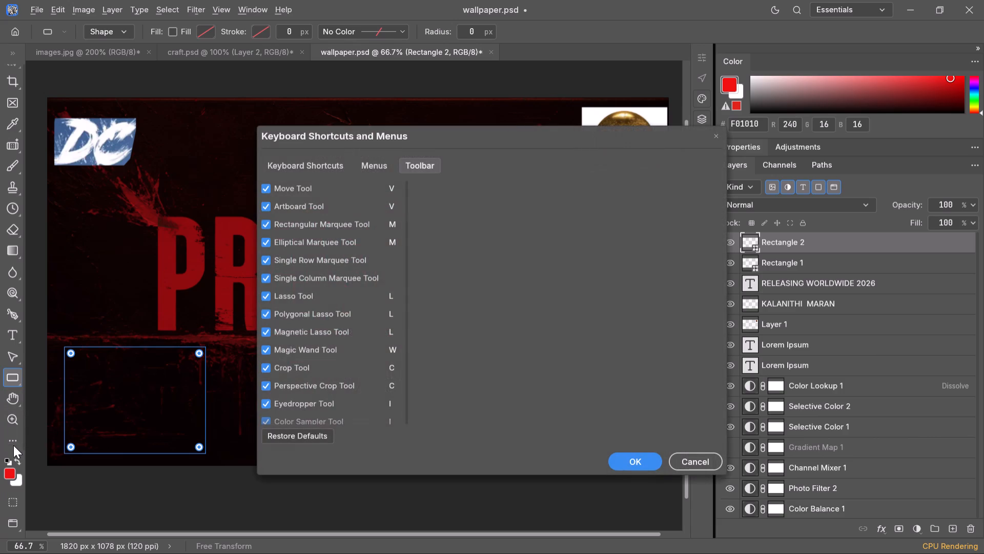
{"action": "scroll", "coordinate": [326, 363], "scroll_direction": "down", "scroll_amount": 3}
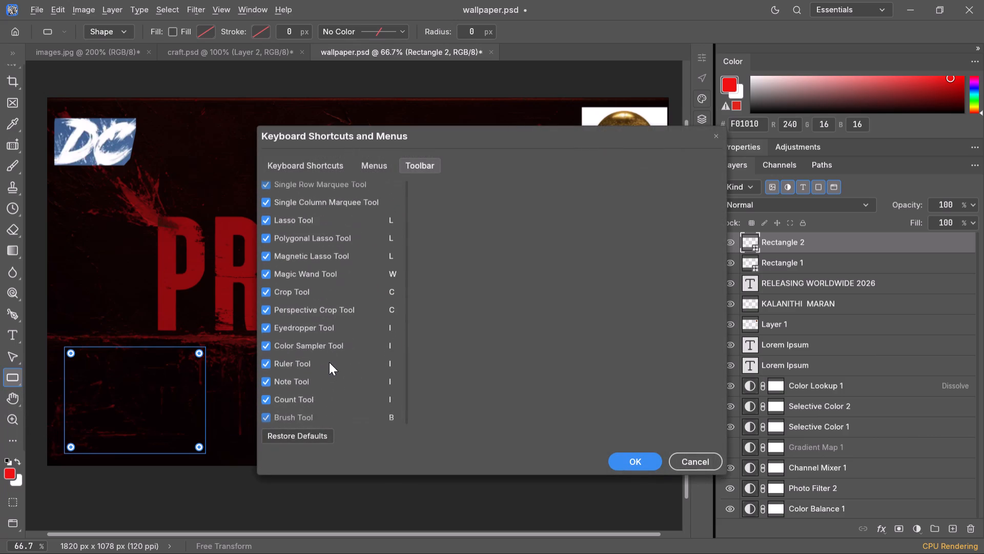
{"action": "scroll", "coordinate": [329, 360], "scroll_direction": "down", "scroll_amount": 11}
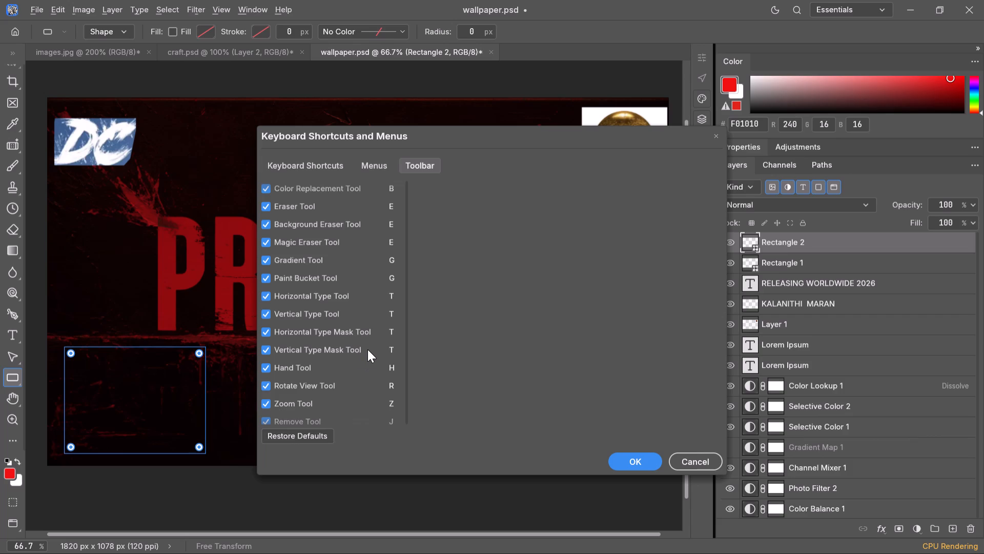
{"action": "left_click", "coordinate": [710, 134]}
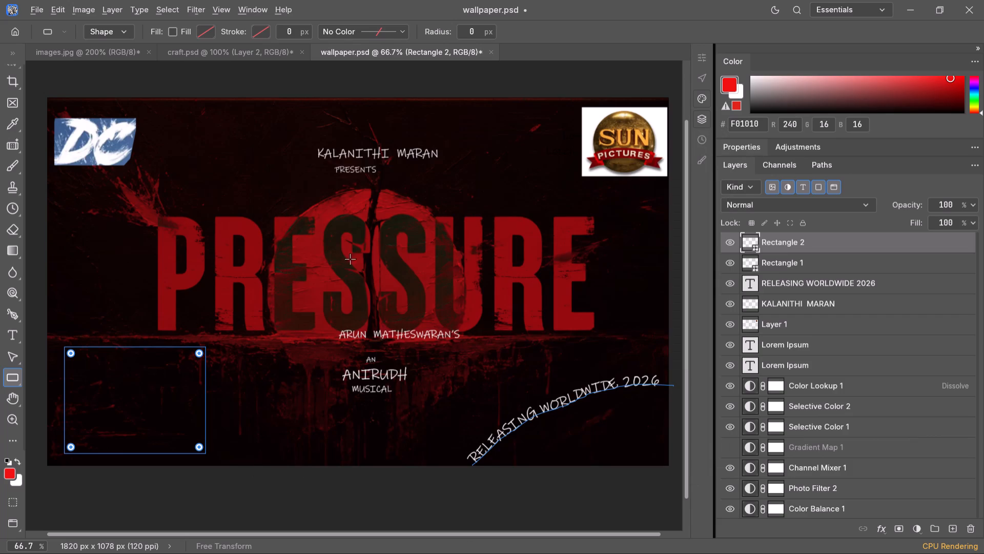
{"action": "key", "text": "Escape"}
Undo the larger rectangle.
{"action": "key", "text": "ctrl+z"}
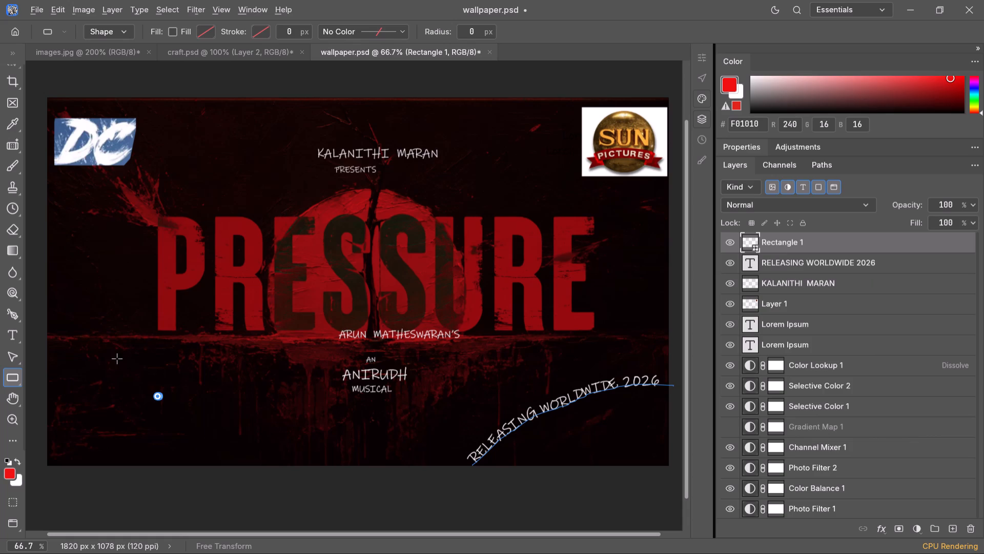
Draw a large unfilled ellipse in the poster's lower-left area with the Ellipse tool.
{"action": "left_click", "coordinate": [14, 378]}
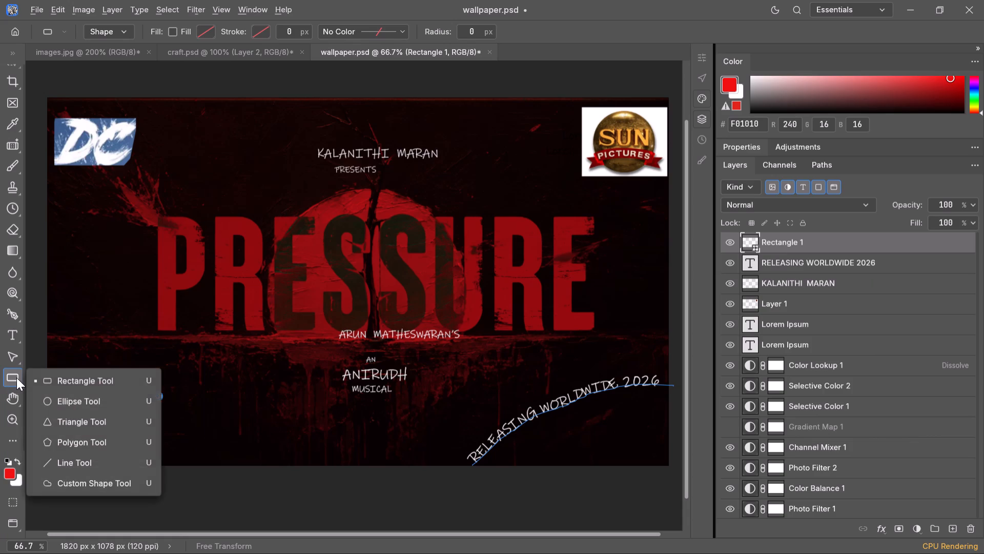
{"action": "left_click", "coordinate": [56, 407]}
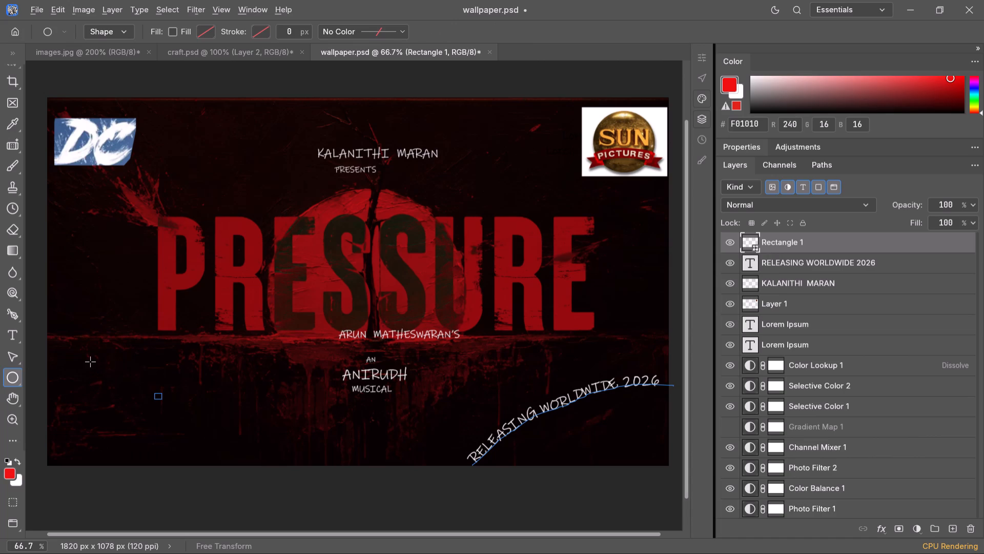
{"action": "left_click_drag", "start_coordinate": [91, 362], "coordinate": [118, 466]}
{"action": "left_click_drag", "start_coordinate": [118, 466], "coordinate": [211, 458]}
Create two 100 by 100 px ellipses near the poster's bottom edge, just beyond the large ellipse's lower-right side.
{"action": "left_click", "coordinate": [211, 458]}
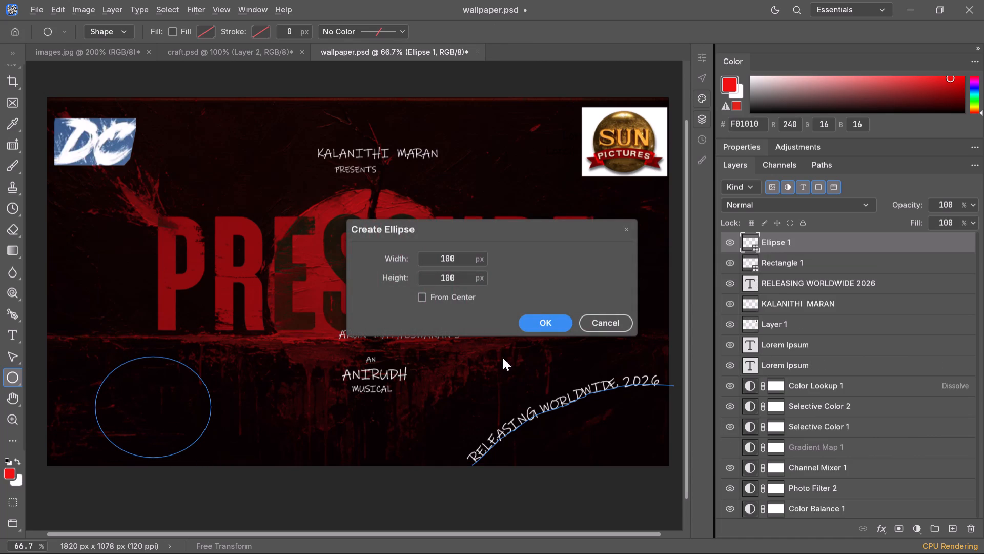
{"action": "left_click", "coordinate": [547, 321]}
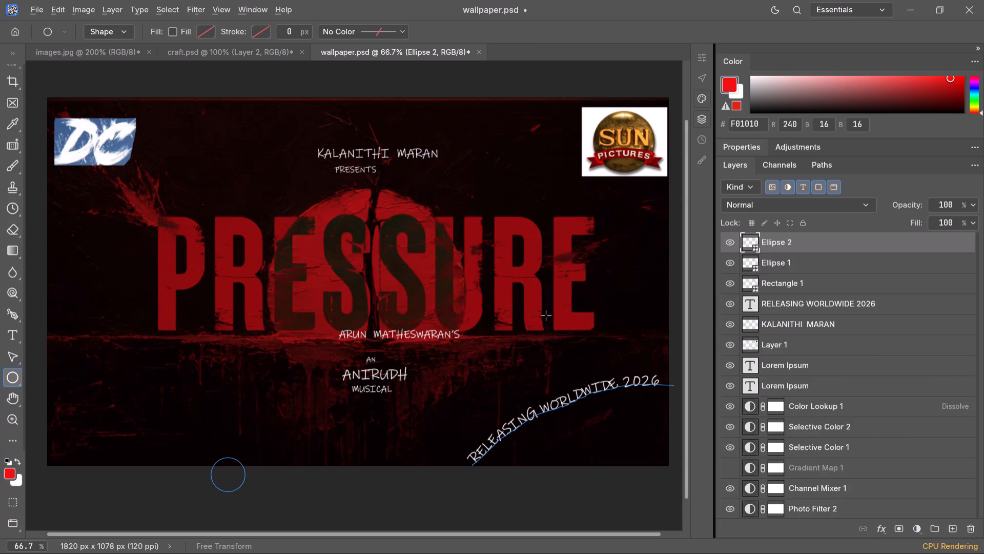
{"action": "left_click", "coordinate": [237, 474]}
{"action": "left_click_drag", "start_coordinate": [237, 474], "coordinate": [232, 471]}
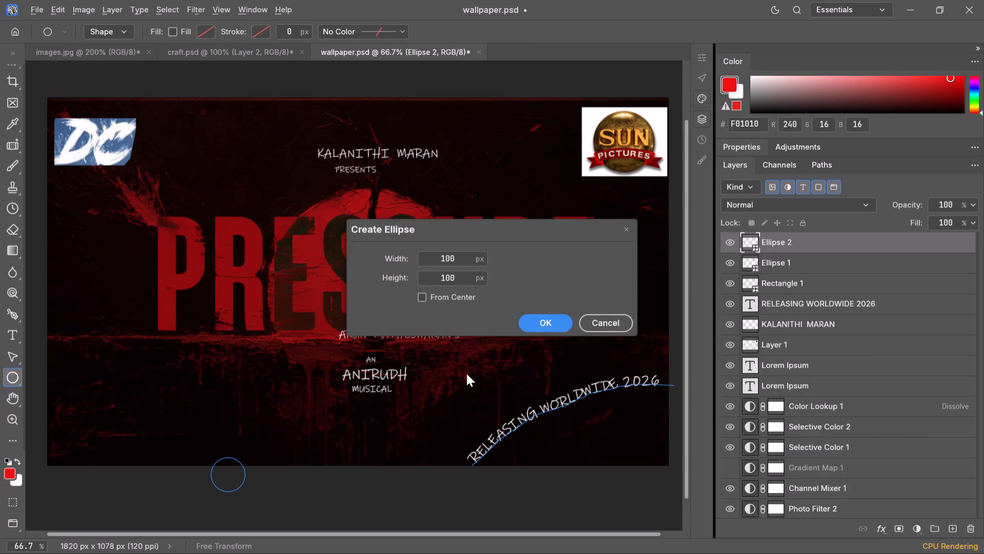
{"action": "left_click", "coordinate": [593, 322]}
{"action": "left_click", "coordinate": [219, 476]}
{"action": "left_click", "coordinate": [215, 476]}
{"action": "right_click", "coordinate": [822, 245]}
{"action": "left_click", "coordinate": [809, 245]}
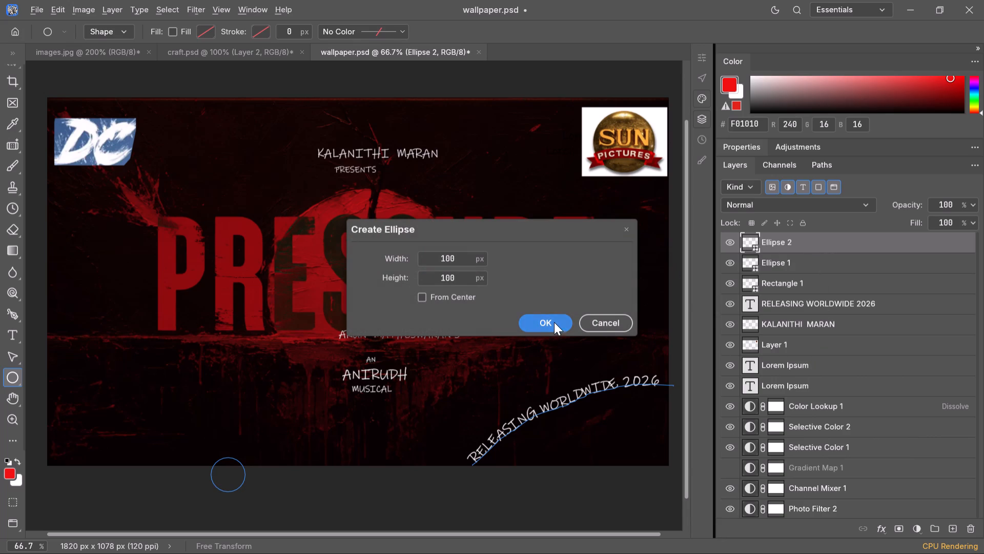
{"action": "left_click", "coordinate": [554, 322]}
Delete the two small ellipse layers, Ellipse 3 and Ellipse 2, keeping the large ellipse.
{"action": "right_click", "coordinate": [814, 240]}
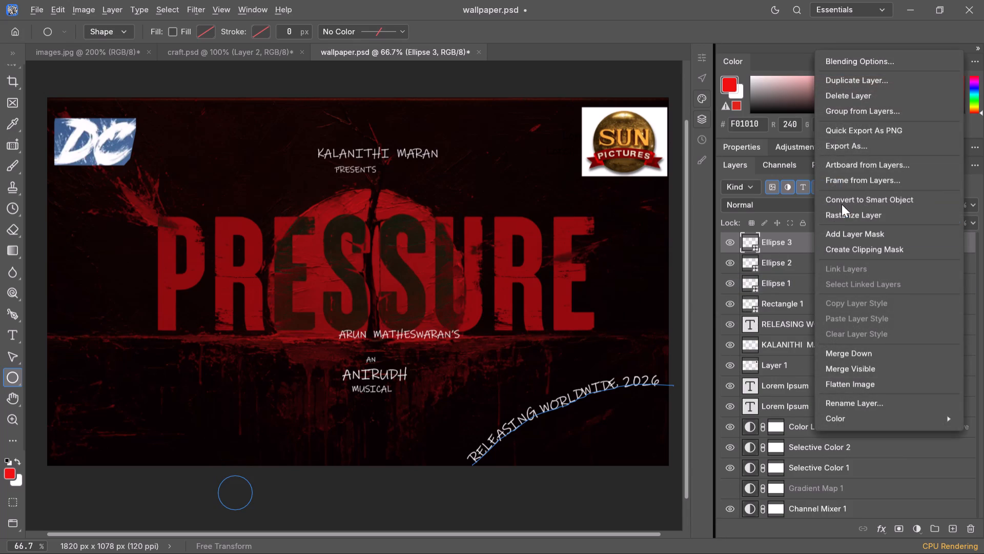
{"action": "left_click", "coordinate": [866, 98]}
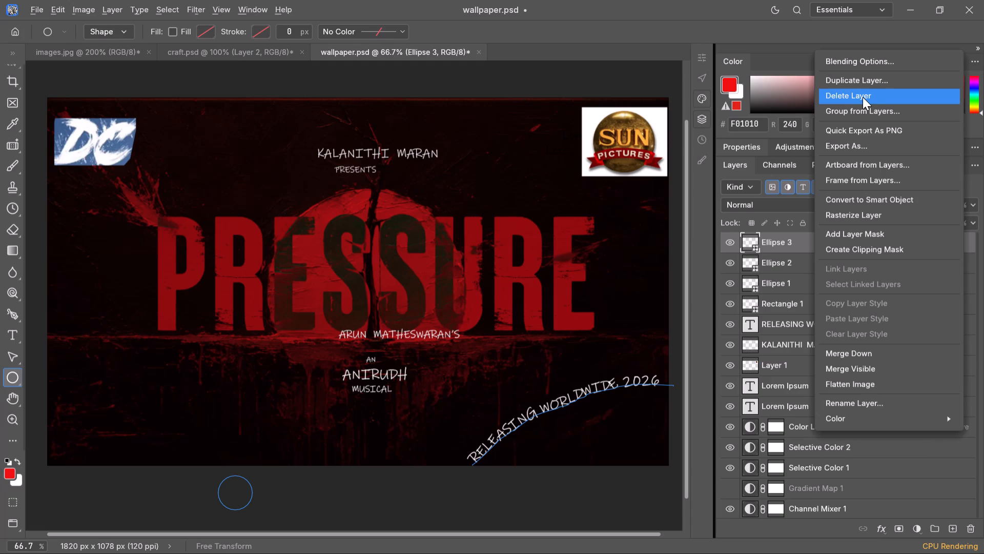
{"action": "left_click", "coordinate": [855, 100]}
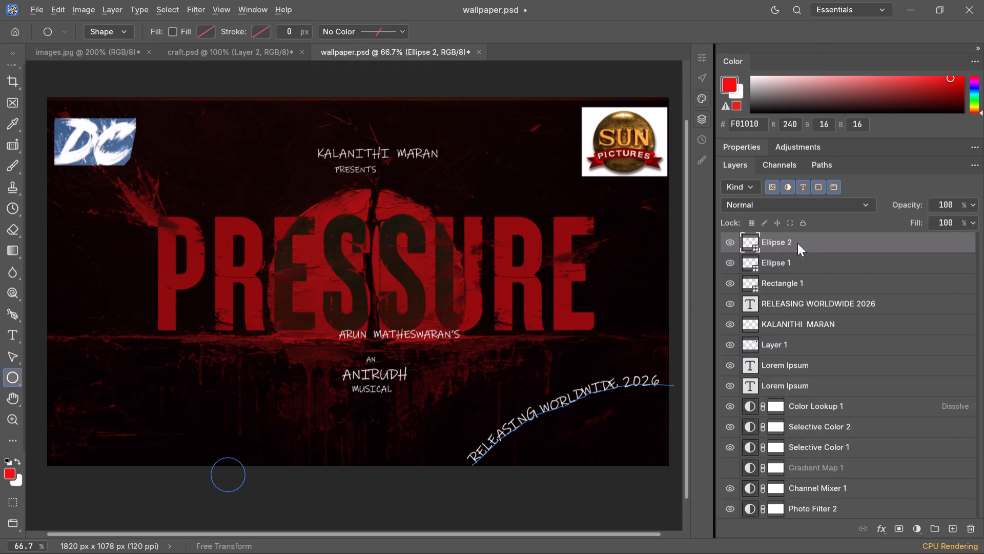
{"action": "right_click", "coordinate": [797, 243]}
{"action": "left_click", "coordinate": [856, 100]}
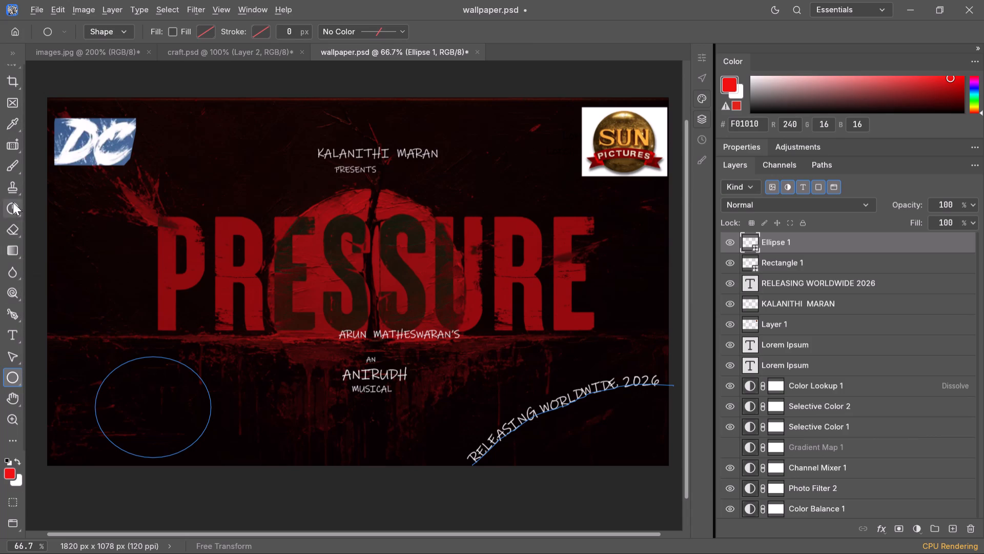
Add a horizontal text layer inside the large ellipse, leaving the red 25 pt Ink Free Lorem Ipsum placeholder.
{"action": "left_click", "coordinate": [12, 329]}
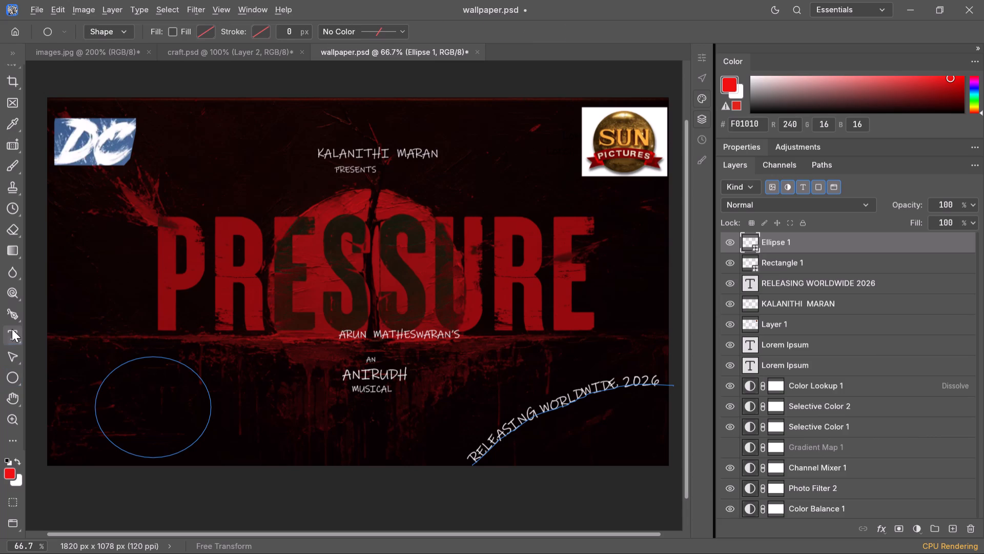
{"action": "left_click", "coordinate": [107, 393]}
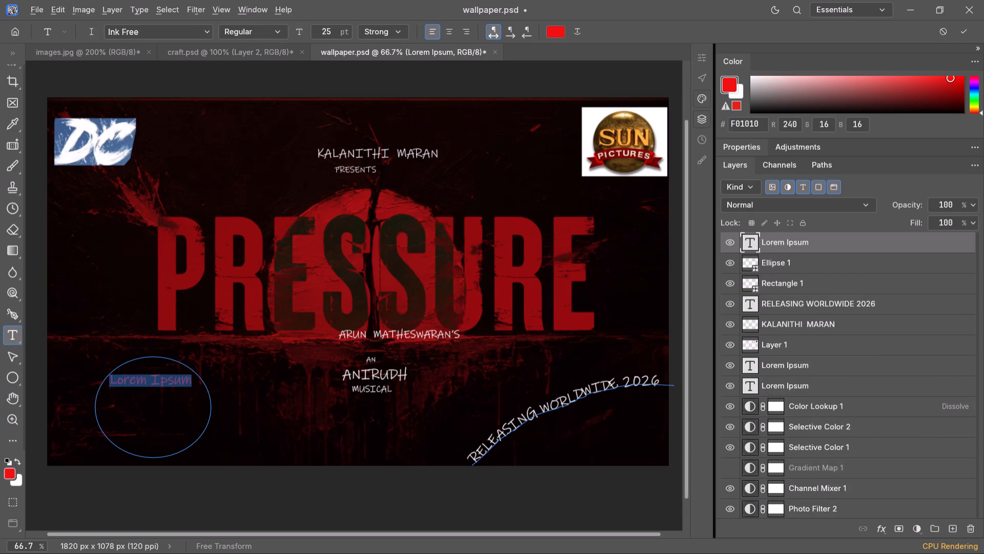
{"action": "left_click", "coordinate": [15, 329]}
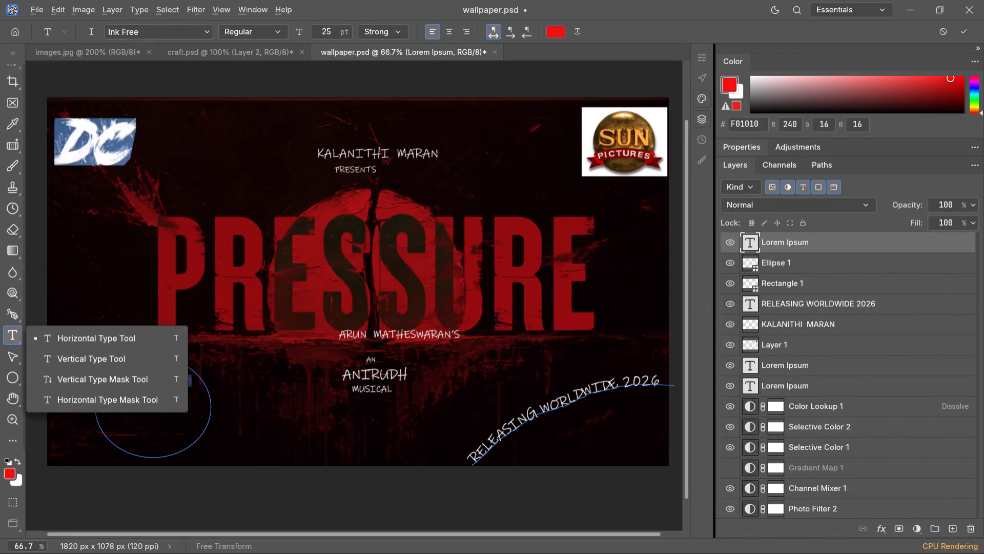
{"action": "left_click", "coordinate": [13, 78]}
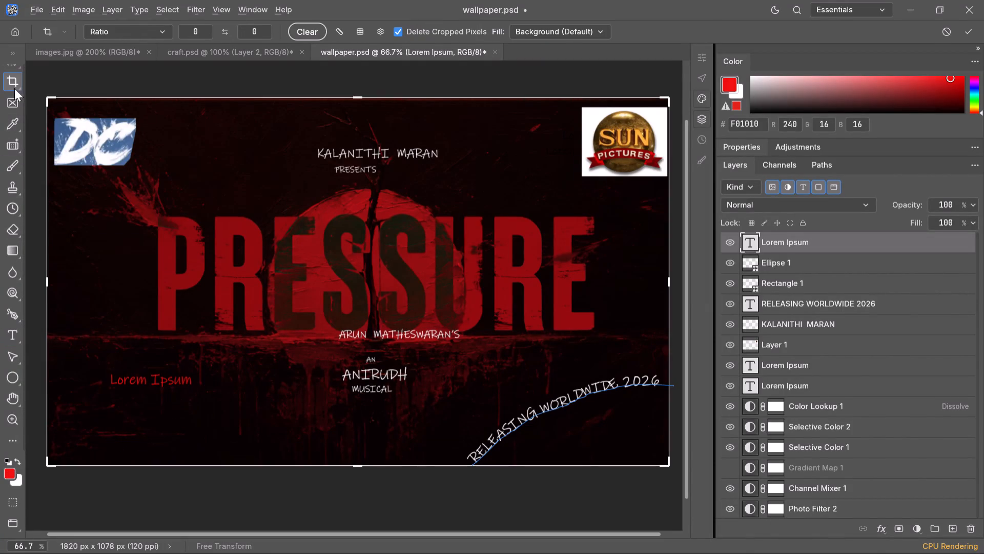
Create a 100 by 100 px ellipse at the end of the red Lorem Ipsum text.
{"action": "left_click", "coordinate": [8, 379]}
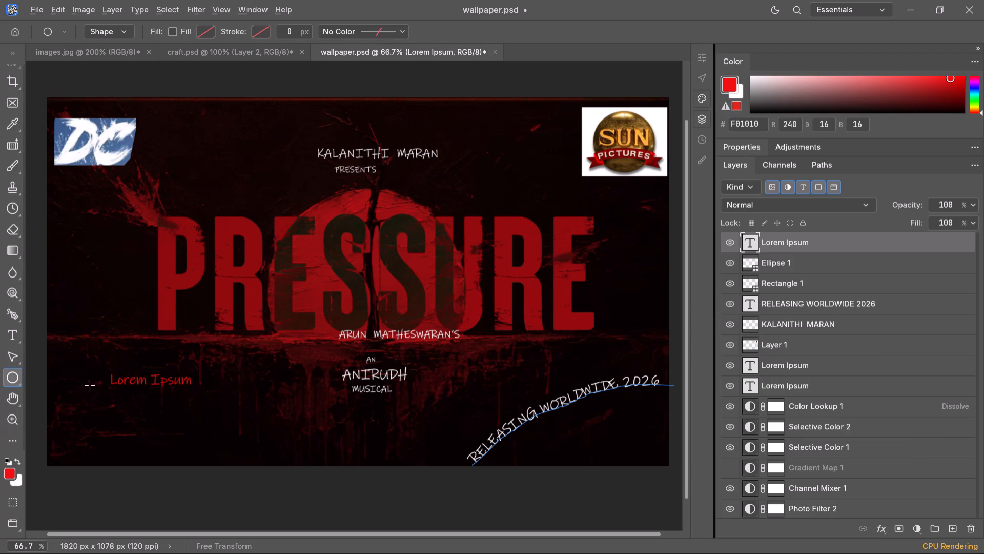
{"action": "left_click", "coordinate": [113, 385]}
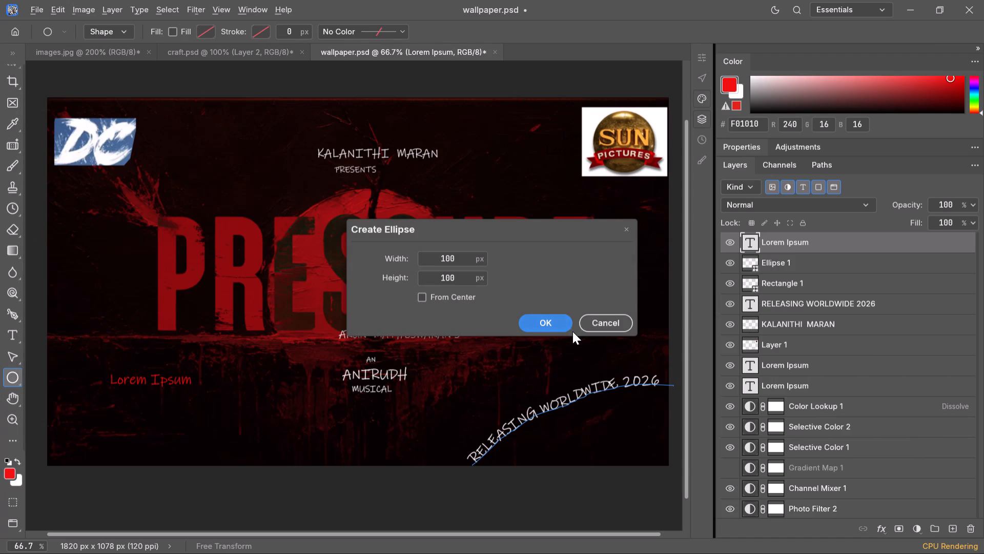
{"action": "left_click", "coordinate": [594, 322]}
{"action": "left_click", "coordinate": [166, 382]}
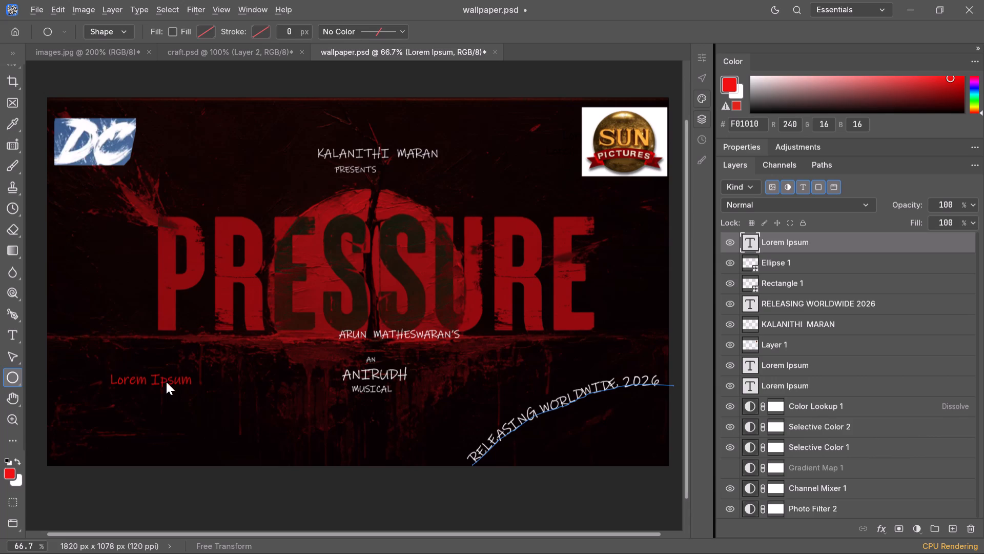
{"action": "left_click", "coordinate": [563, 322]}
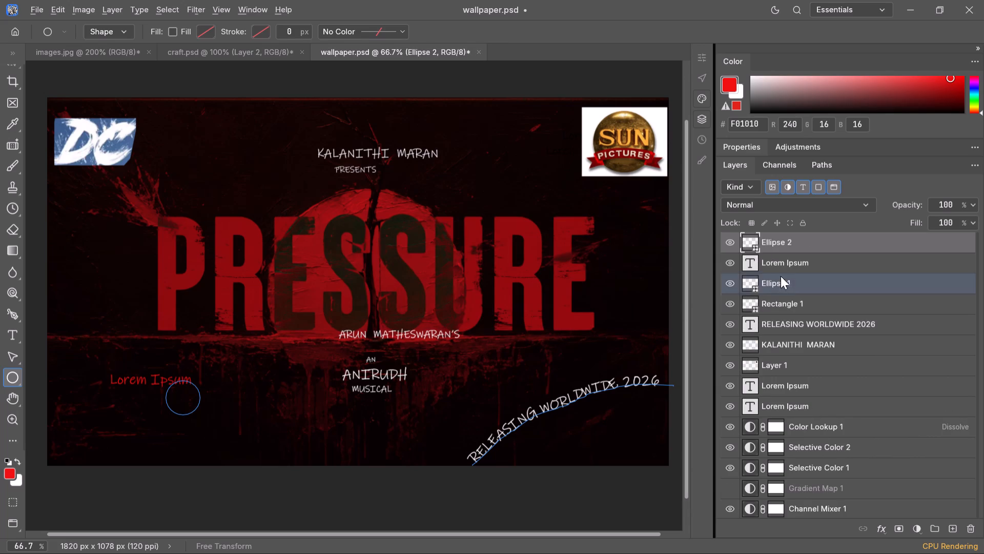
Replace the small Ellipse 2 with a new 100 by 100 px ellipse just past the end of the red Lorem Ipsum text.
{"action": "right_click", "coordinate": [808, 243]}
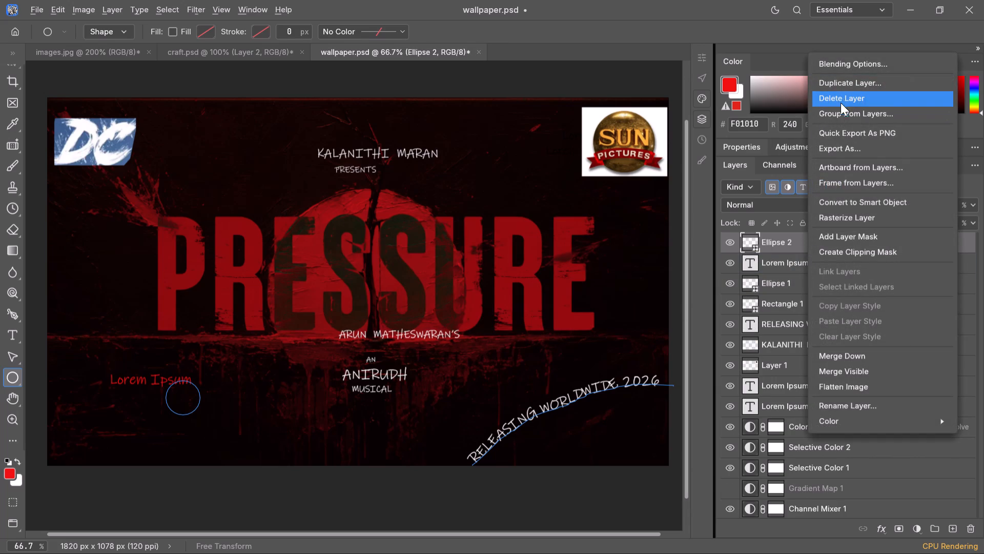
{"action": "left_click", "coordinate": [845, 96]}
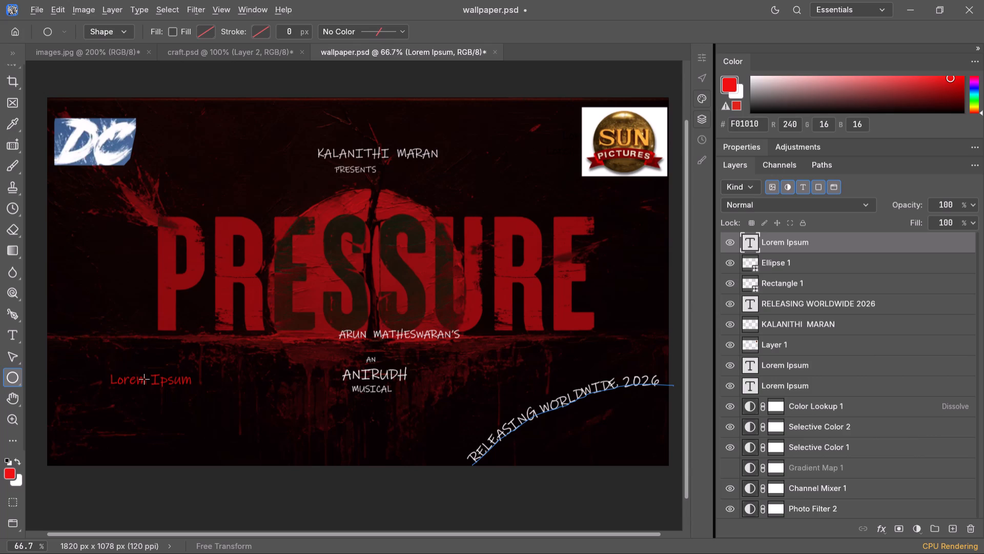
{"action": "double_click", "coordinate": [196, 381]}
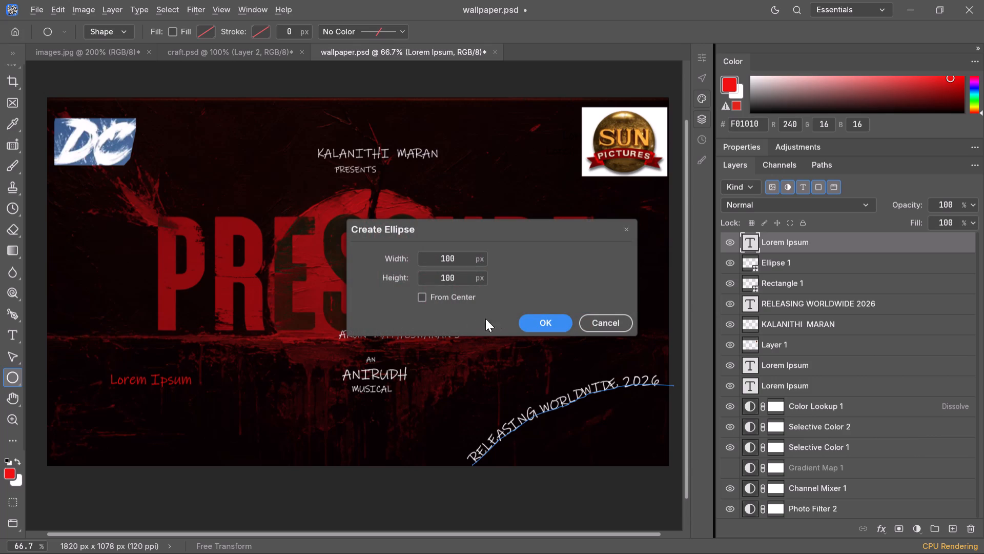
{"action": "left_click", "coordinate": [545, 320]}
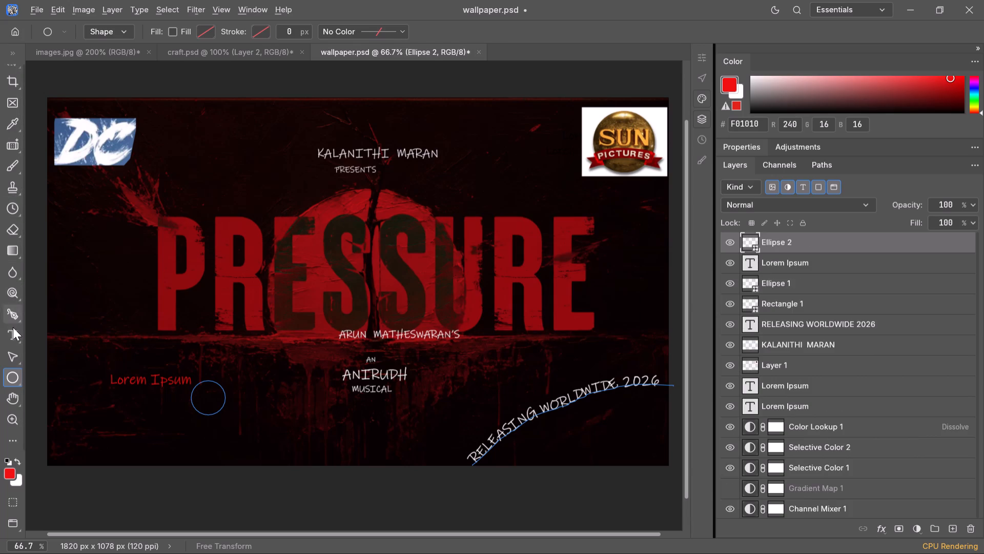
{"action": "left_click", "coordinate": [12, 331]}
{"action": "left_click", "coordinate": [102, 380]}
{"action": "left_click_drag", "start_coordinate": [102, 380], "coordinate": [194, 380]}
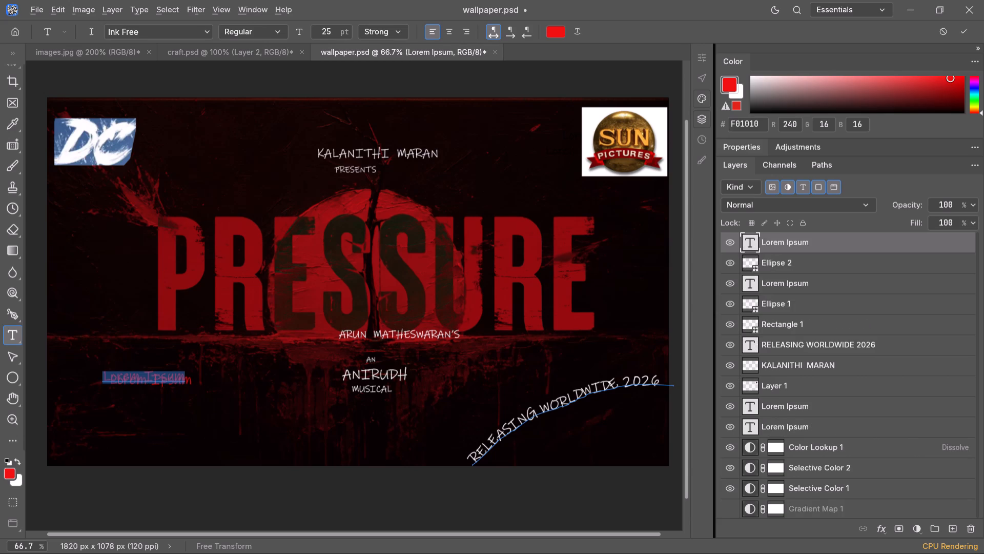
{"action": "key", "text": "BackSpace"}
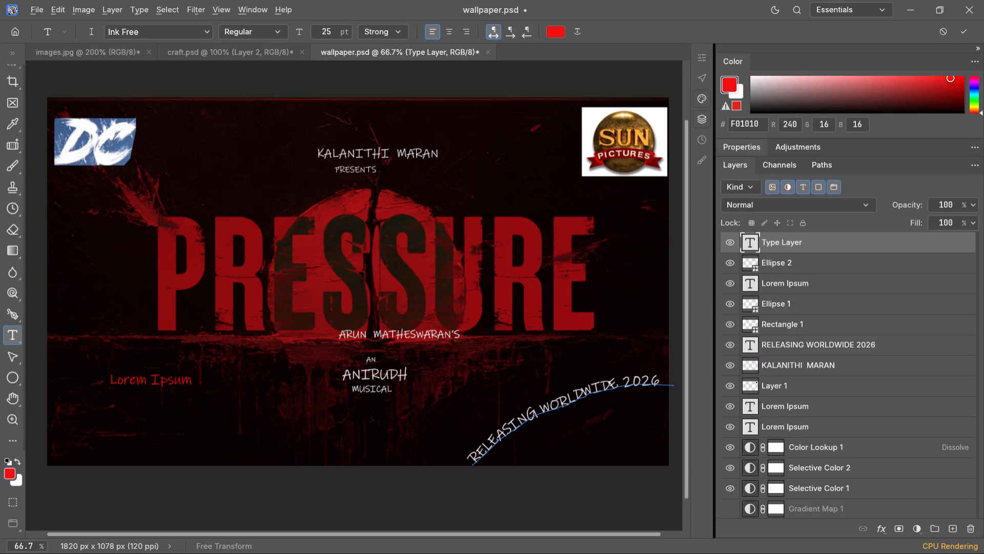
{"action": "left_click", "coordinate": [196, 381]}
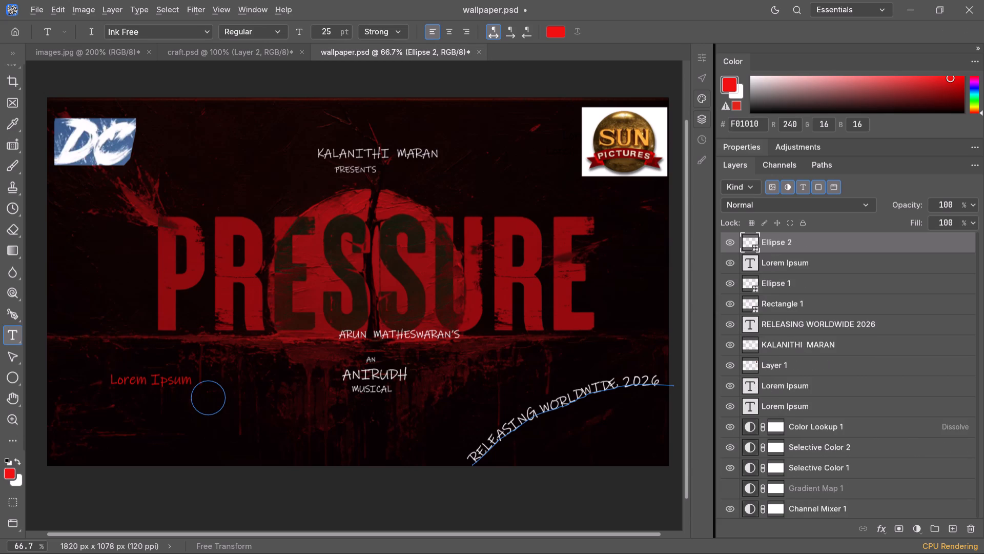
Delete all of the red Lorem Ipsum placeholder text inside the large ellipse, leaving its type layer empty.
{"action": "left_click", "coordinate": [126, 379]}
{"action": "key", "text": "BackSpace"}
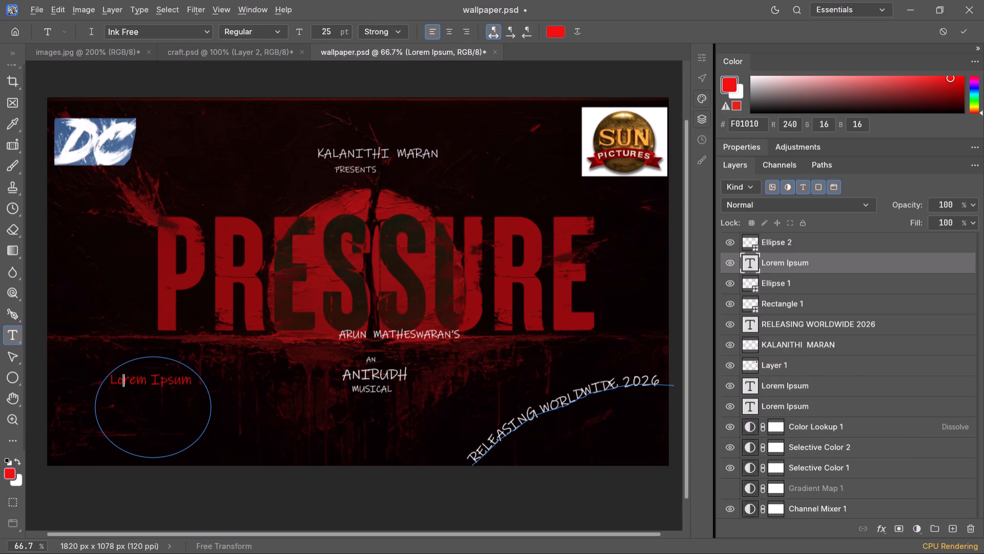
{"action": "key", "text": "BackSpace"}
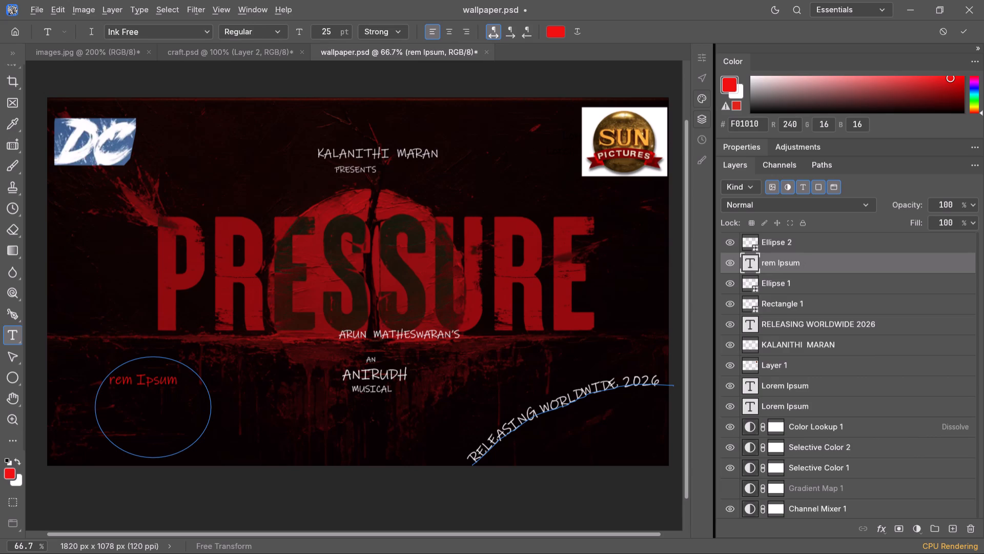
{"action": "key", "text": "Right"}
{"action": "key", "text": "Right"}
{"action": "key", "text": "Right"}
{"action": "key", "text": "Right"}
{"action": "key", "text": "Right"}
{"action": "key", "text": "Right"}
{"action": "key", "text": "Right"}
{"action": "key", "text": "Right"}
{"action": "key", "text": "Right"}
{"action": "key", "text": "BackSpace"}
{"action": "key", "text": "BackSpace"}
{"action": "key", "text": "BackSpace"}
{"action": "key", "text": "BackSpace"}
{"action": "key", "text": "BackSpace"}
{"action": "key", "text": "BackSpace"}
{"action": "key", "text": "BackSpace"}
{"action": "key", "text": "BackSpace"}
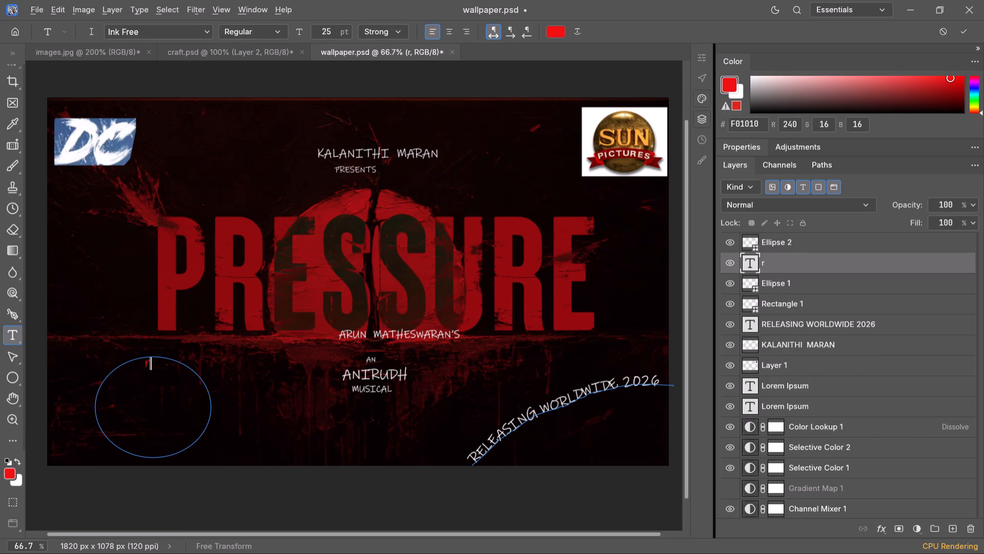
{"action": "key", "text": "BackSpace"}
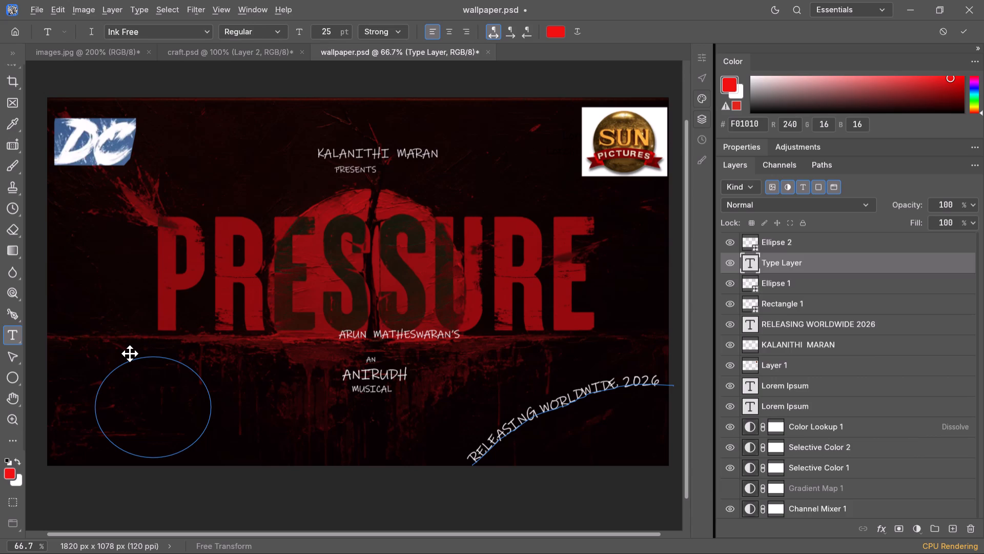
Adjust the curve handle at the large ellipse's top anchor point with the Freeform Pen tool, slightly reshaping its upper-right curve.
{"action": "left_click", "coordinate": [5, 310]}
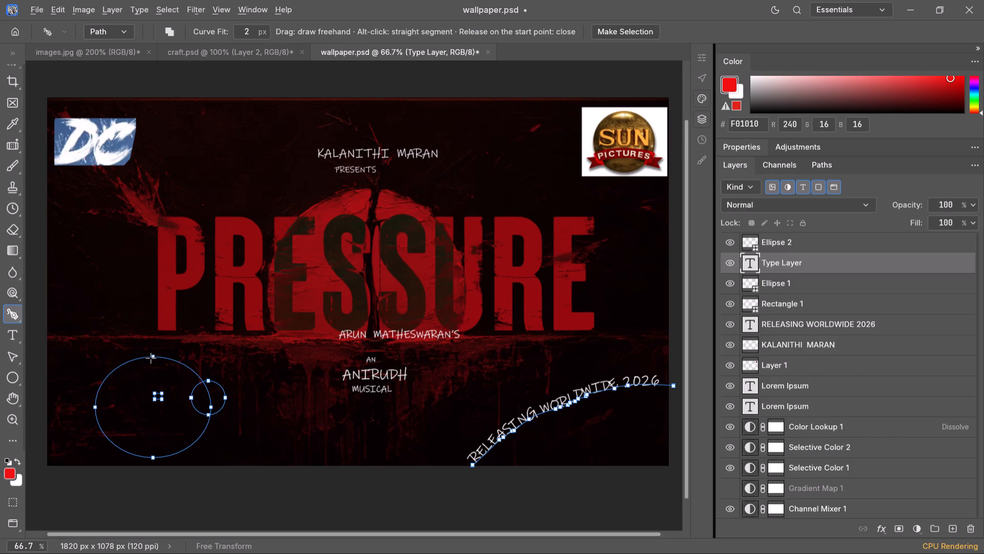
{"action": "left_click", "coordinate": [151, 358], "text": "ctrl"}
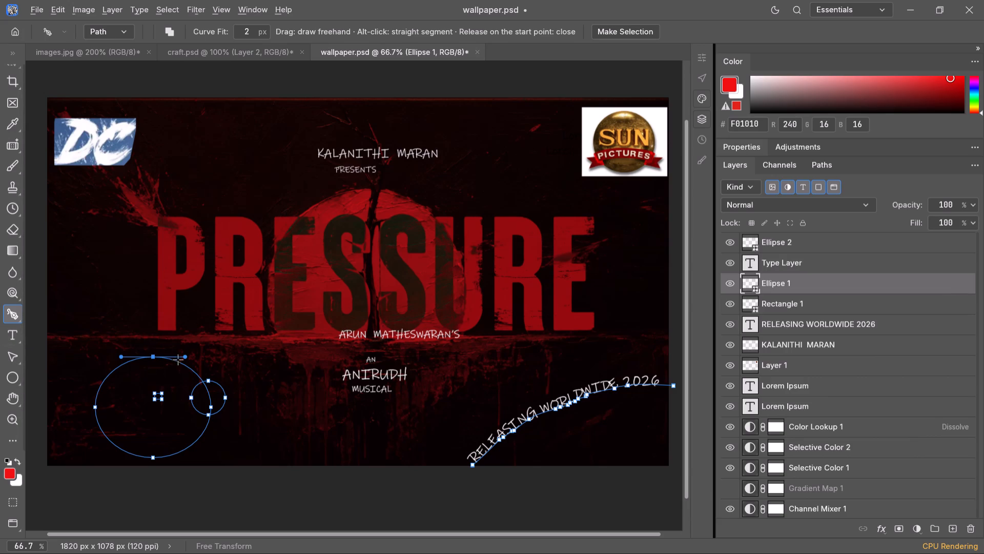
{"action": "left_click_drag", "start_coordinate": [188, 357], "coordinate": [190, 358], "text": "ctrl"}
{"action": "left_click_drag", "start_coordinate": [190, 358], "coordinate": [204, 379], "text": "ctrl"}
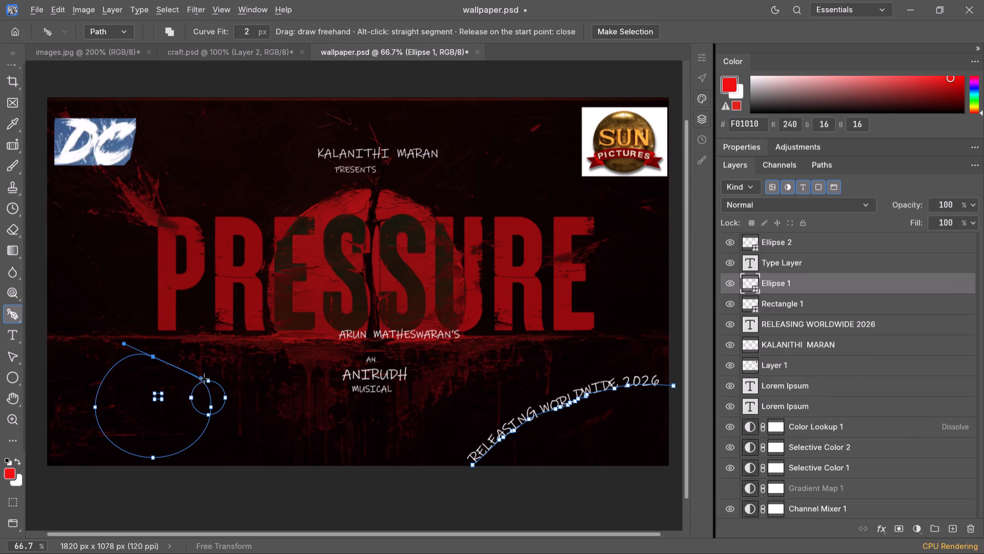
{"action": "left_click_drag", "start_coordinate": [204, 379], "coordinate": [209, 355], "text": "ctrl"}
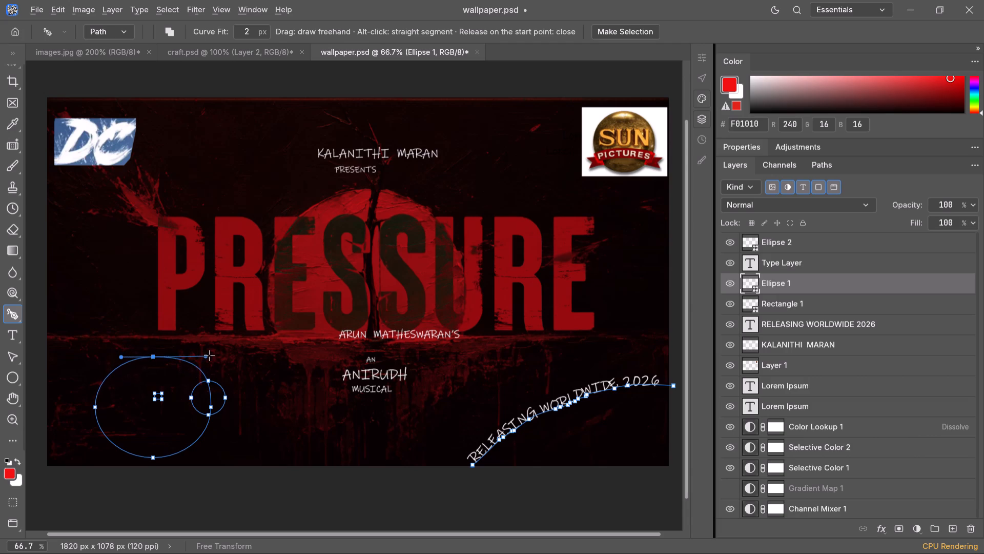
{"action": "left_click_drag", "start_coordinate": [209, 355], "coordinate": [204, 361], "text": "ctrl"}
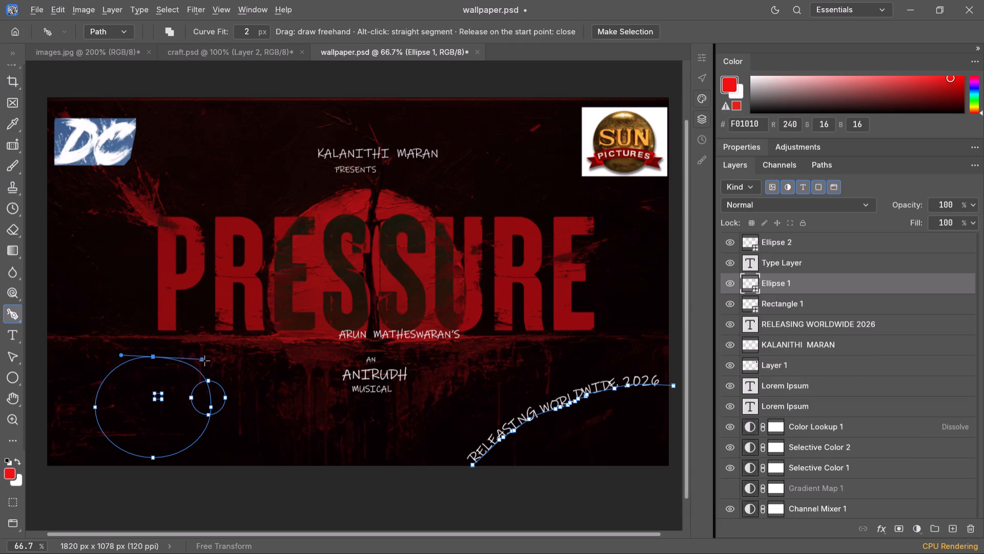
{"action": "left_click_drag", "start_coordinate": [204, 361], "coordinate": [201, 357], "text": "ctrl"}
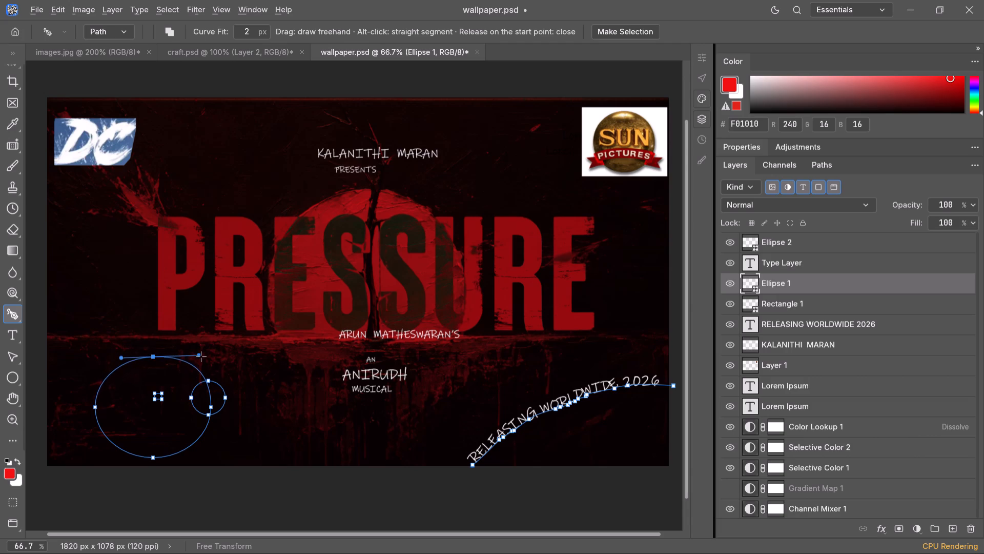
{"action": "left_click_drag", "start_coordinate": [201, 357], "coordinate": [200, 358], "text": "ctrl"}
{"action": "left_click", "coordinate": [200, 358], "text": "ctrl"}
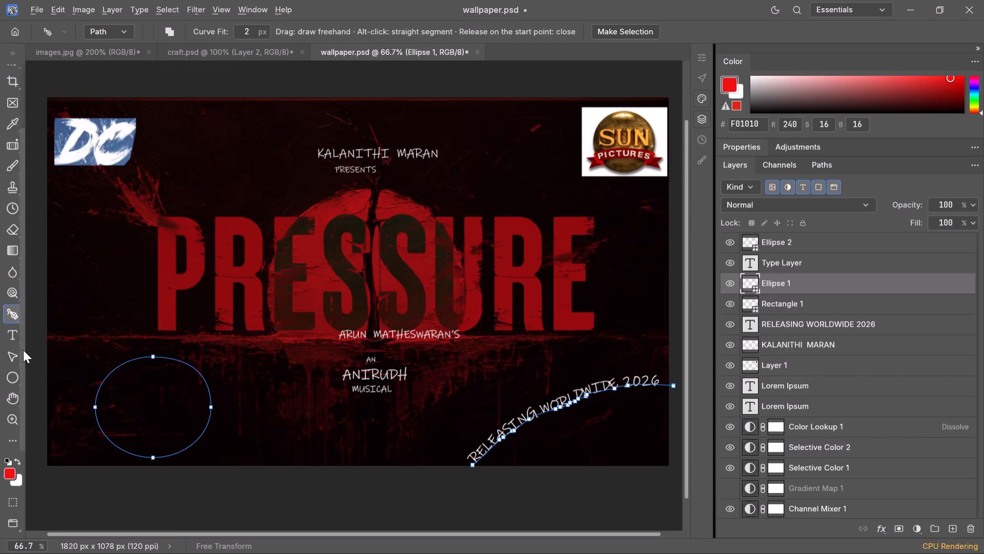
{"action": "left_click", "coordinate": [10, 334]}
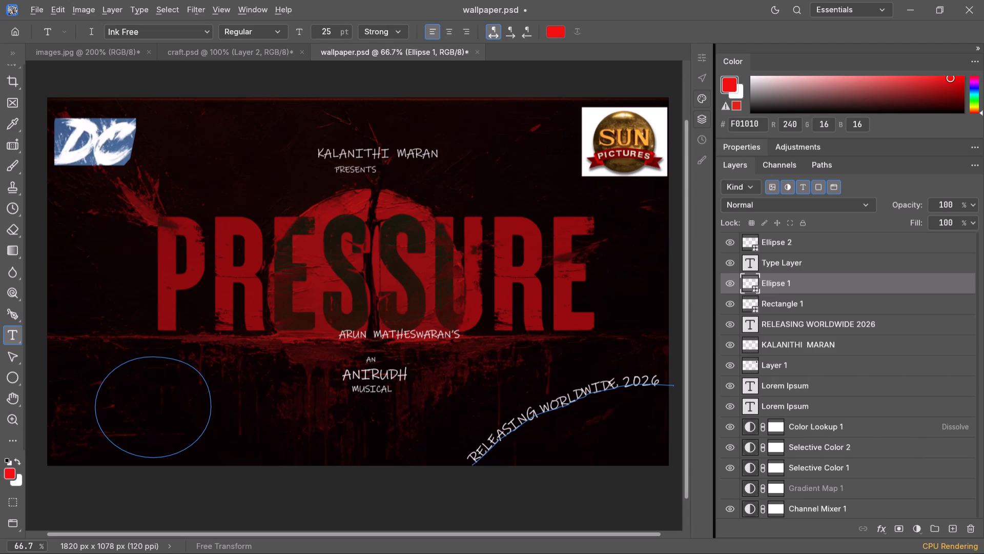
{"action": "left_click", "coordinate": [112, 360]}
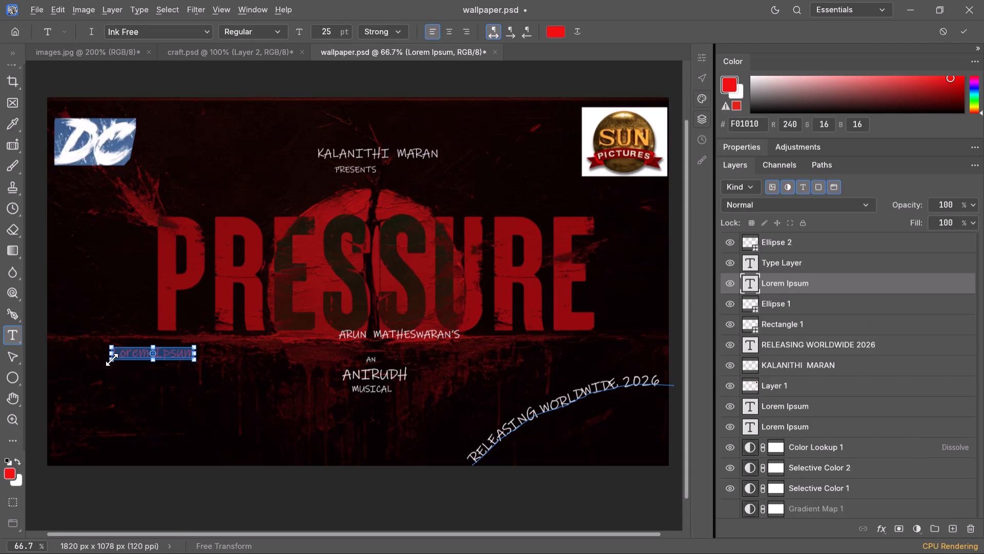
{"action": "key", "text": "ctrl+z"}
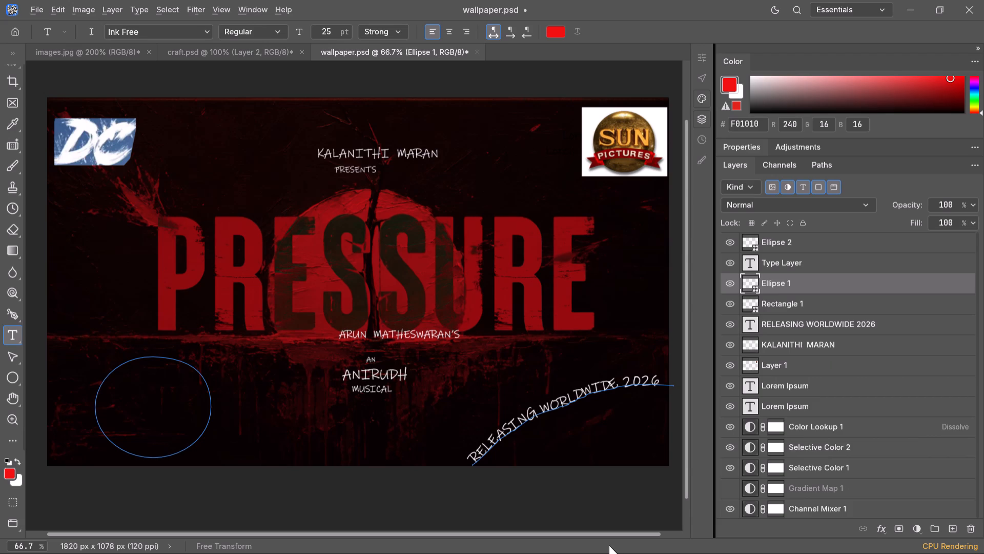
Quit the image editor, saving the changes to wallpaper.psd and discarding those to images.jpg and craft.psd.
{"action": "left_click", "coordinate": [964, 6]}
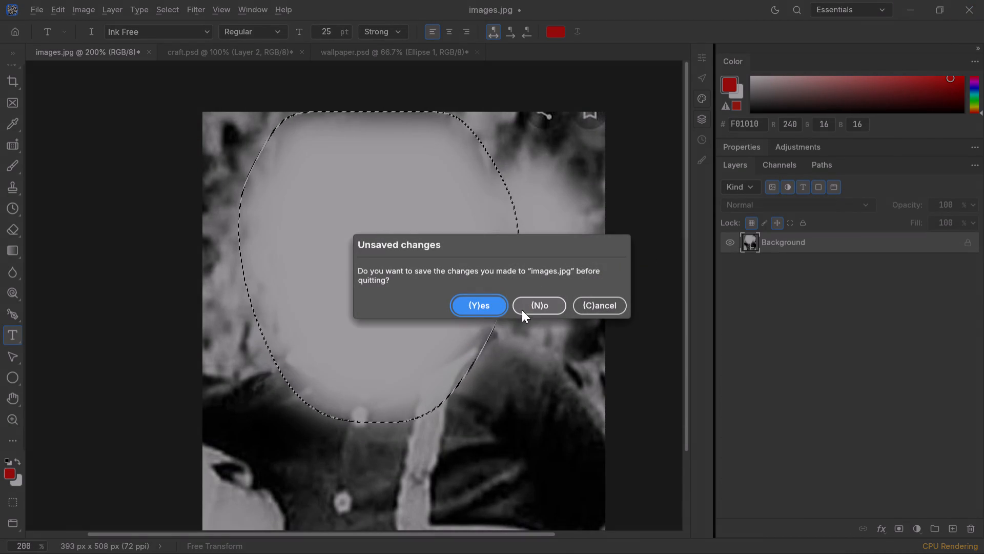
{"action": "left_click", "coordinate": [489, 300]}
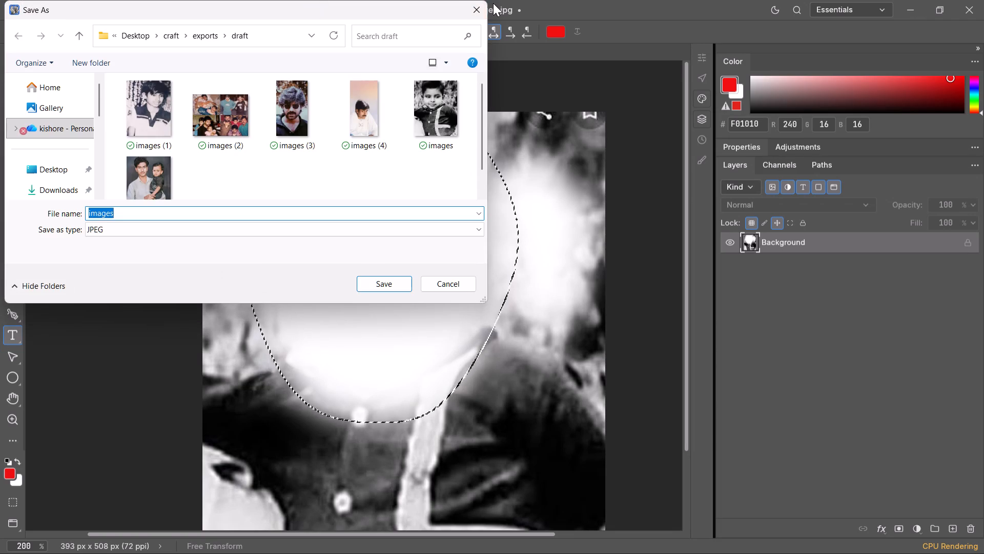
{"action": "left_click", "coordinate": [485, 5]}
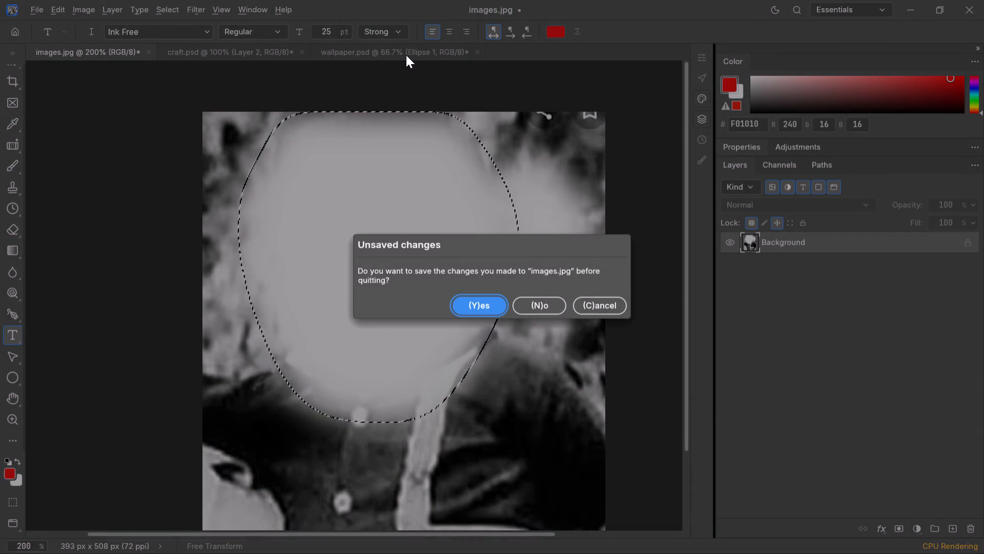
{"action": "left_click", "coordinate": [529, 305]}
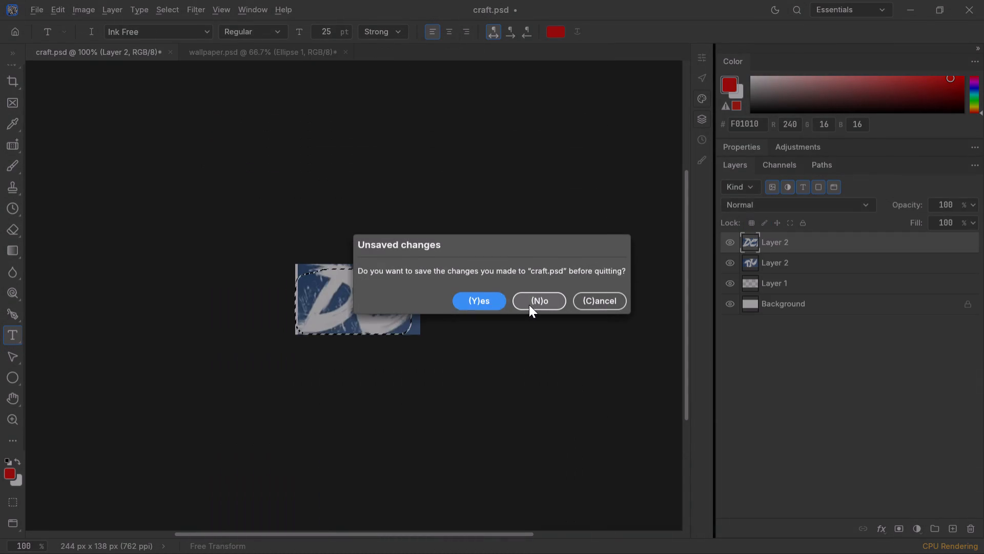
{"action": "left_click", "coordinate": [525, 301]}
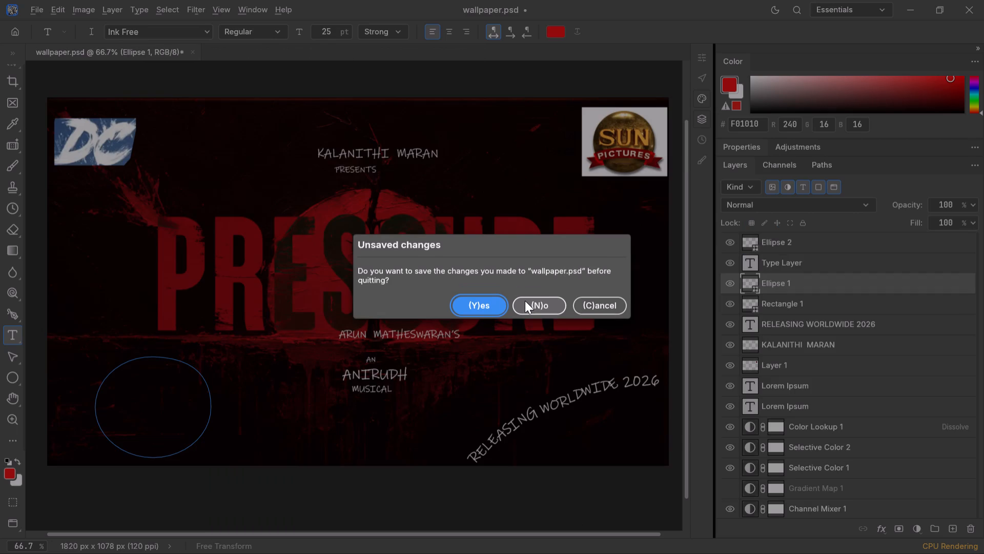
{"action": "left_click", "coordinate": [493, 298]}
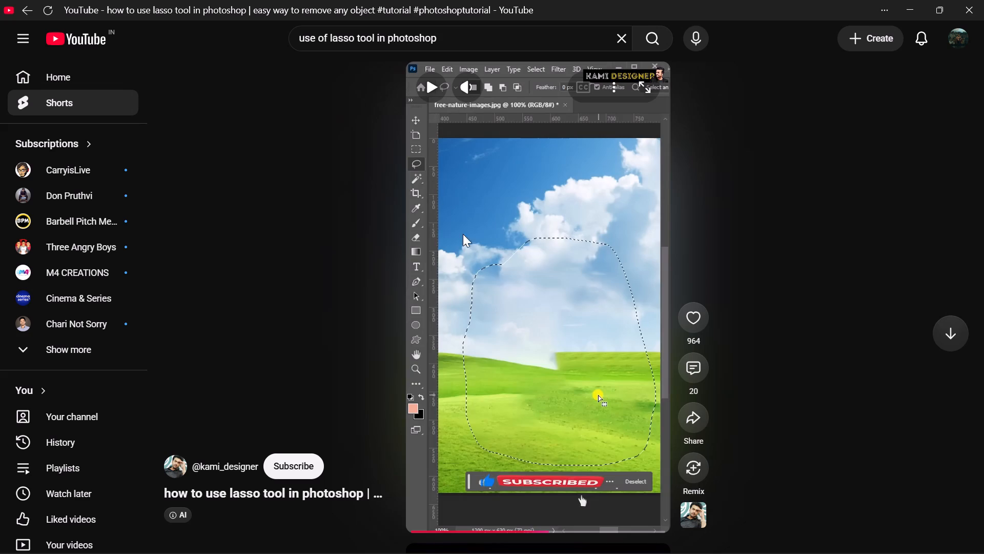
Close the remaining YouTube window and the ArtCraft Launcher.
{"action": "left_click", "coordinate": [959, 6]}
{"action": "left_click", "coordinate": [982, 0]}
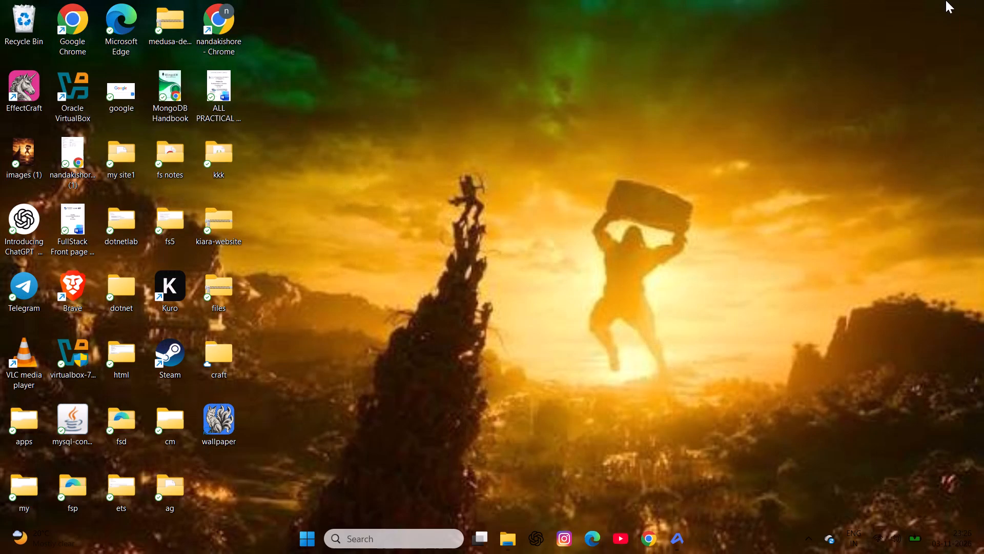
{"action": "left_click", "coordinate": [734, 130]}
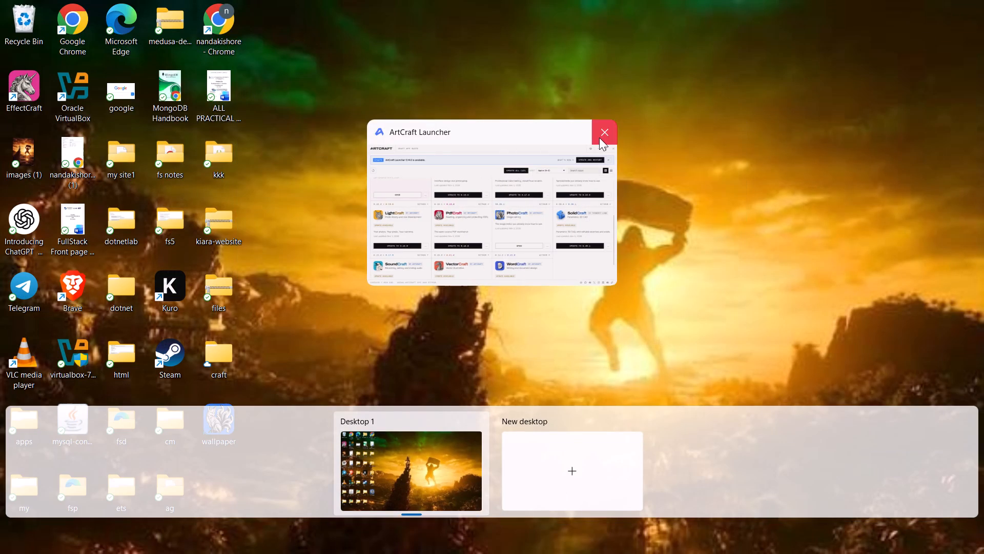
{"action": "left_click", "coordinate": [600, 136]}
{"action": "left_click", "coordinate": [594, 134]}
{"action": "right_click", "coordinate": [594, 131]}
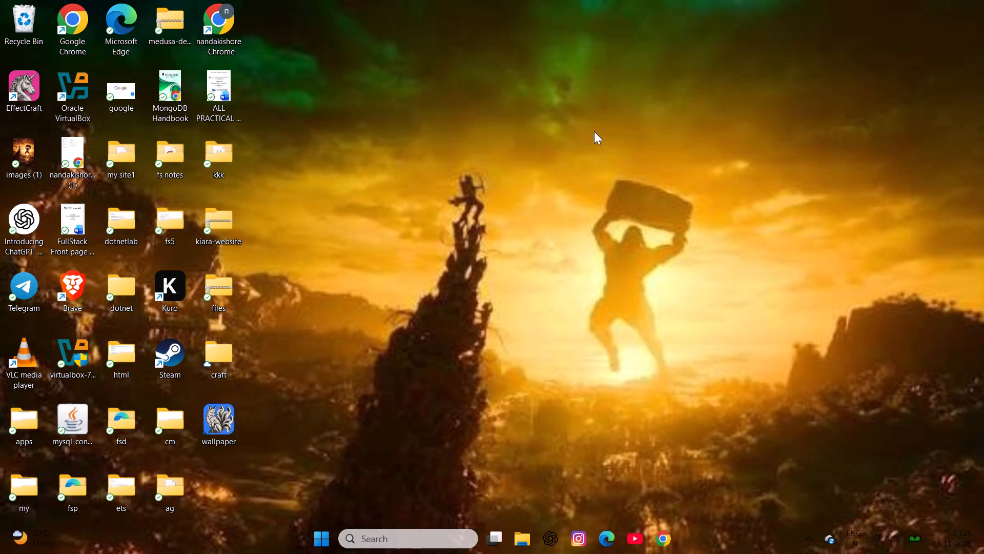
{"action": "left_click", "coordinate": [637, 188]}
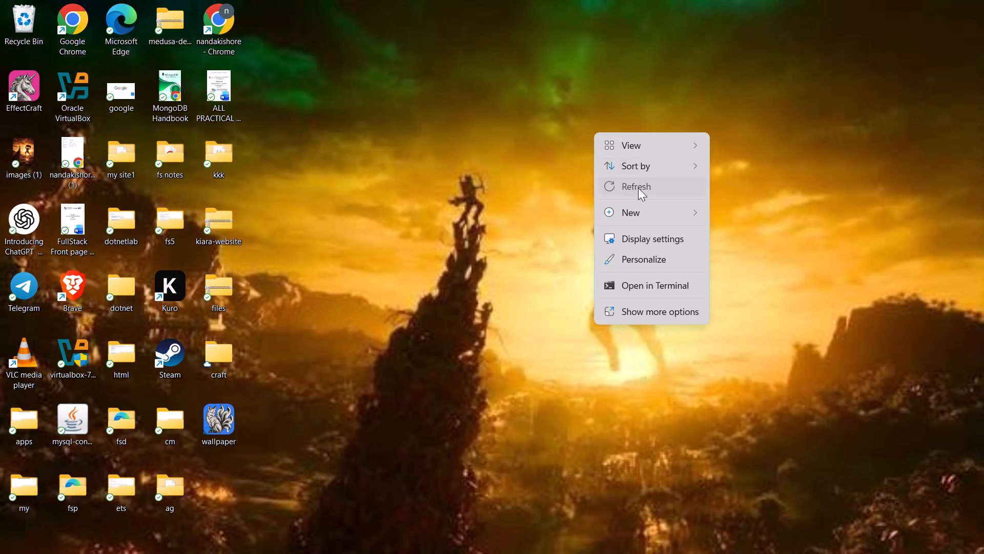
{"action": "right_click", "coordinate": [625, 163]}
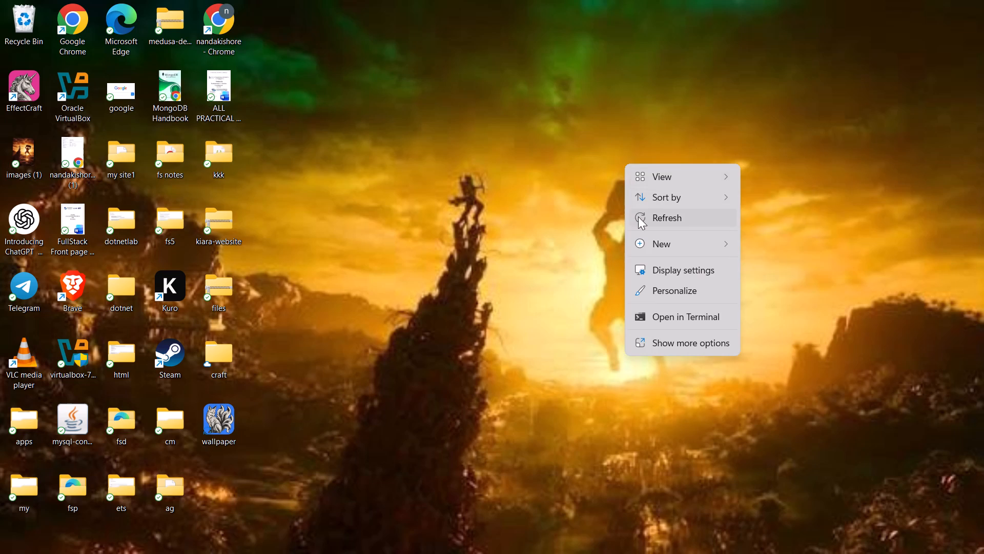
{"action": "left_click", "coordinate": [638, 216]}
Launch Kuro from the desktop.
{"action": "left_click", "coordinate": [174, 279]}
{"action": "left_click", "coordinate": [177, 272]}
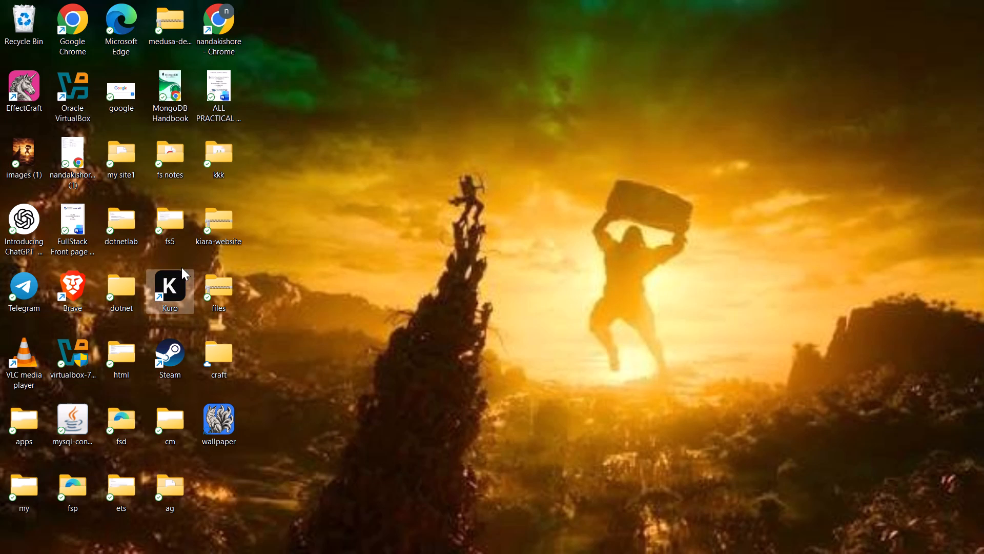
{"action": "double_click", "coordinate": [184, 292]}
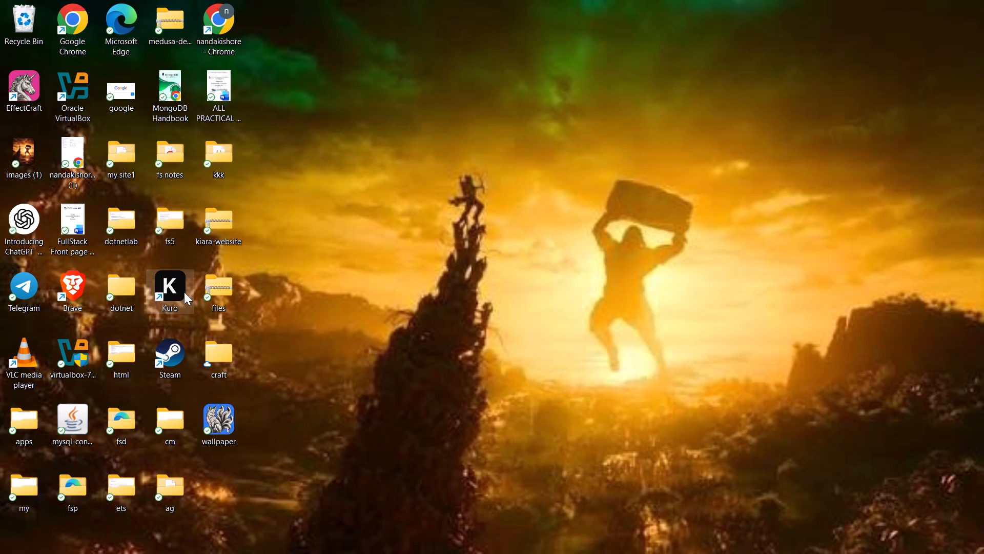
{"action": "double_click", "coordinate": [168, 277]}
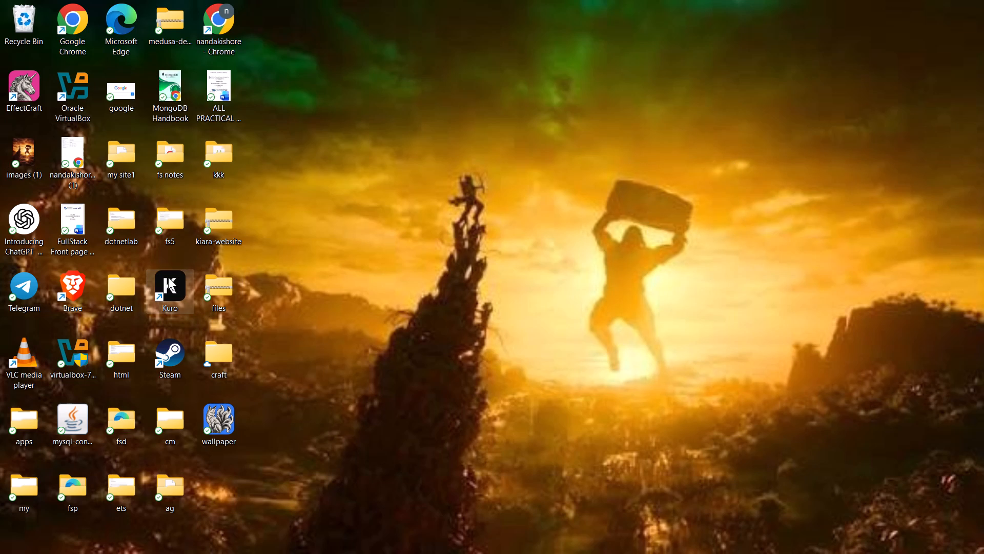
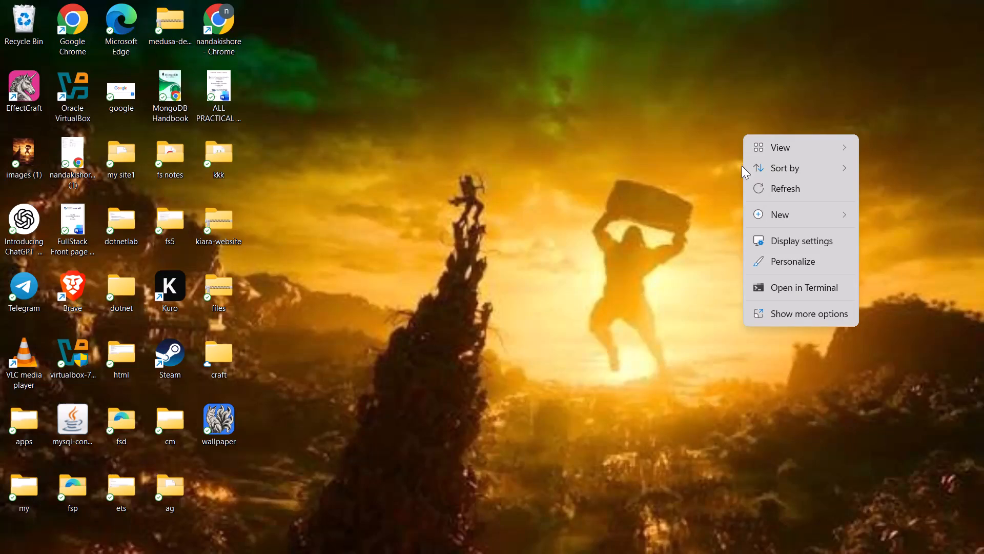
Refresh the desktop.
{"action": "left_click", "coordinate": [768, 188]}
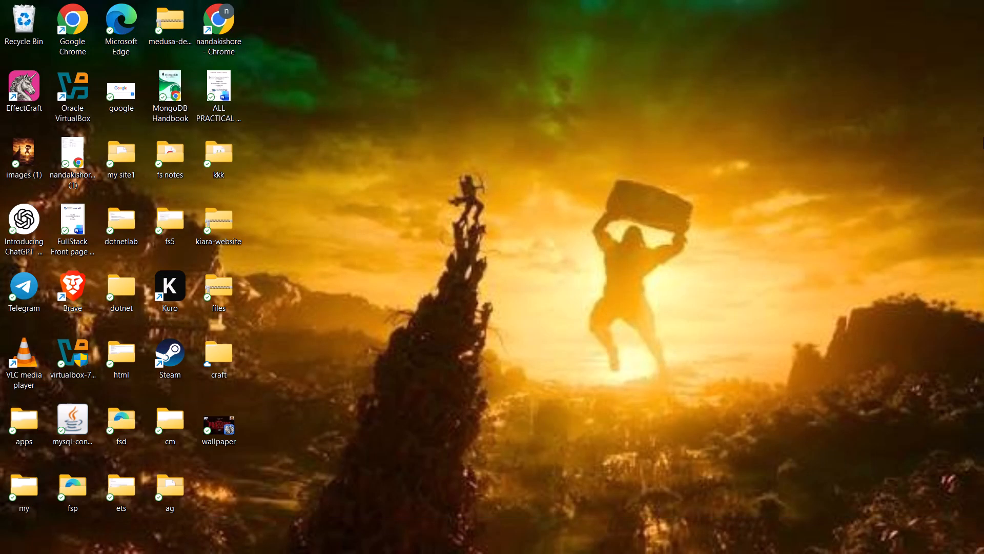
Bring up the system's shut down or sign out options.
{"action": "key", "text": "super+x"}
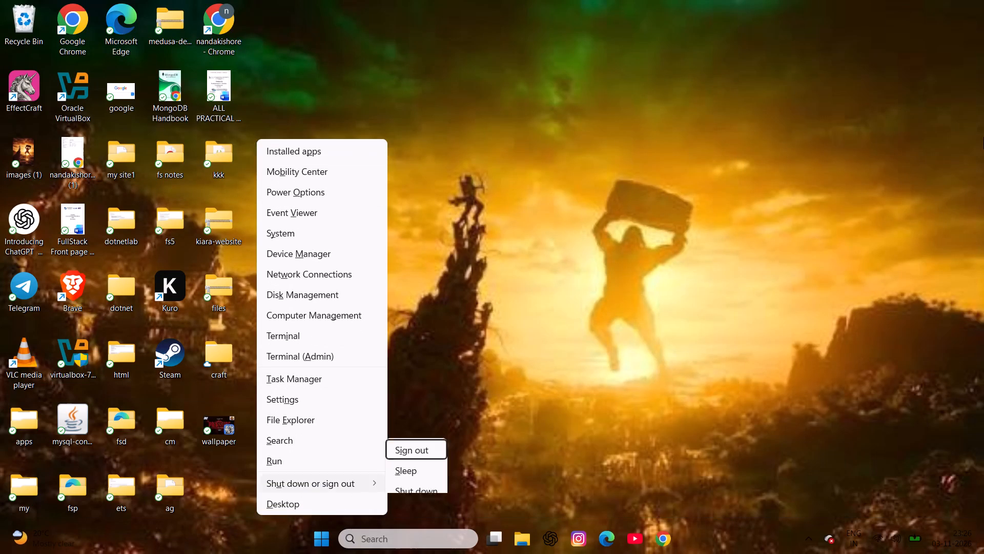